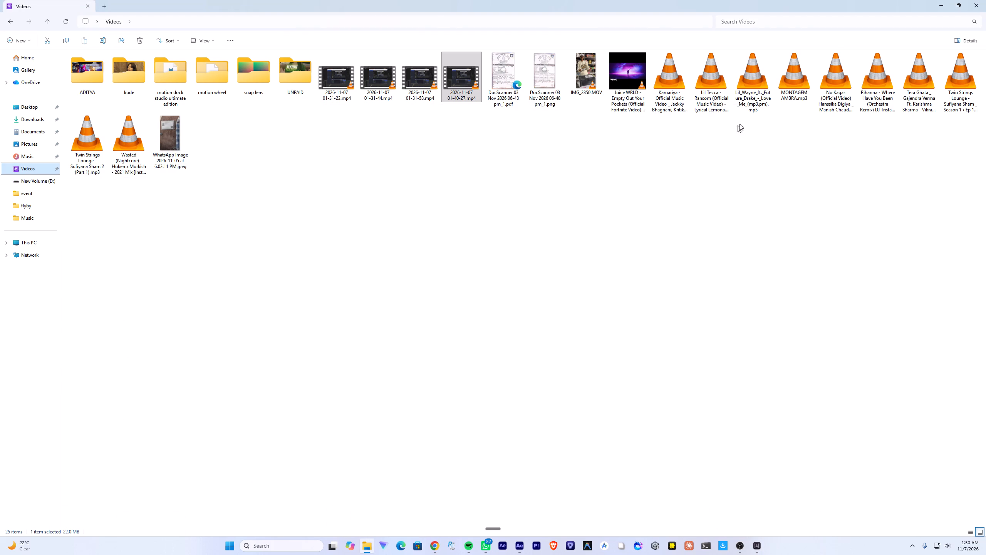
left_click(937, 7)
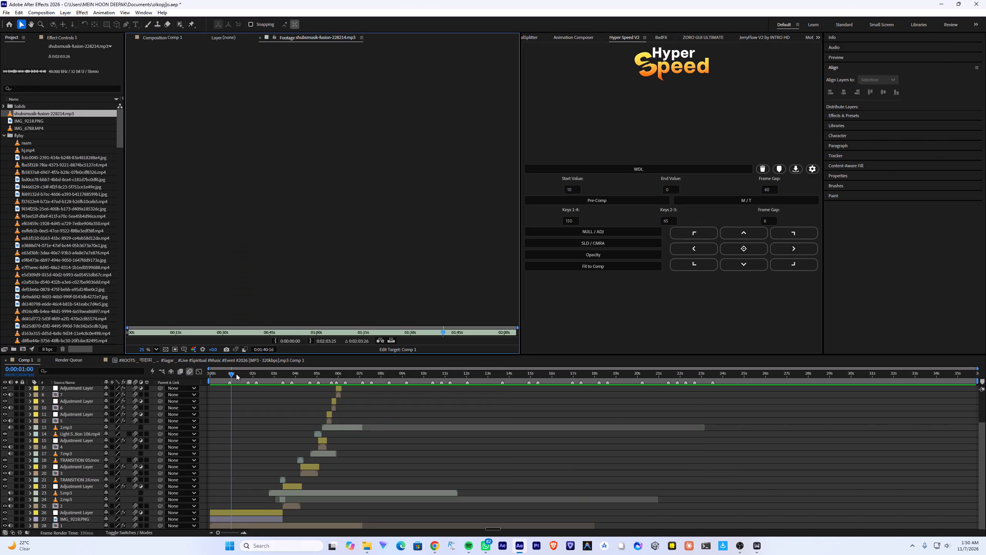
Audition shubsmusik-fusion-228214.mp3 in the footage viewer and set its In point at 0:01:37:10.
left_click_drag(225, 373, 200, 387)
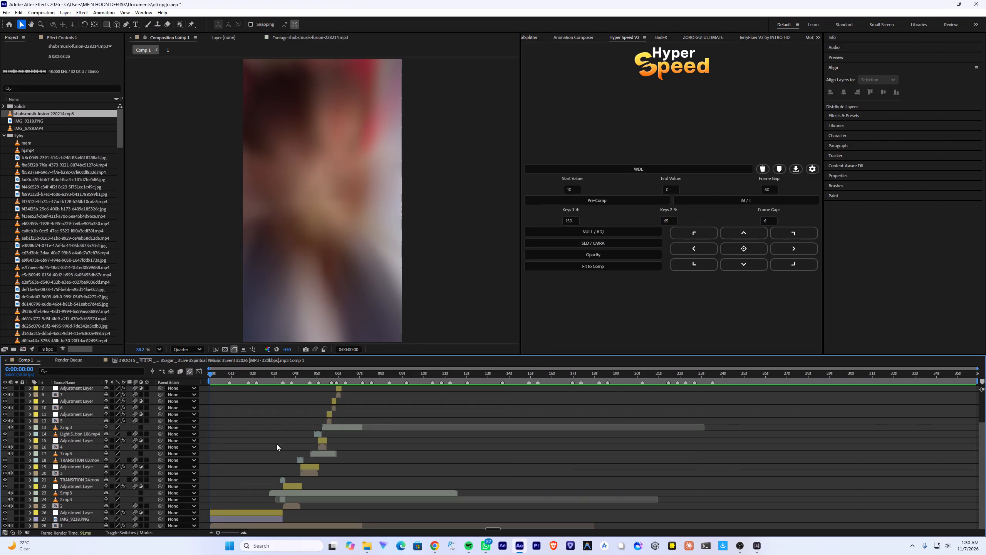
double_click(42, 114)
key("space")
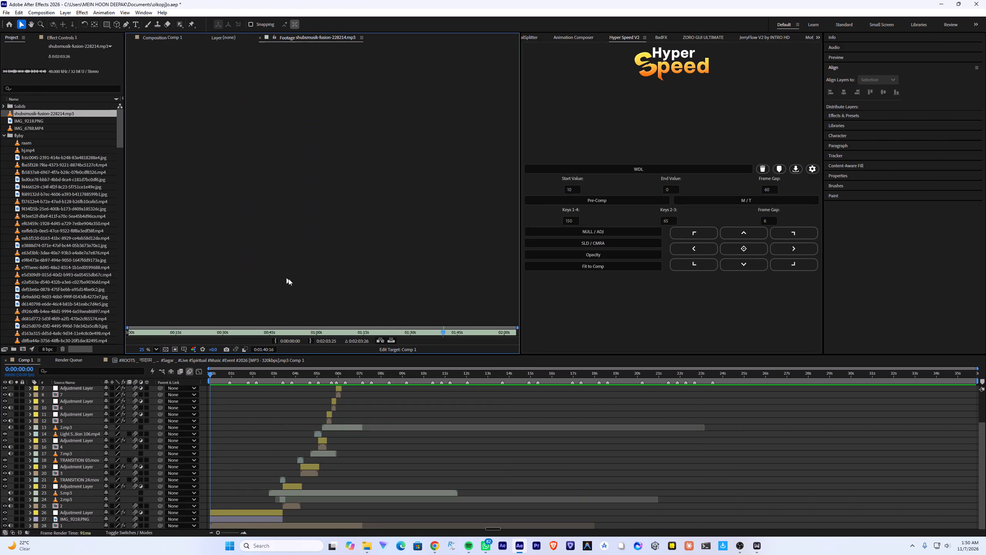
left_click(394, 332)
key("space")
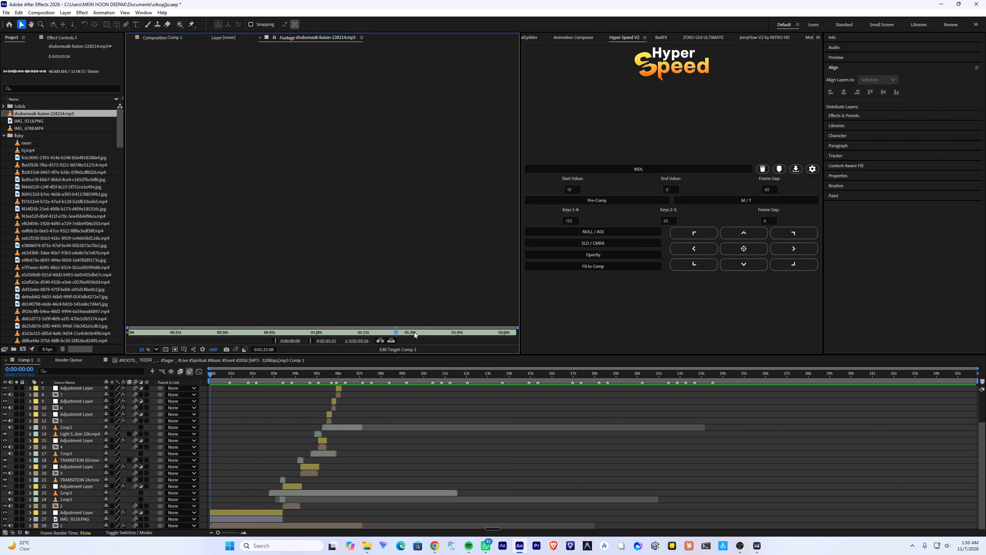
left_click(414, 332)
key("space")
key("space")
left_click(275, 339)
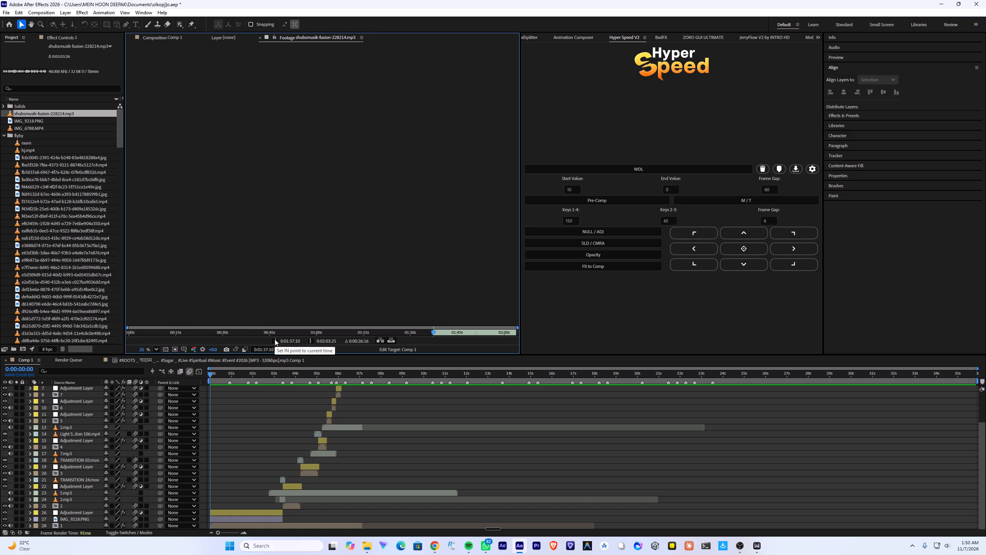
Add the trimmed shubsmusik-fusion-228214.mp3 as the bottom layer of Comp 1 and reveal its audio waveform.
left_click_drag(26, 114, 173, 530)
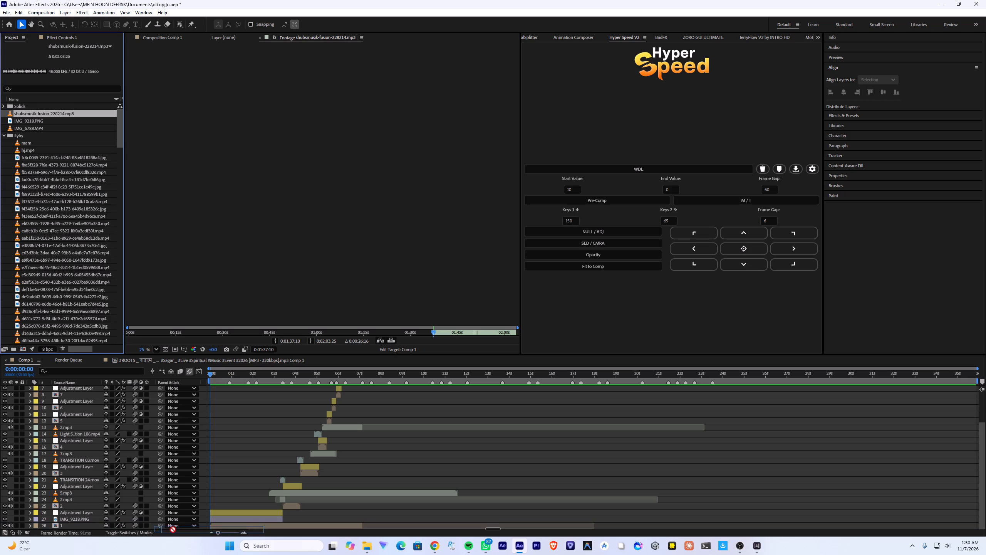
left_click_drag(173, 530, 173, 528)
scroll(244, 491, "down", 13)
type("ll")
scroll(240, 492, "down", 7)
Play Comp 1 around the cut at 0:00:03:21 and shift the music layer slightly earlier to line up its beat.
key("space")
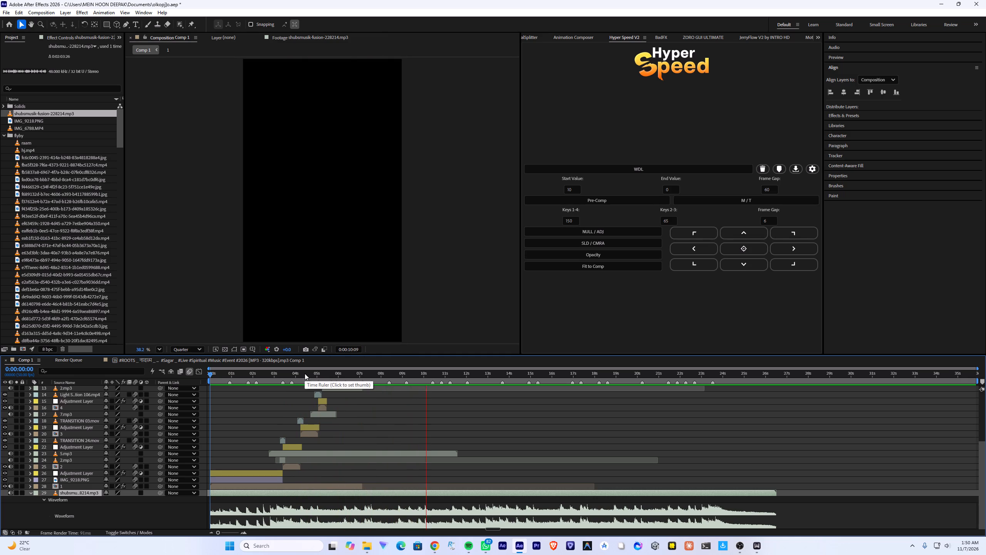
left_click_drag(298, 373, 273, 378)
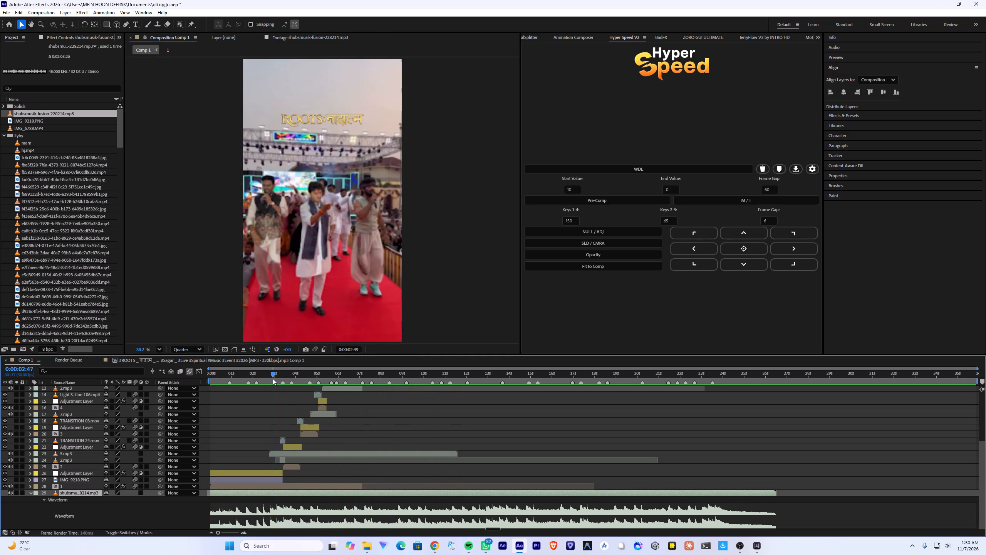
left_click_drag(273, 378, 271, 378)
key("space")
scroll(262, 440, "up", 2, "alt")
key("space")
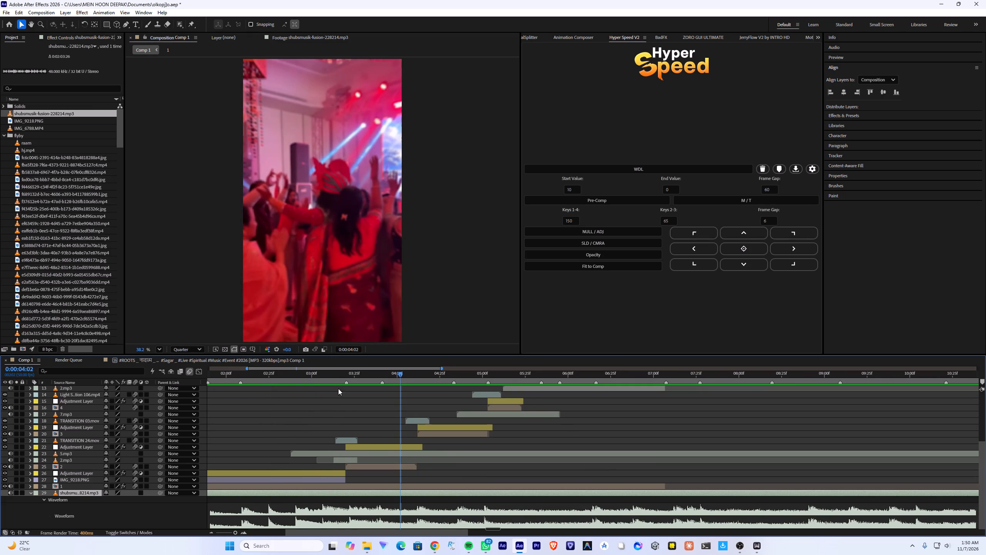
left_click(348, 374)
key("space")
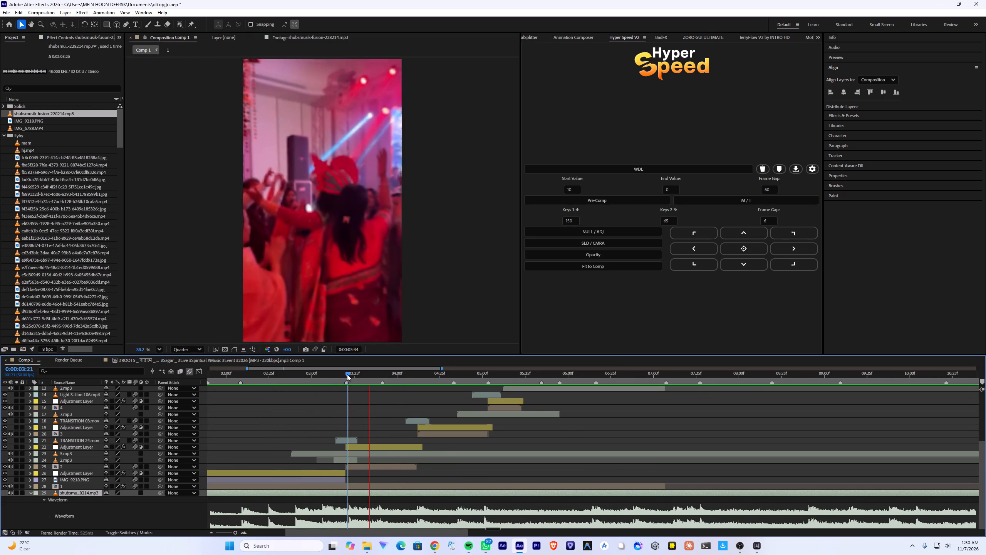
left_click(347, 374)
left_click_drag(364, 493, 353, 493)
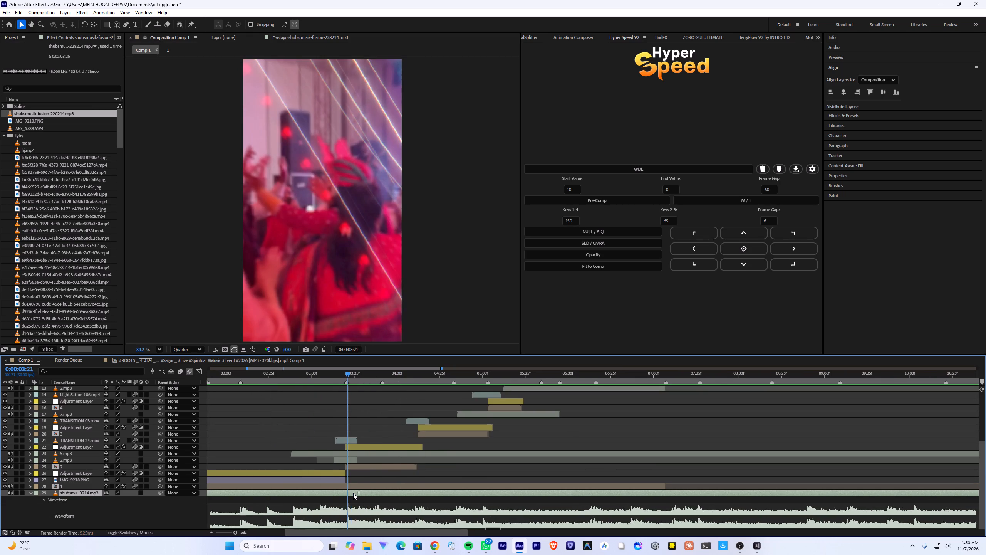
left_click_drag(353, 493, 334, 492)
Play Comp 1 from the start to check how the music fits the opening cuts.
key("space")
scroll(368, 463, "down", 2, "alt")
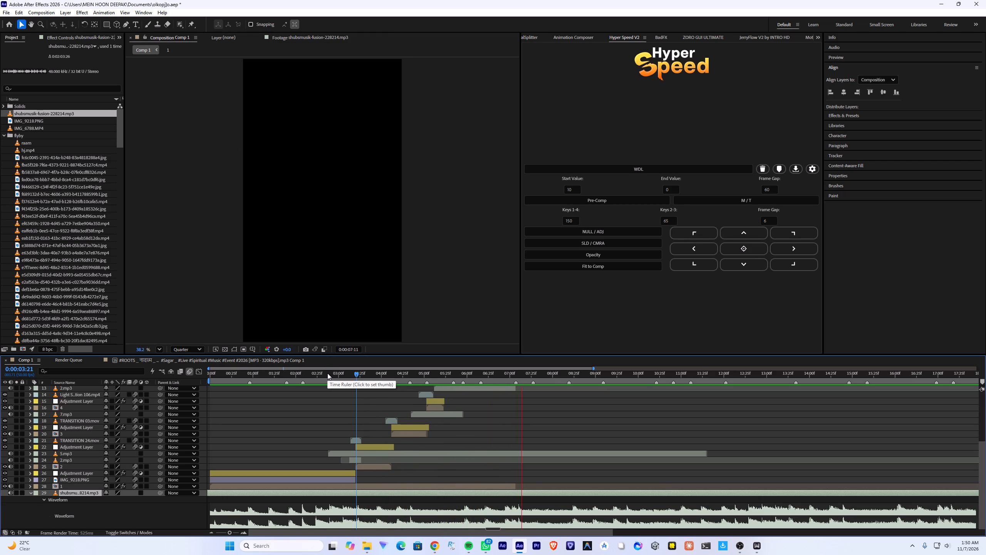
left_click_drag(327, 373, 88, 387)
key("space")
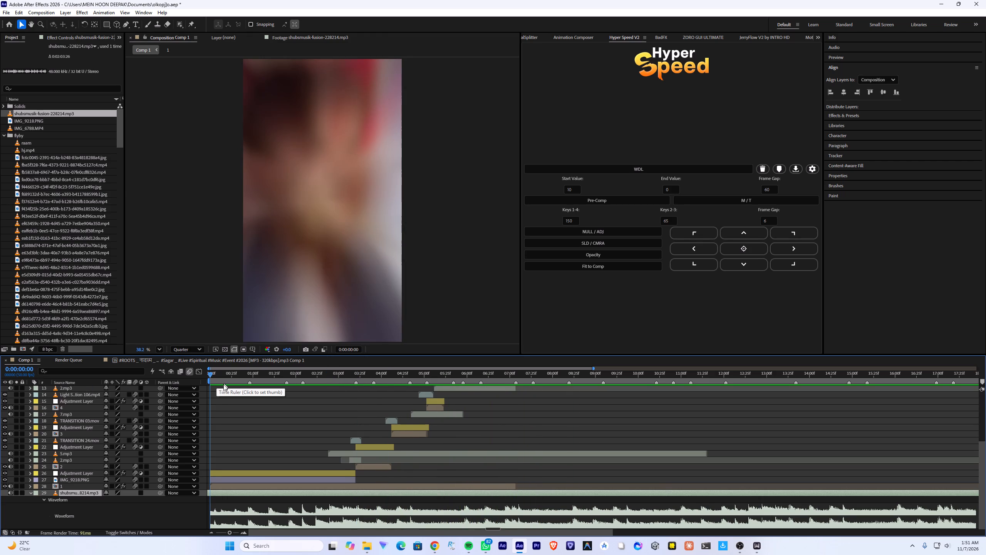
key("space")
scroll(249, 409, "down", 1, "alt")
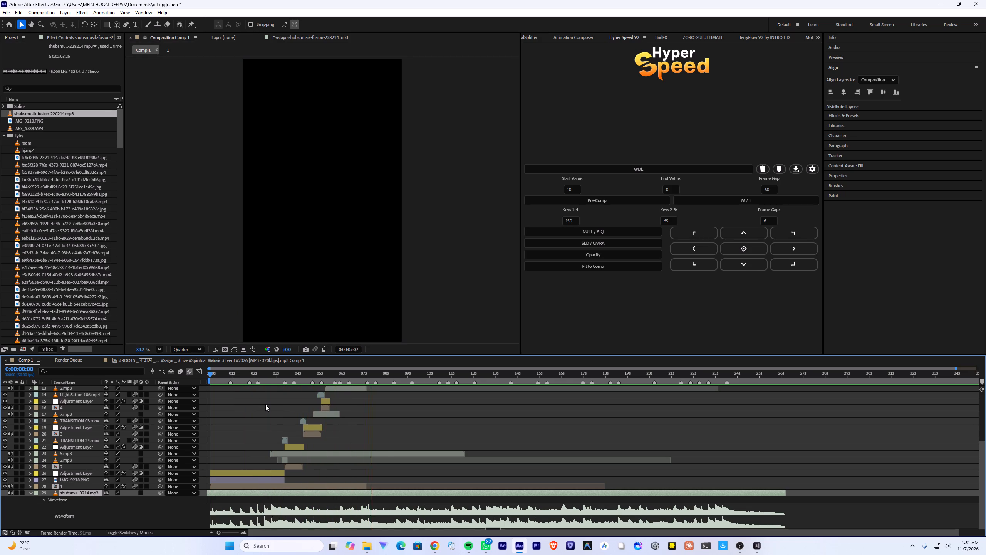
left_click_drag(257, 375, 161, 383)
key("space")
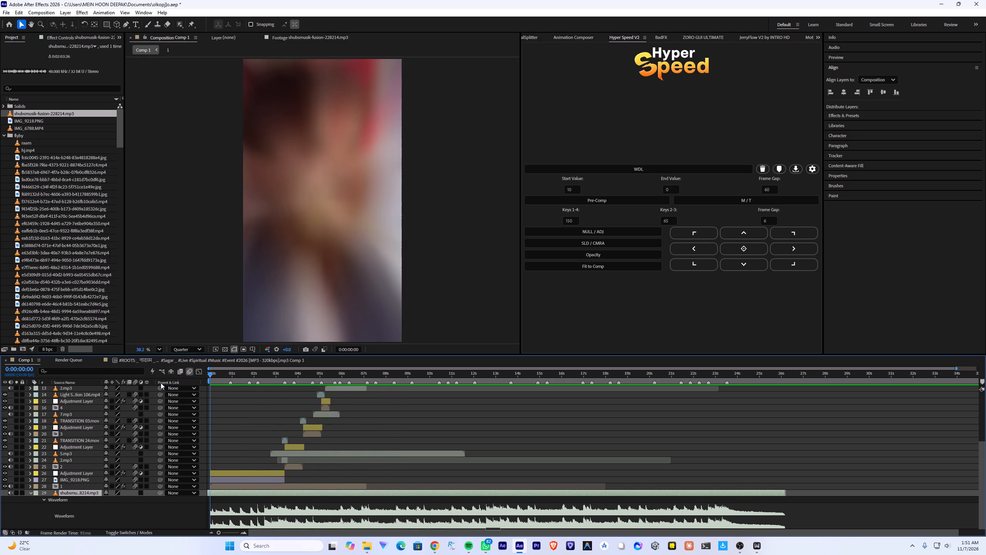
key("space")
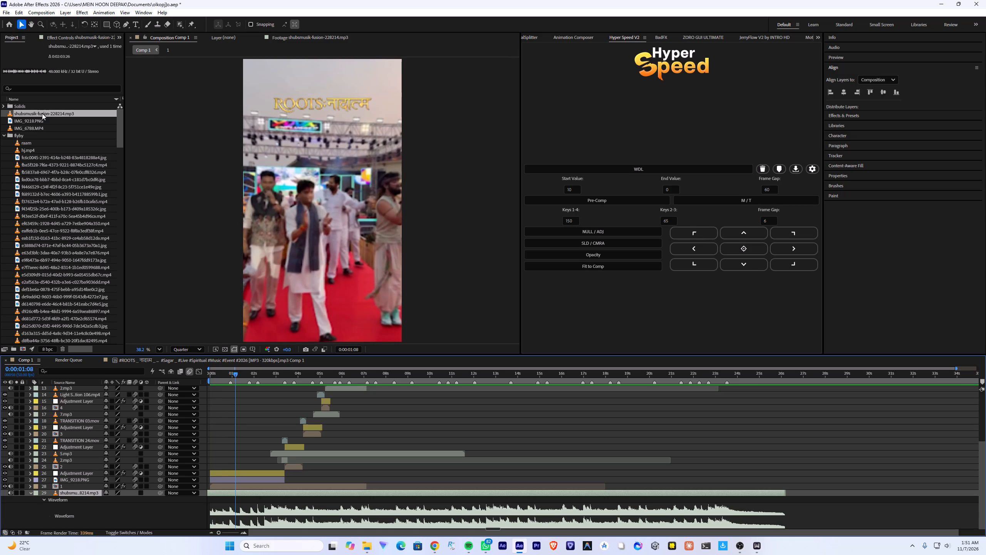
Audition shubsmusik-fusion-228214.mp3 in the footage viewer at several points between about 0:00:36 and 0:01:05 for another starting passage.
double_click(42, 114)
left_click_drag(420, 332, 415, 332)
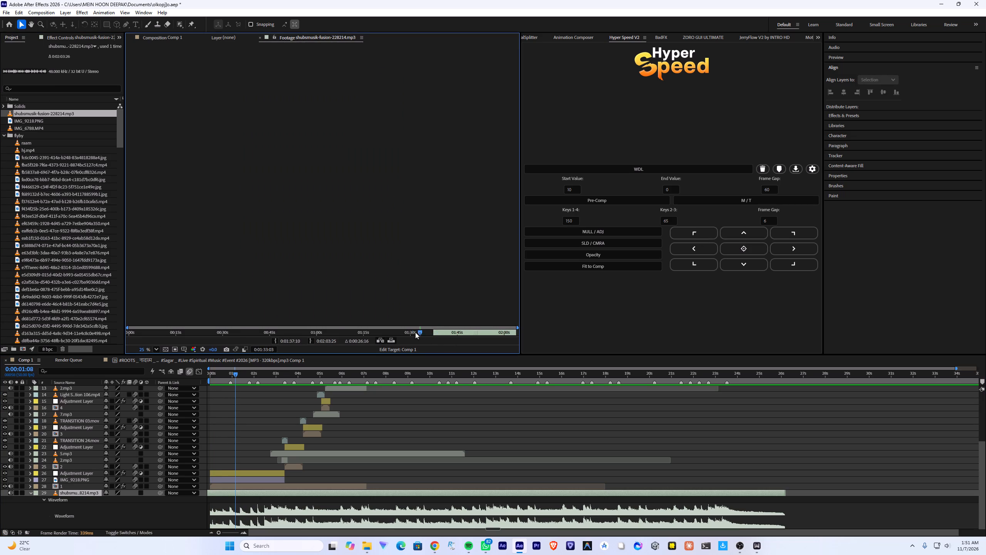
left_click_drag(415, 332, 238, 343)
key("space")
left_click(261, 333)
key("space")
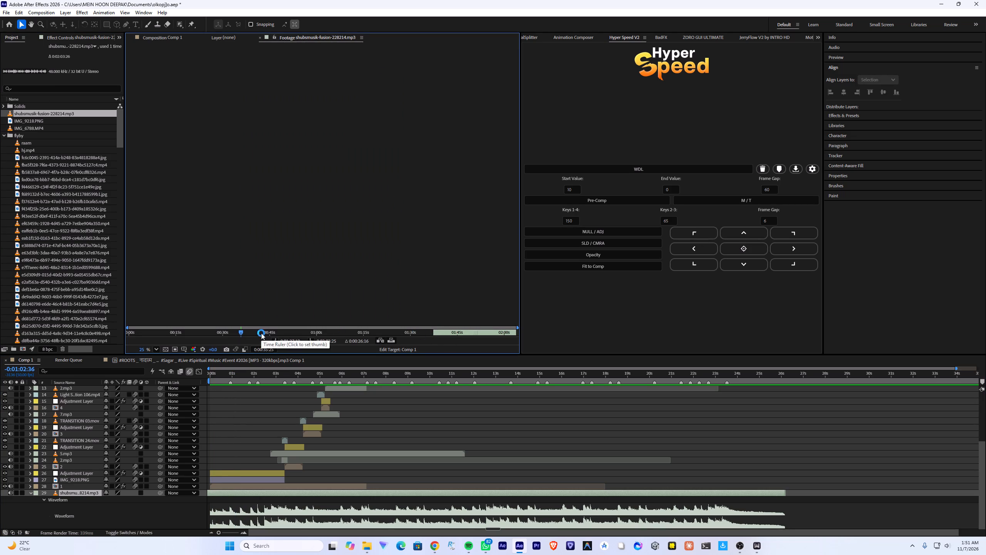
key("space")
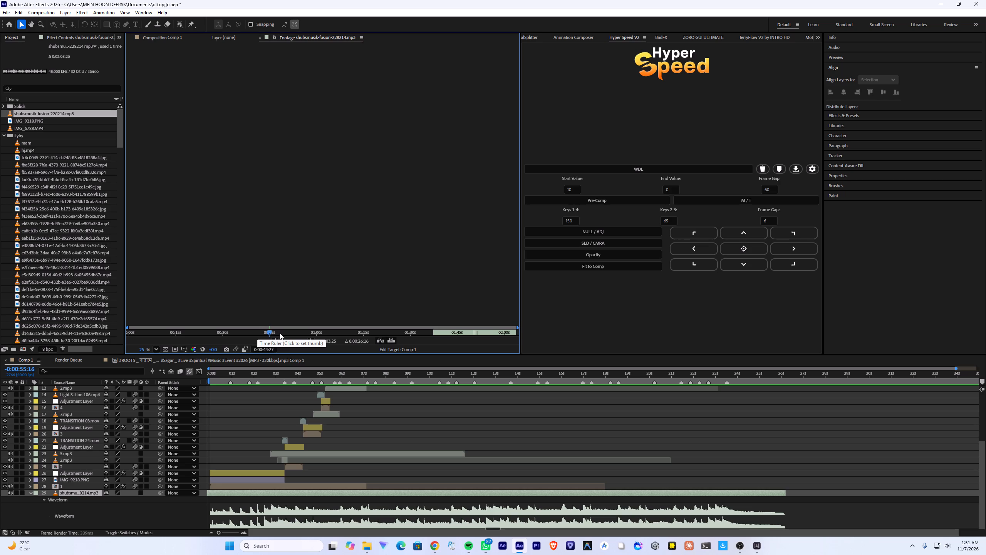
left_click(280, 333)
key("space")
left_click(292, 333)
key("space")
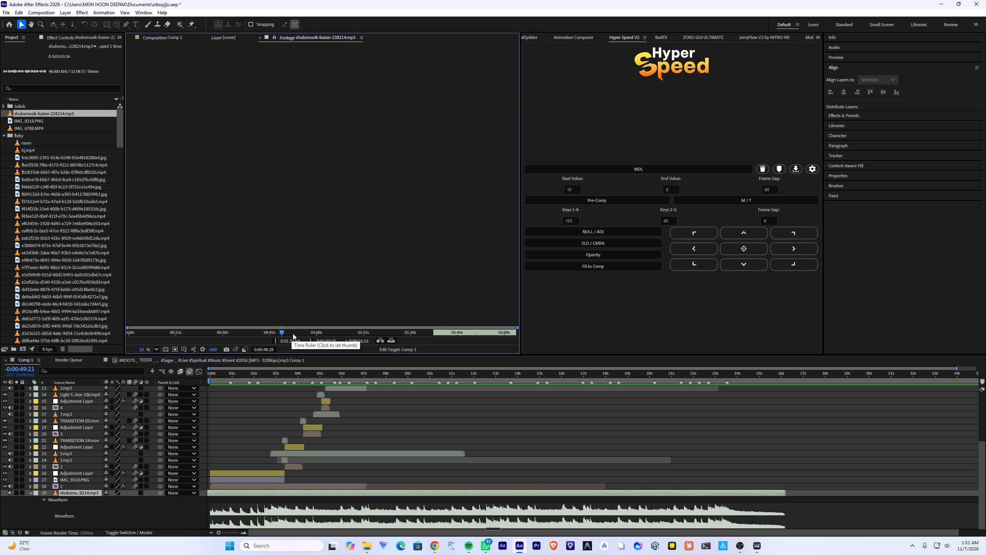
key("space")
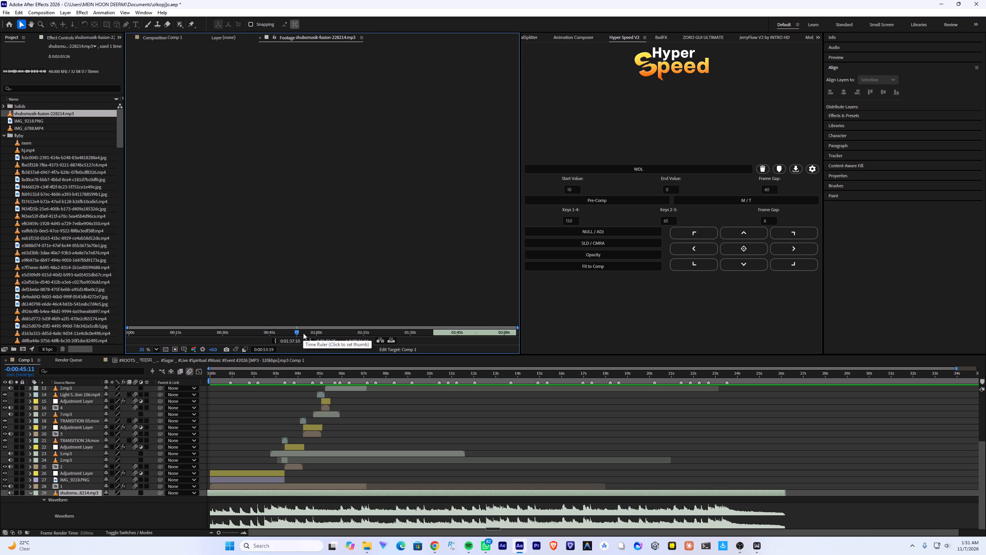
left_click(306, 333)
key("space")
left_click(316, 333)
key("space")
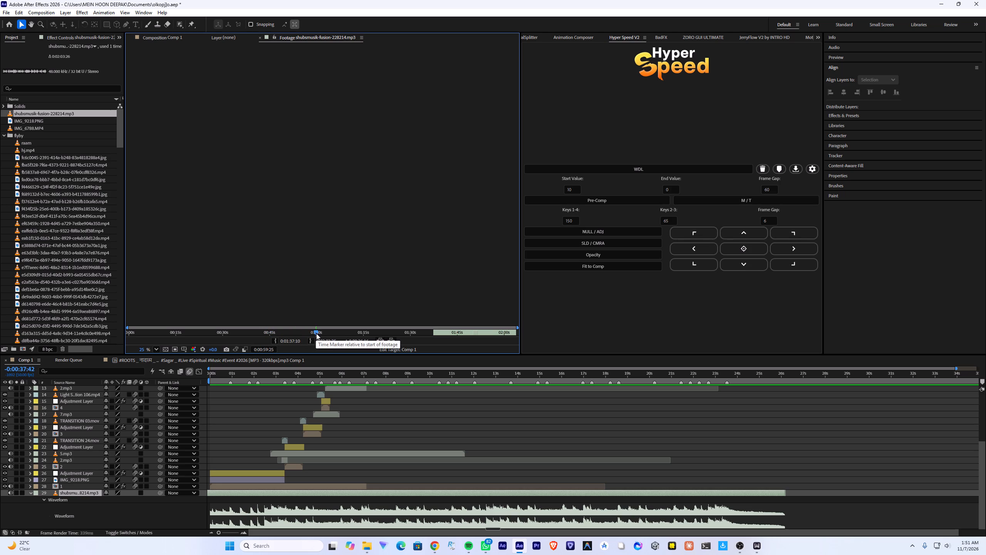
left_click(324, 334)
key("space")
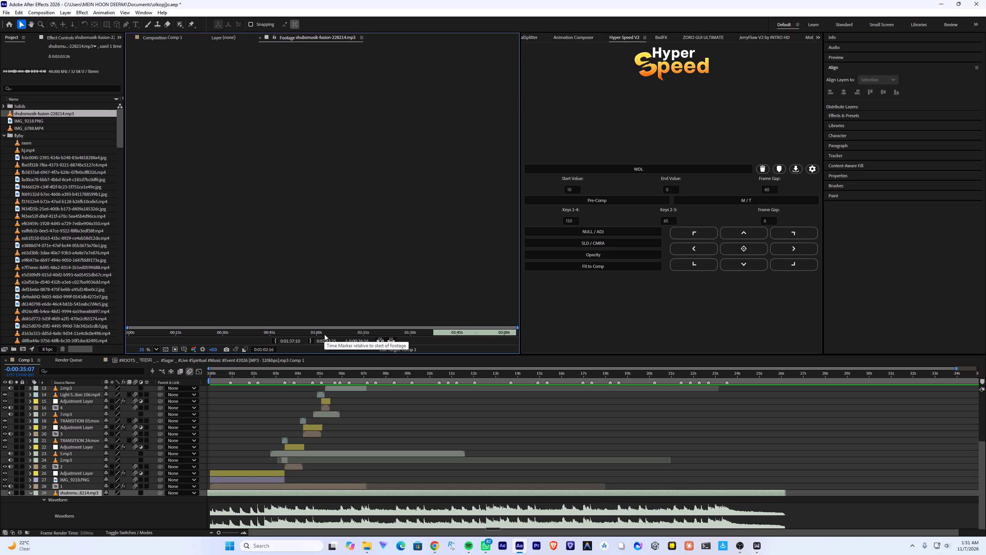
left_click(334, 332)
key("space")
key("space")
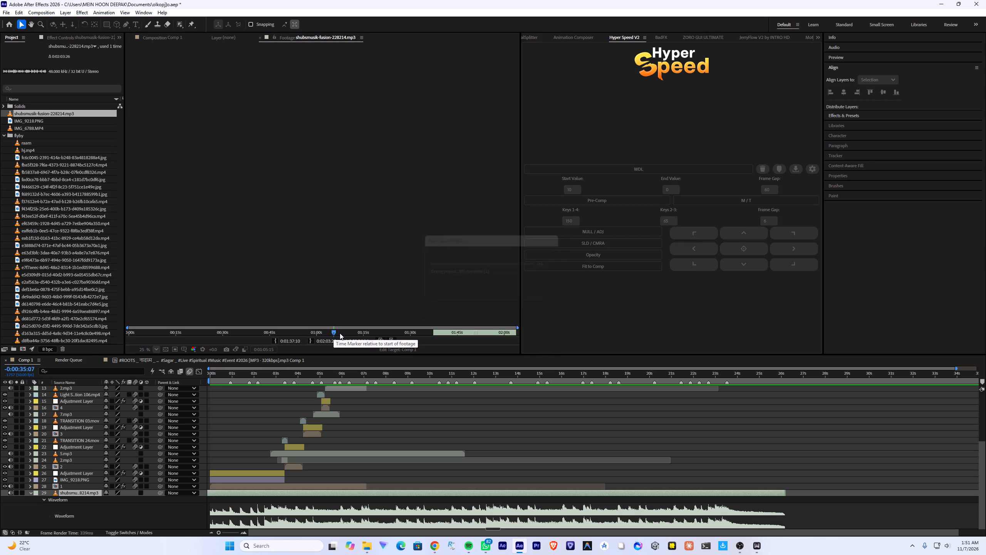
Audition shubsmusik-fusion-228214.mp3 in the footage viewer at several points up to about 0:01:20 for another starting passage.
left_click(355, 333)
key("space")
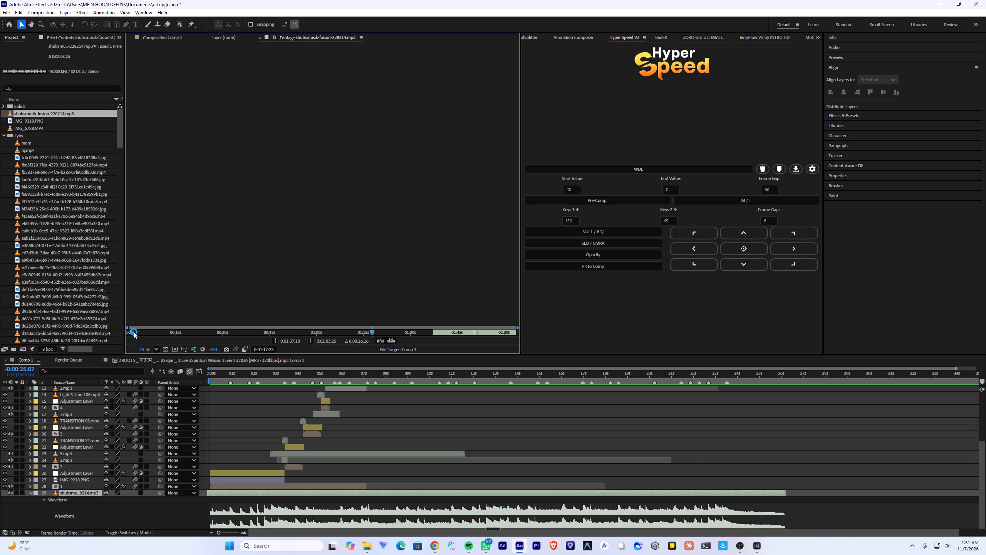
left_click(378, 333)
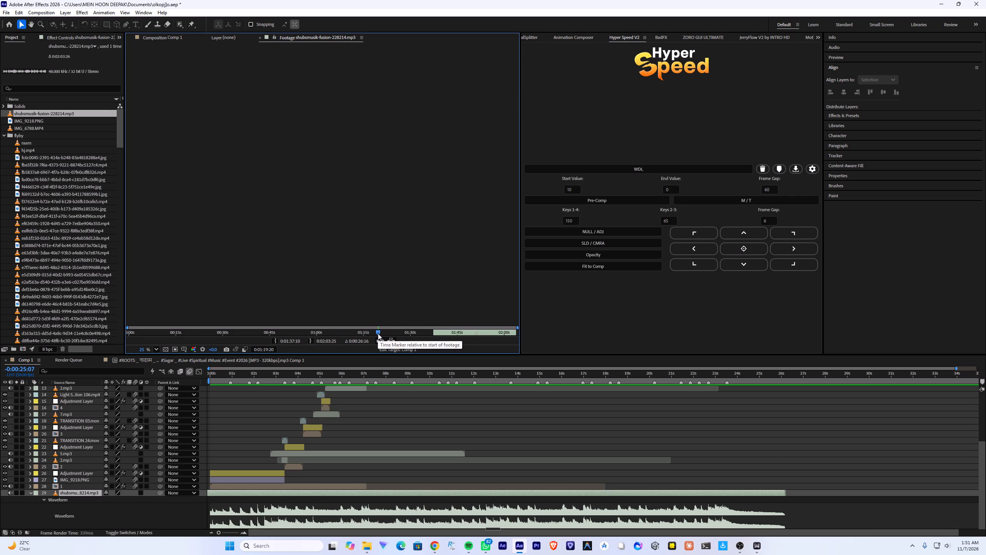
key("space")
left_click(378, 333)
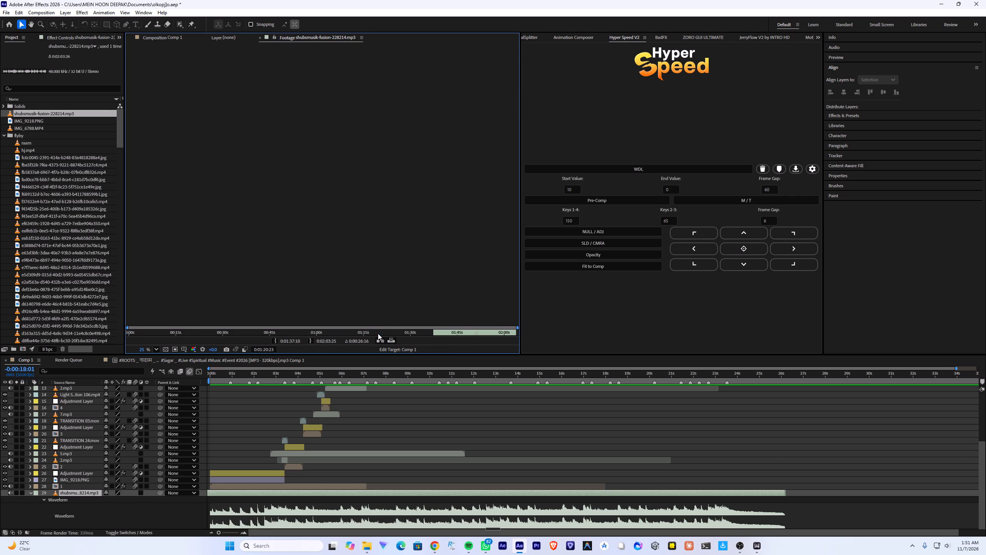
left_click(372, 333)
key("space")
Listen to the track from about 0:01:08 and set its In point at 0:01:10:06.
left_click(342, 332)
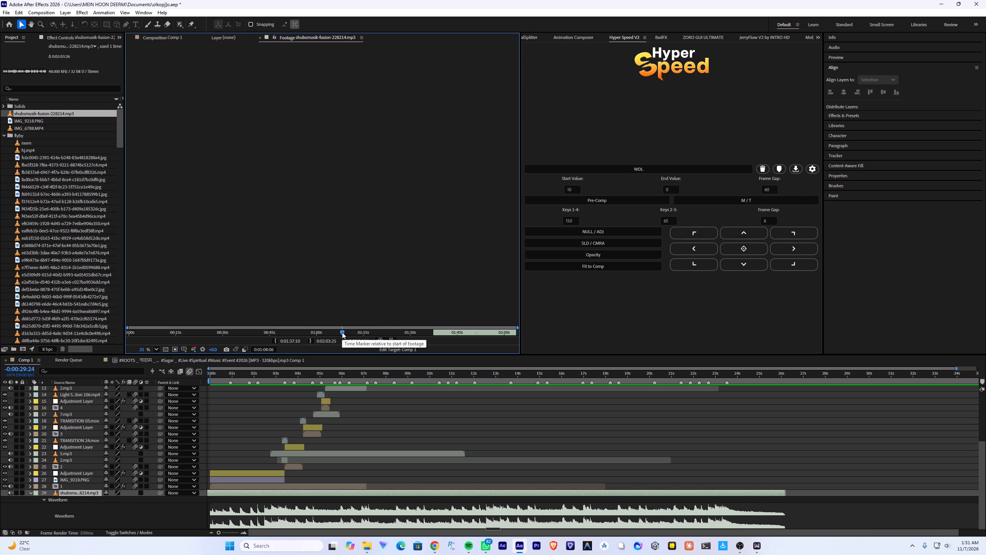
key("space")
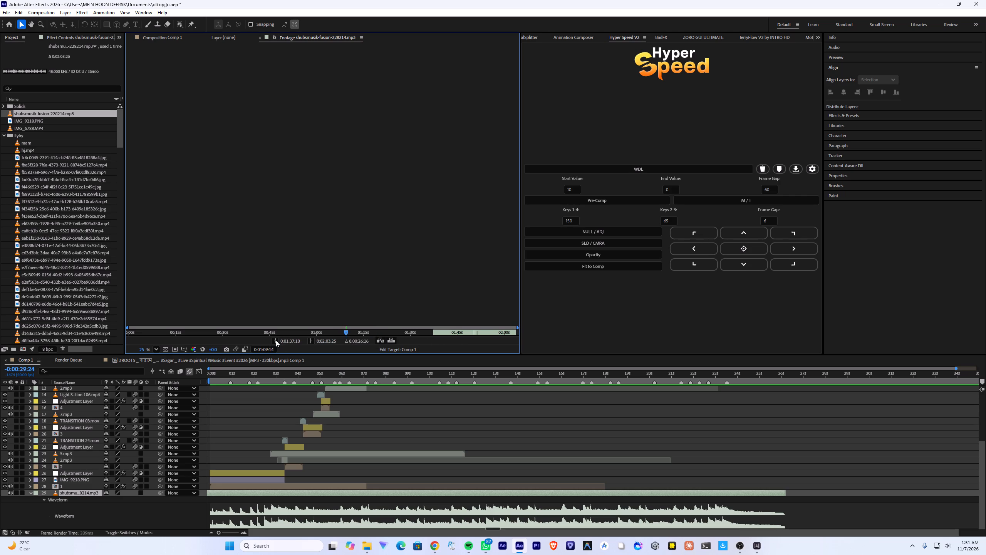
key("space")
left_click(276, 340)
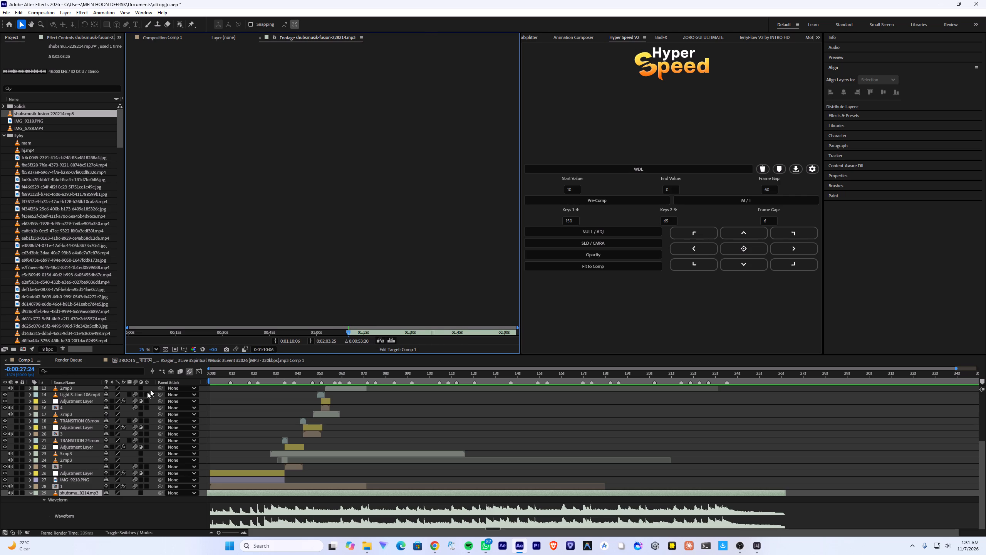
Add the newly trimmed shubsmusik-fusion-228214.mp3 to the bottom of Comp 1 and delete the old music layer.
left_click_drag(44, 113, 80, 505)
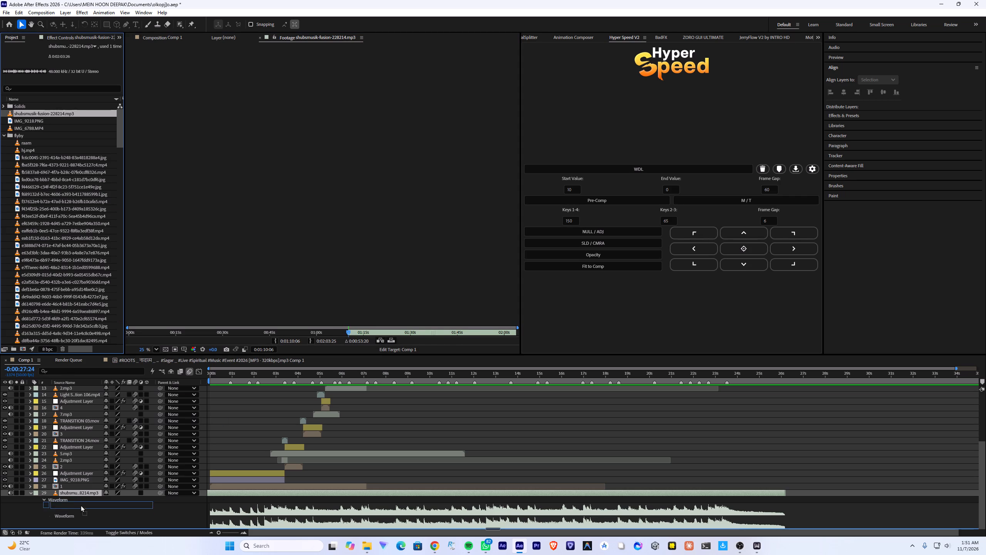
left_click_drag(80, 505, 73, 492)
left_click(73, 499)
key("Delete")
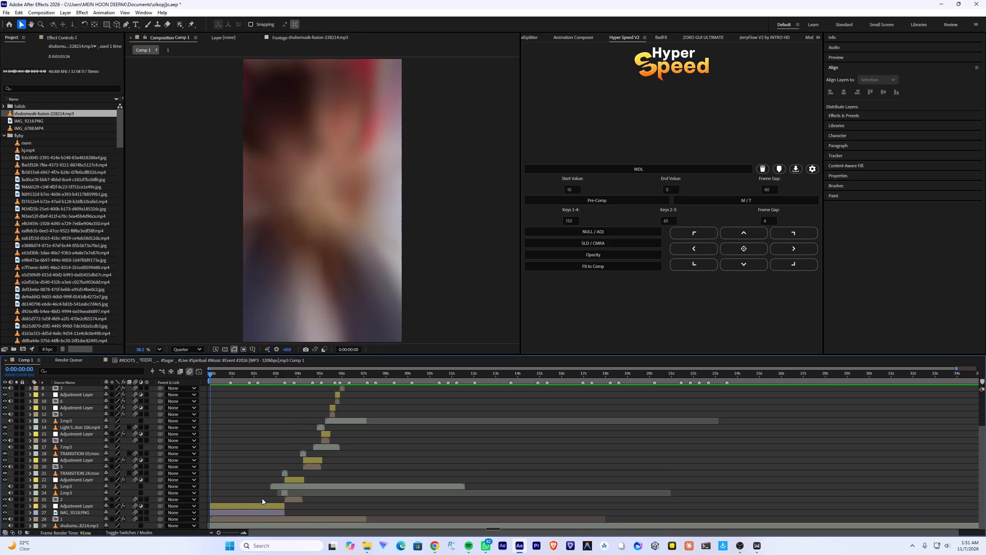
Reveal the audio waveform of the new music layer at the bottom of Comp 1.
scroll(250, 497, "down", 8)
left_click(241, 527)
scroll(242, 523, "down", 3)
key("l")
key("l")
scroll(254, 512, "down", 12)
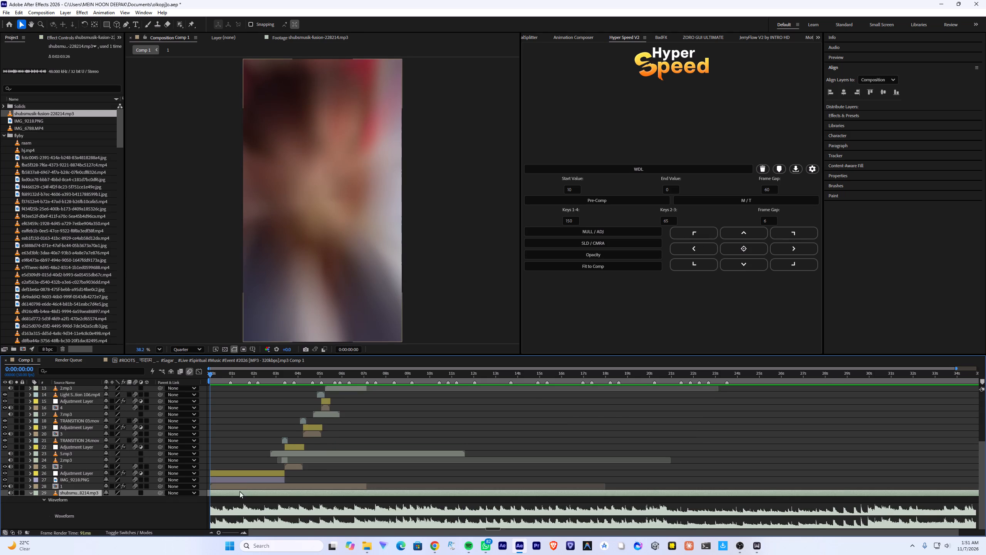
Play Comp 1 with the new passage and shift the music layer about 3.5 seconds earlier, using 0:00:07:07 as reference.
key("space")
scroll(155, 519, "up", 1, "alt")
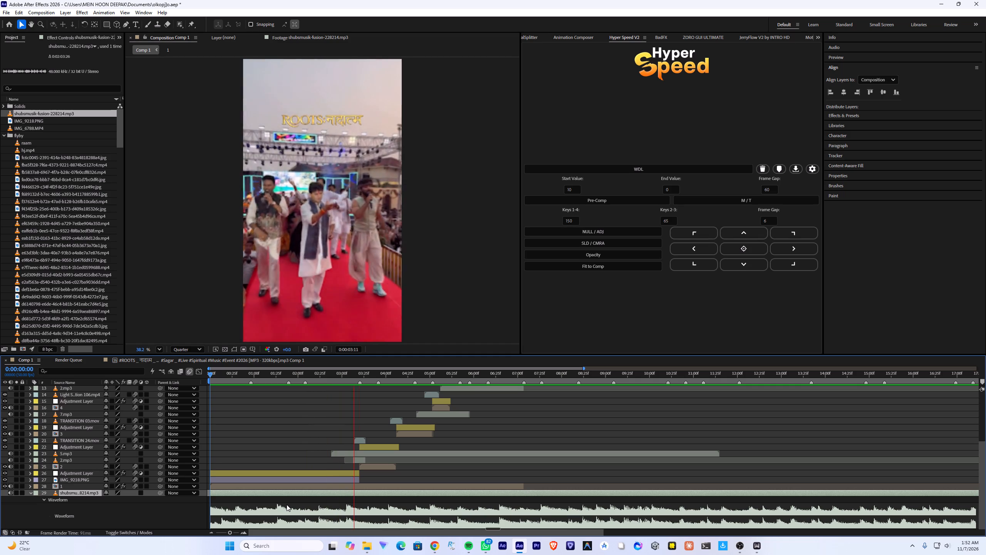
scroll(410, 486, "down", 1, "alt")
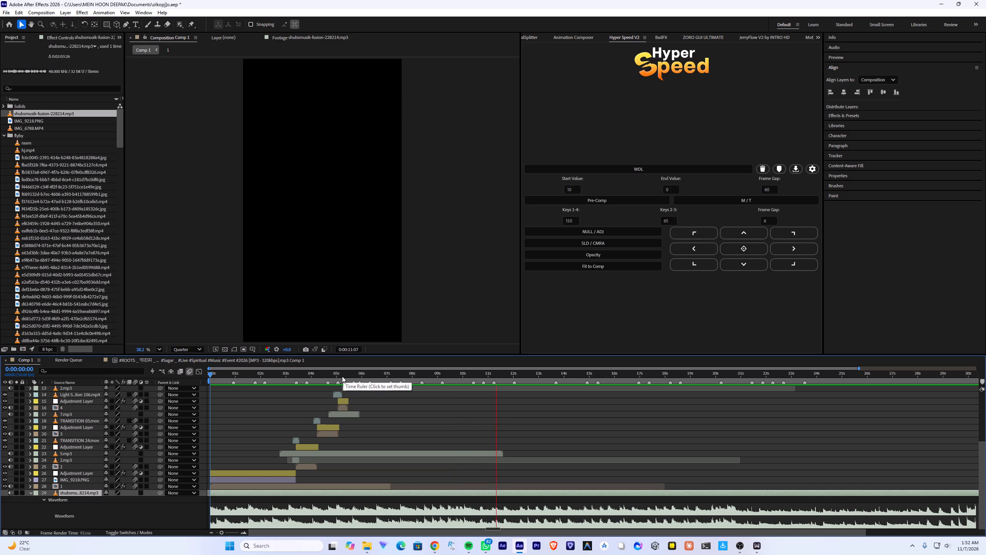
left_click(391, 377)
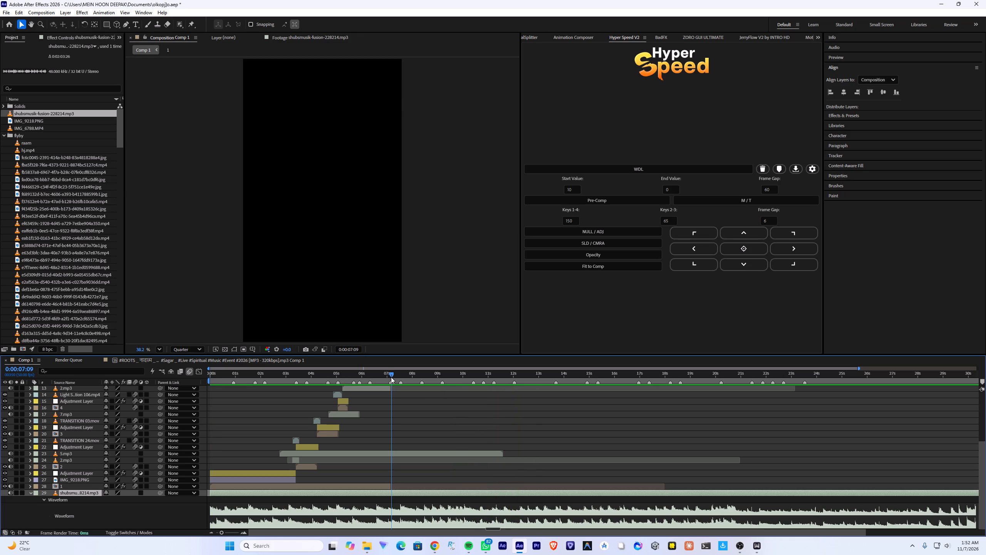
left_click_drag(453, 493, 390, 494)
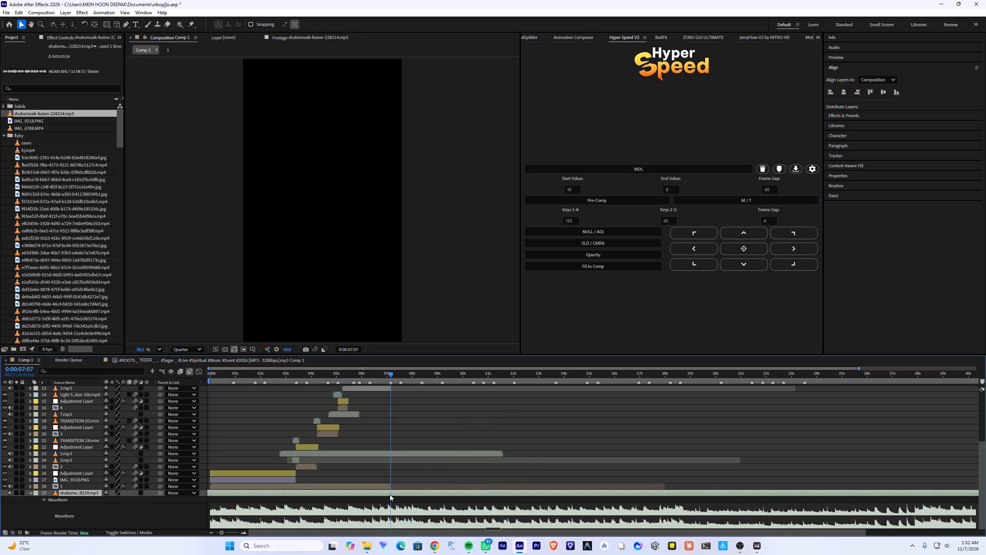
left_click_drag(390, 494, 364, 495)
Play Comp 1 from the start twice to check the shifted music against the video cuts and transitions.
key("space")
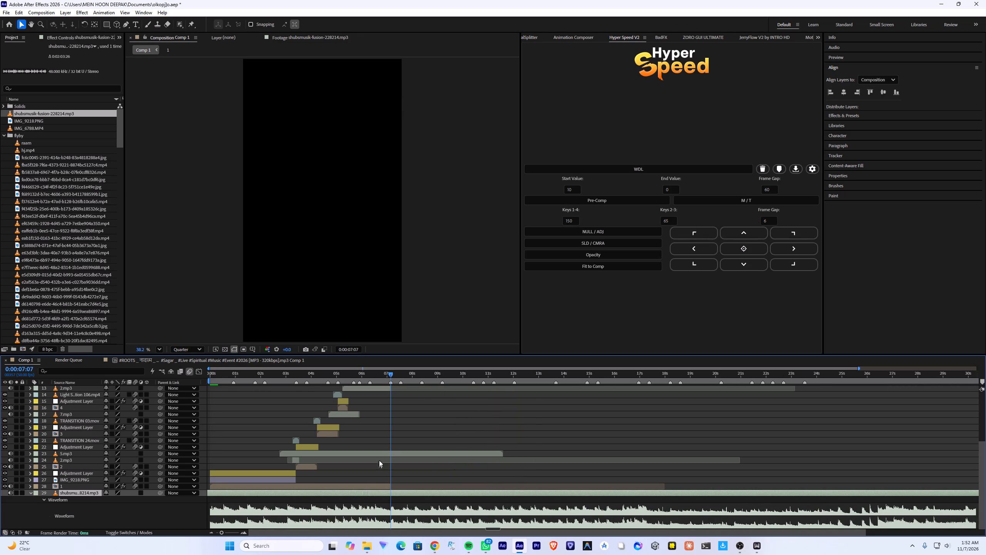
left_click_drag(389, 377, 145, 419)
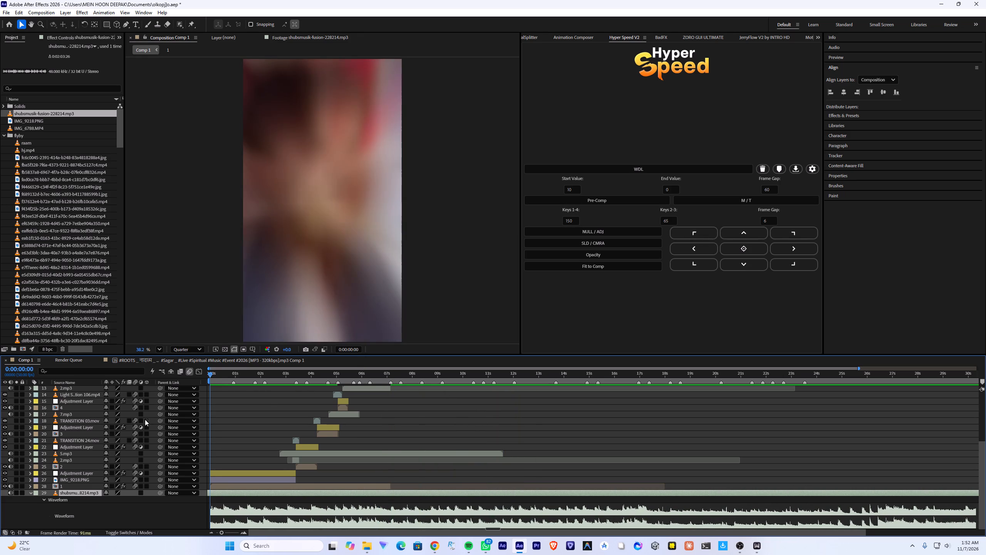
key("space")
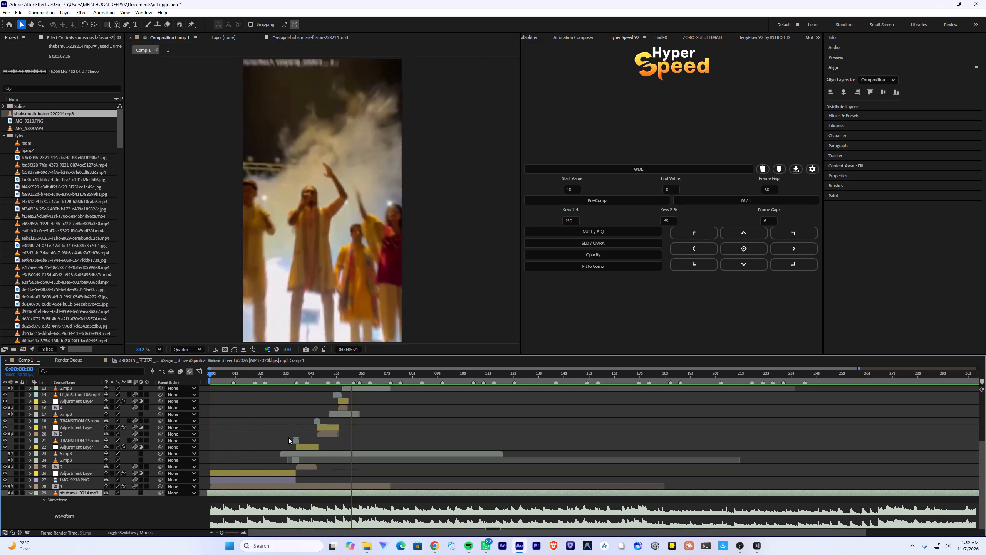
scroll(288, 437, "up", 3)
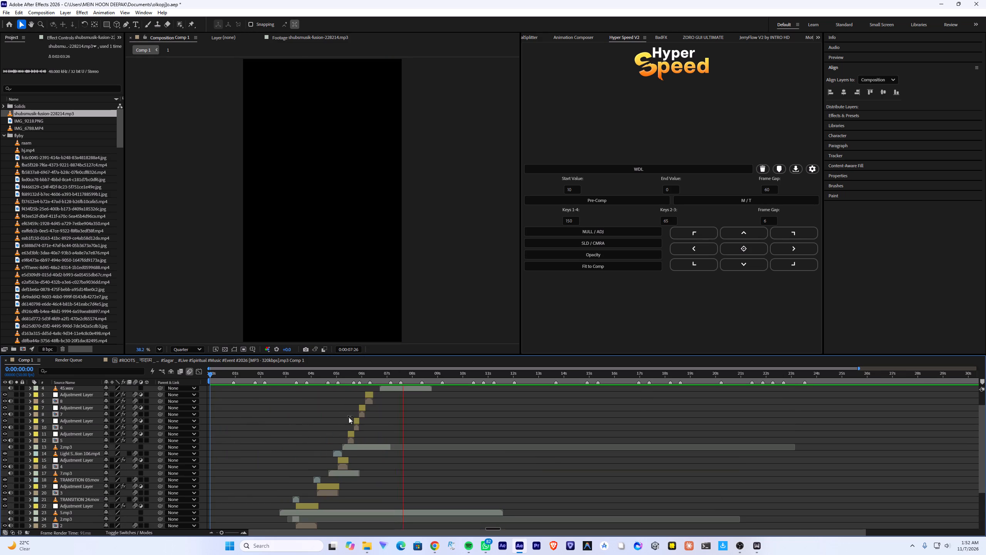
left_click_drag(336, 374, 82, 405)
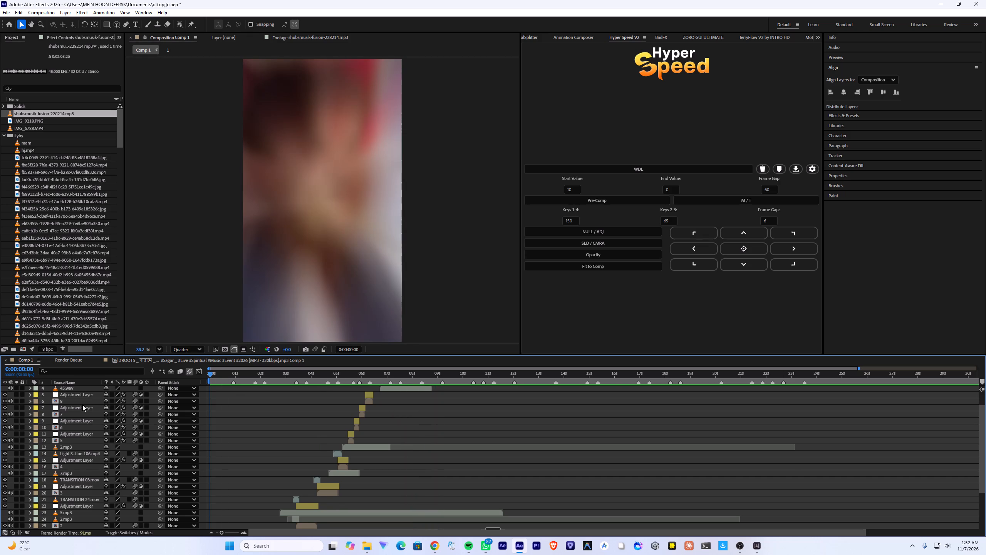
key("space")
scroll(266, 442, "up", 5)
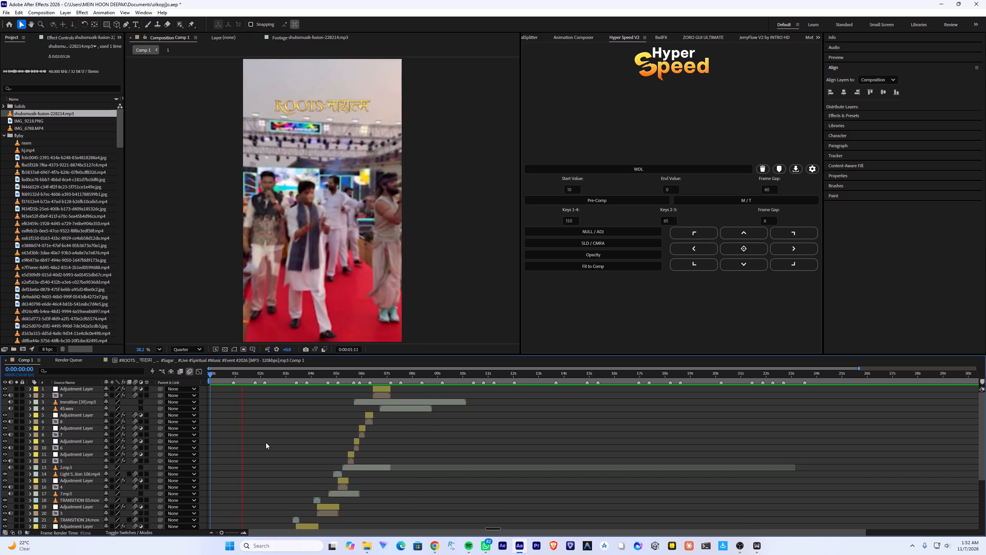
scroll(266, 442, "down", 7)
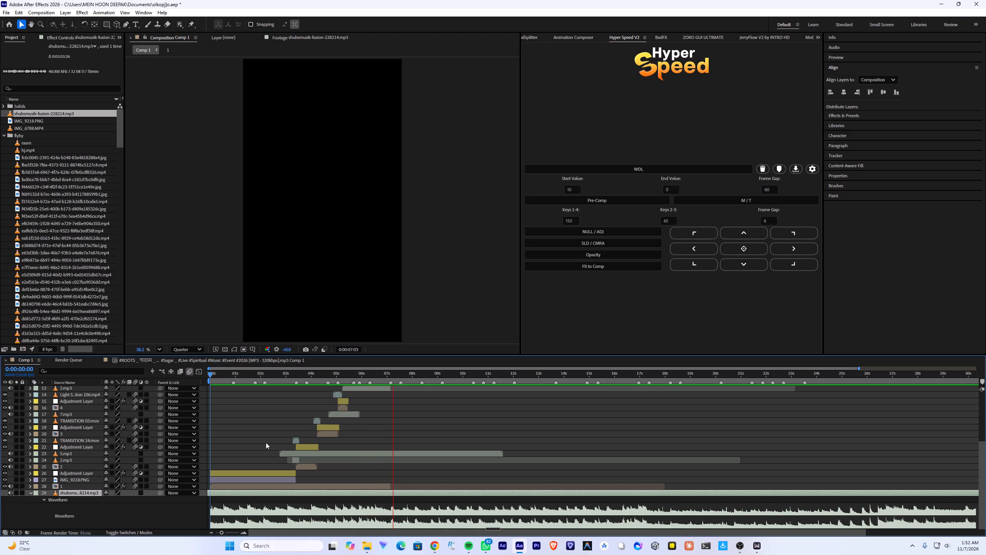
scroll(266, 442, "up", 11)
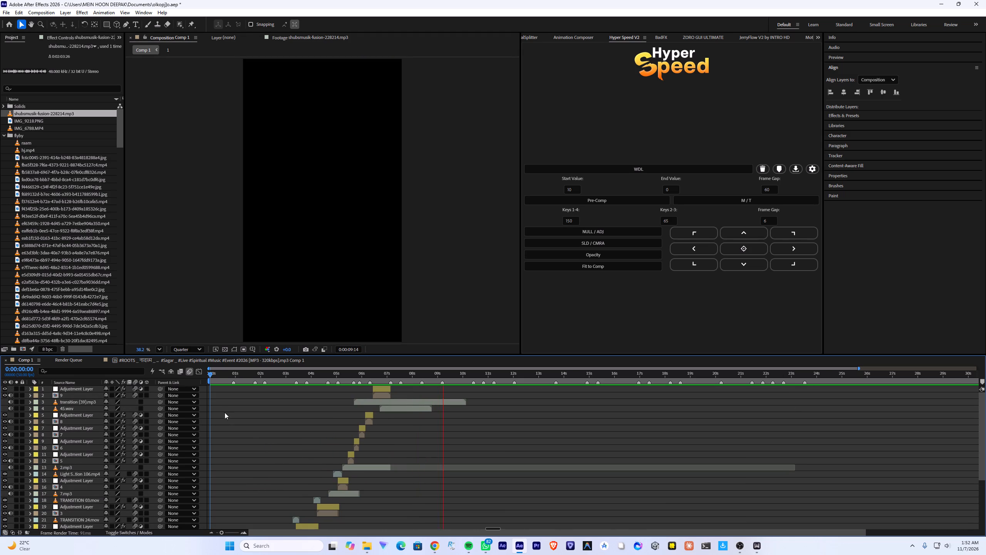
Save the project.
key("ctrl+s")
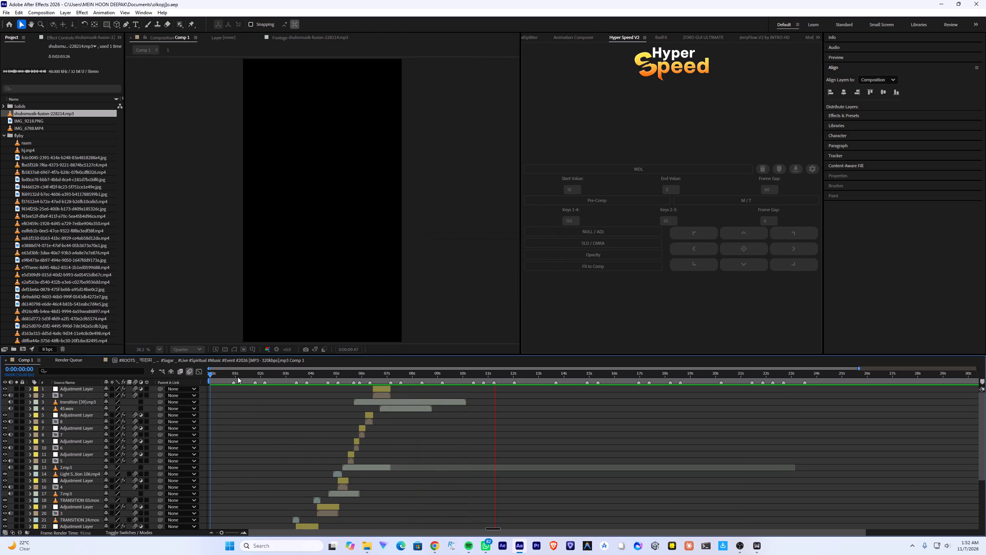
Replay Comp 1 from the start several times to judge how the music fits the cuts up to the last clip.
left_click_drag(238, 377, 141, 390)
key("space")
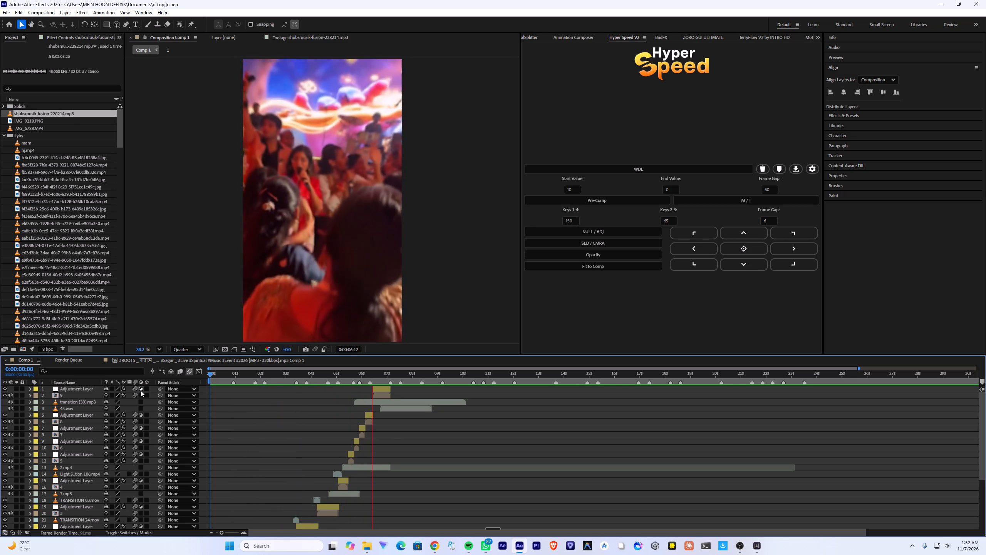
left_click_drag(225, 372, 159, 383)
key("space")
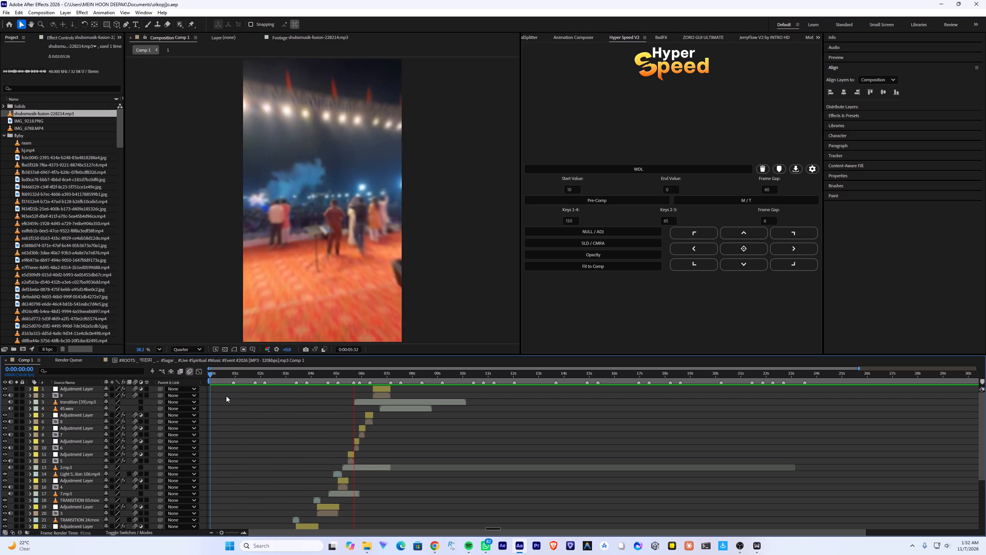
left_click_drag(221, 375, 161, 387)
key("space")
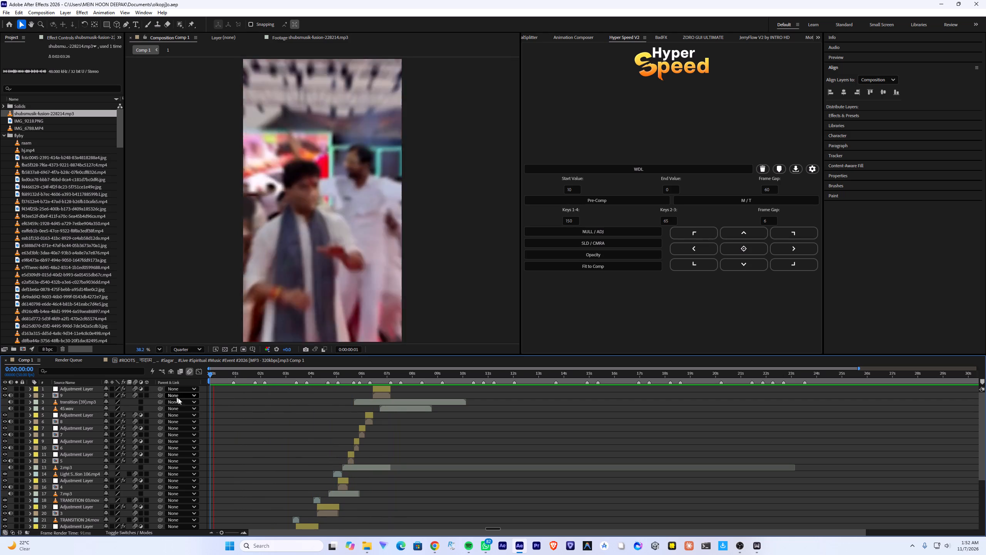
scroll(208, 409, "down", 7)
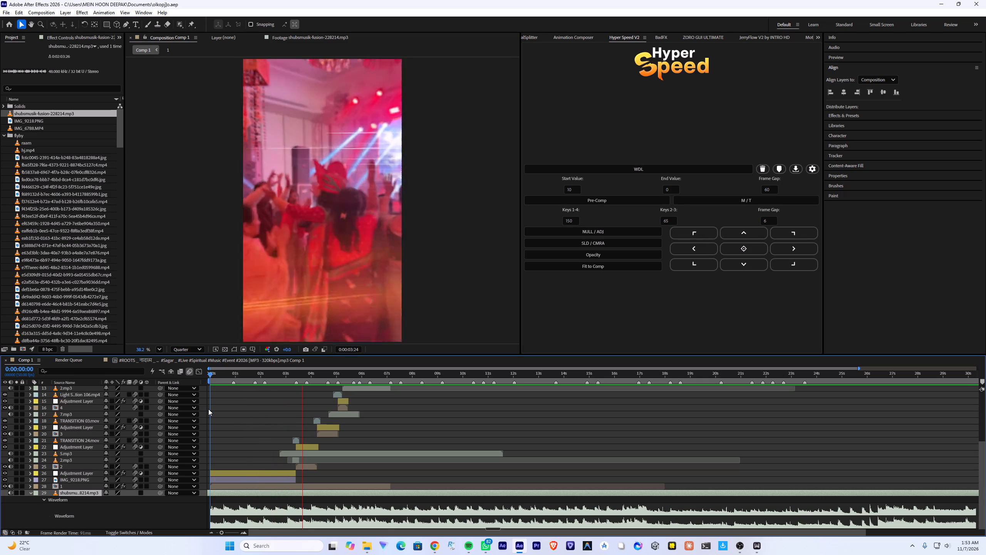
scroll(208, 409, "up", 5)
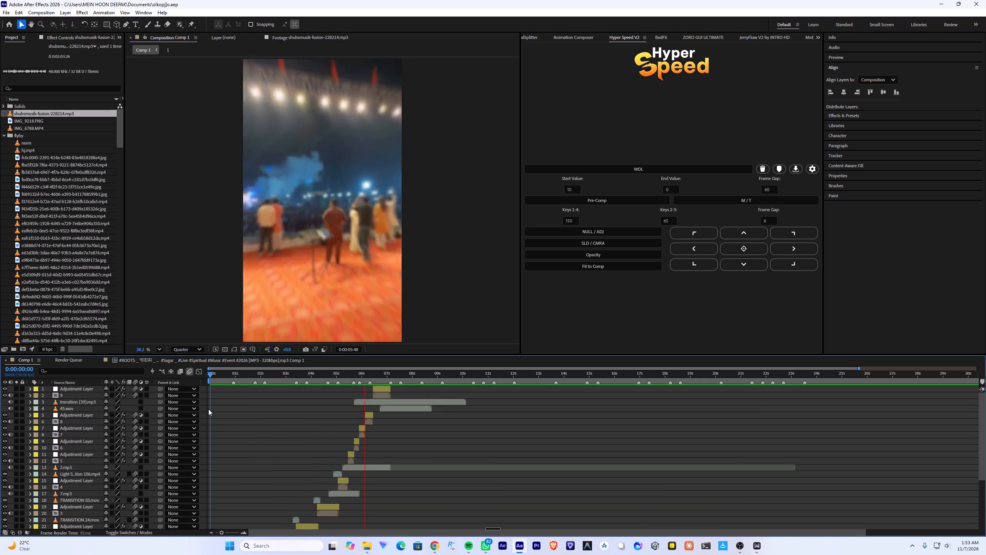
scroll(208, 409, "up", 1)
scroll(391, 404, "up", 1, "alt")
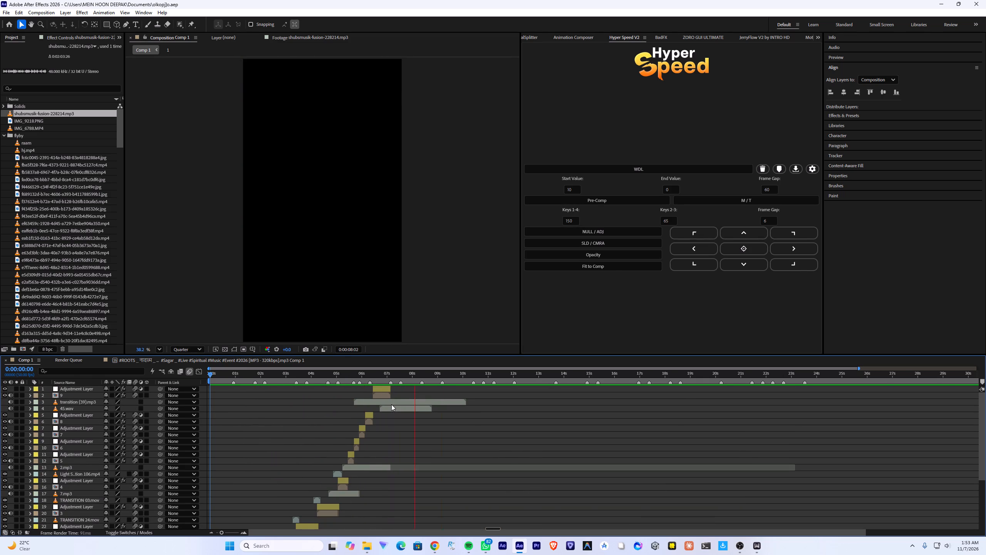
Listen to the music around the end of the last clip and place the current time at 0:00:07:07.
scroll(391, 404, "up", 1, "alt")
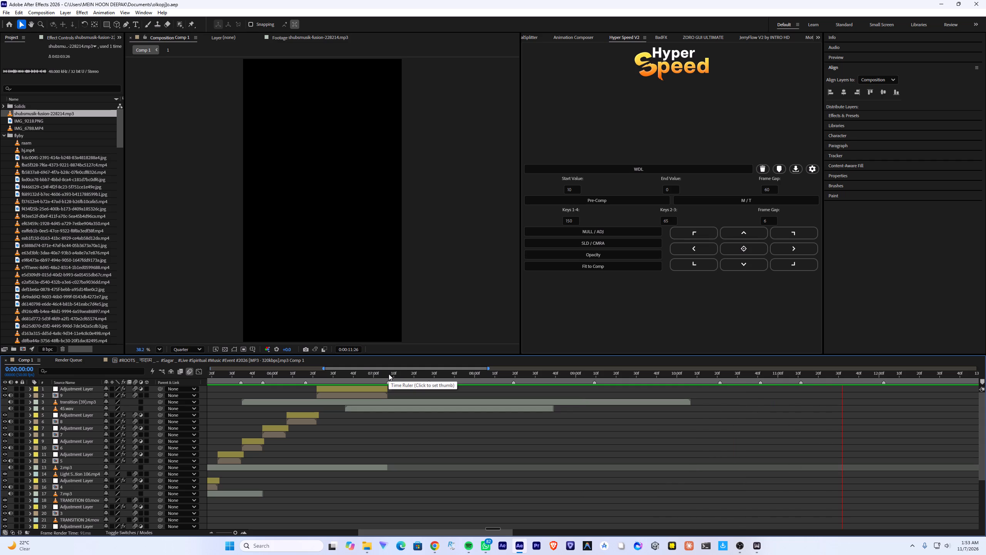
left_click_drag(389, 374, 384, 374)
key("space")
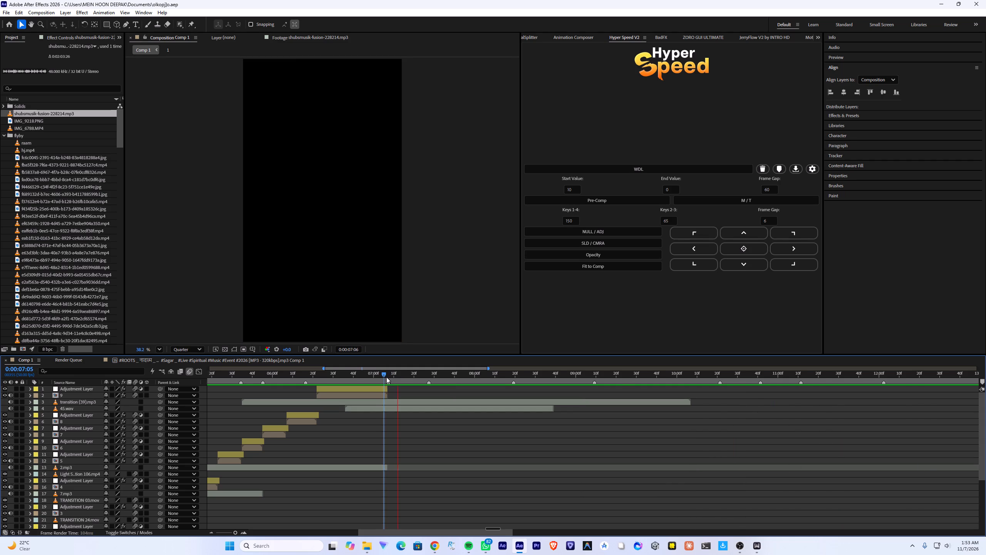
scroll(386, 377, "up", 1, "alt")
left_click(389, 377)
key("space")
left_click(389, 377)
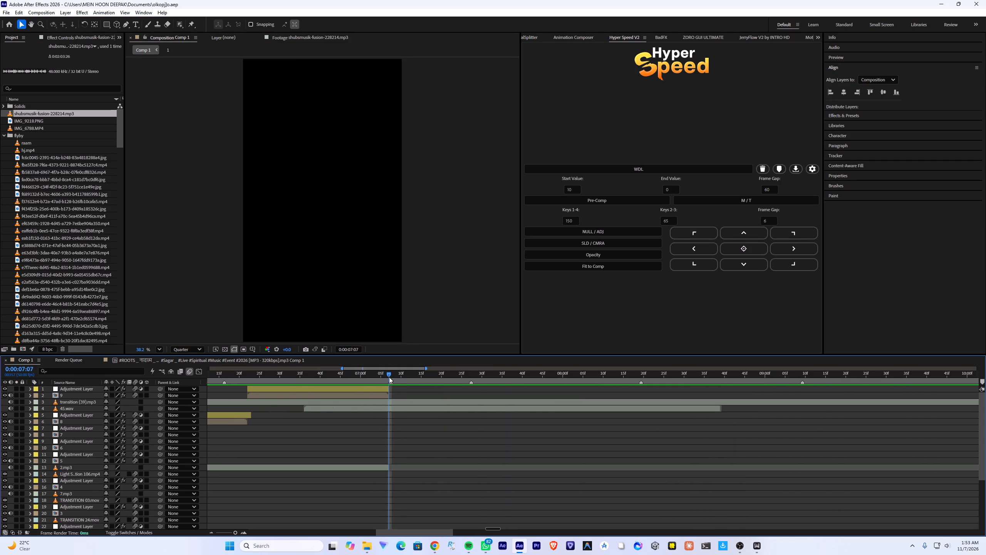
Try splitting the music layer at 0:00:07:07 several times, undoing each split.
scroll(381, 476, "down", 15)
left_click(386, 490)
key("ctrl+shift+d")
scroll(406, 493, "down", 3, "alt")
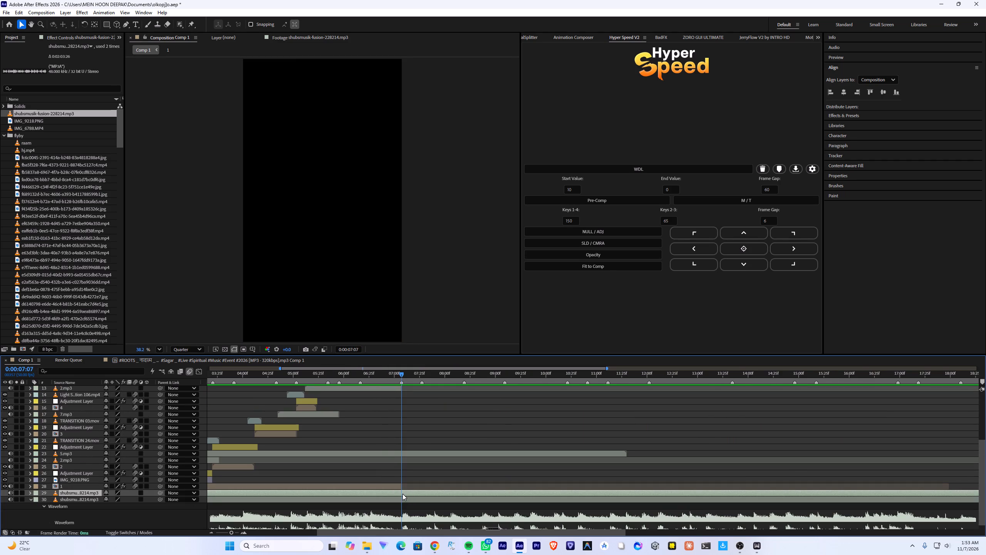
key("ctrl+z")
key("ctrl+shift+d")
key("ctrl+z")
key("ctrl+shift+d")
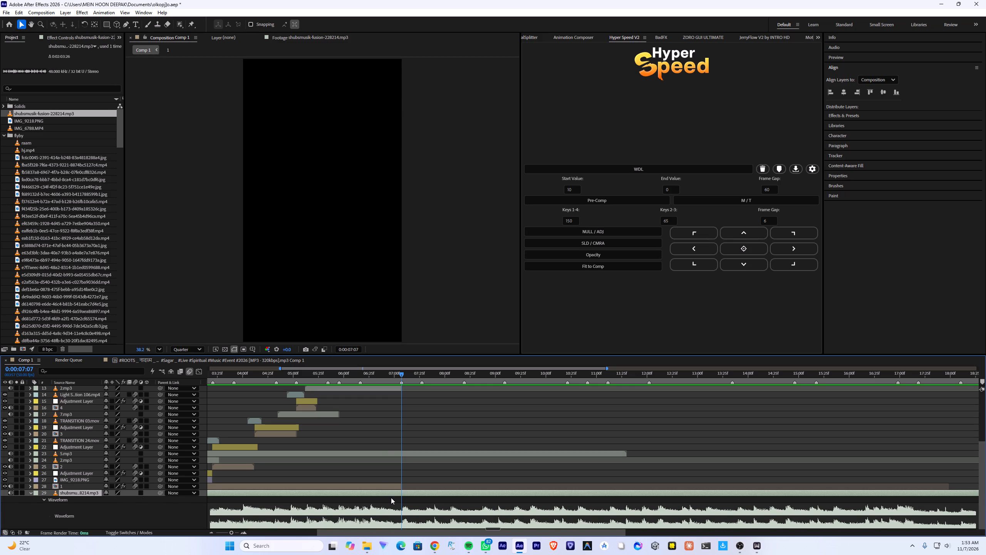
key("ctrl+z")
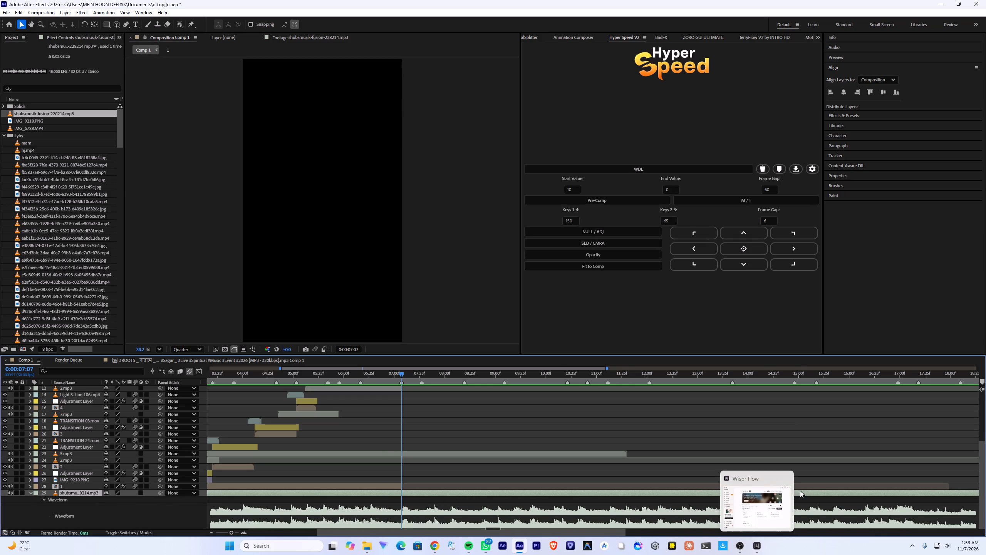
In Wispr Flow, append "do not work in adobe after effects" to the hinglish/hindi to english transform's prompt.
left_click(766, 501)
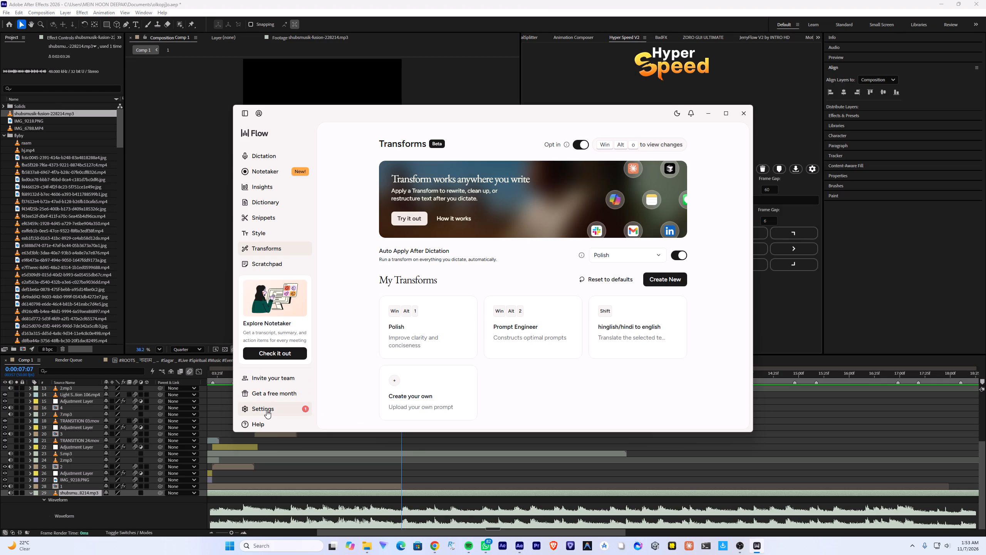
scroll(449, 338, "down", 3)
left_click(649, 330)
scroll(466, 303, "down", 2)
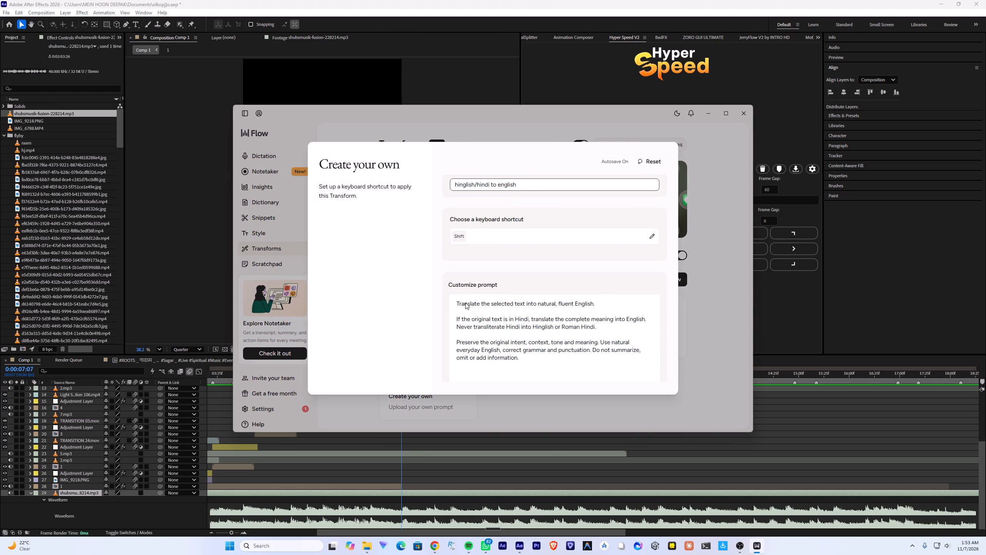
scroll(465, 303, "down", 5)
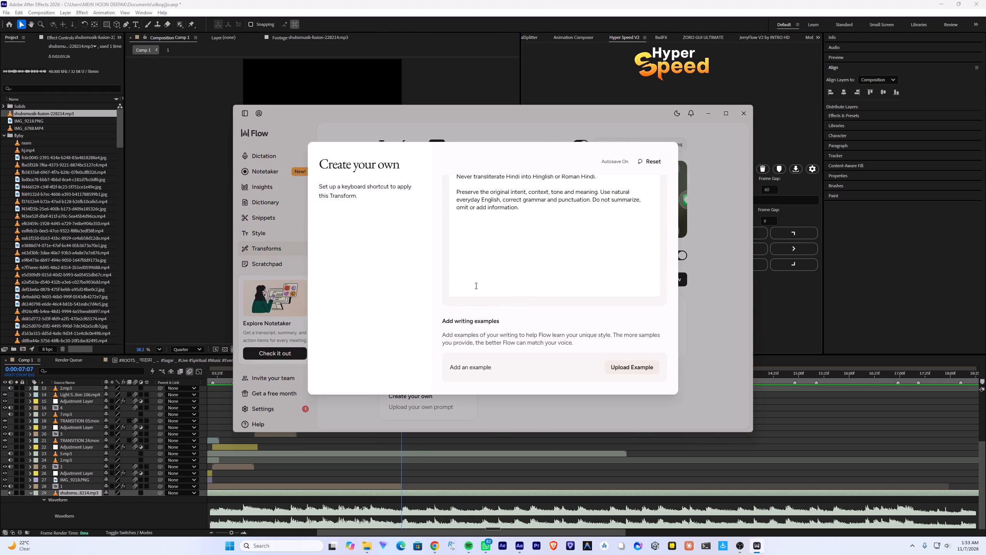
scroll(475, 286, "up", 2)
left_click(537, 286)
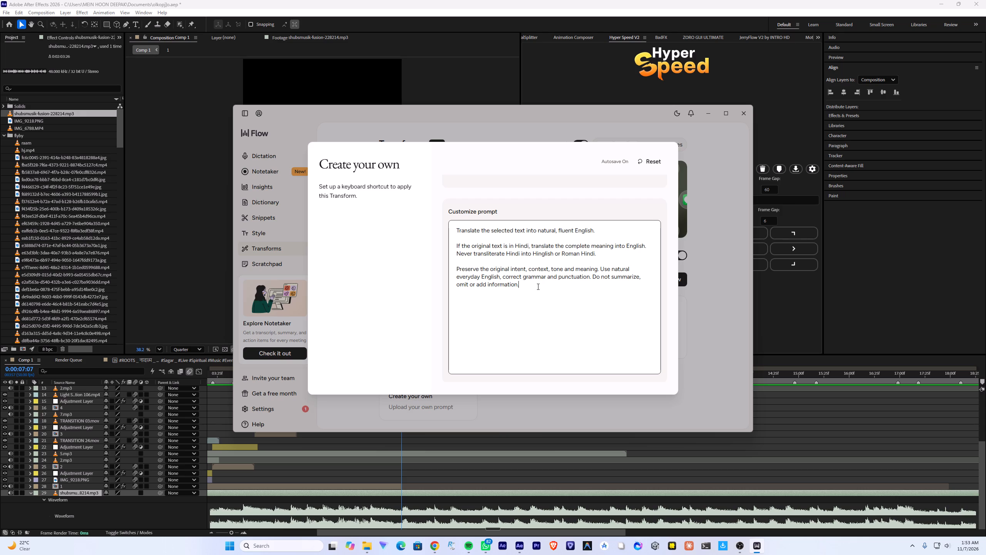
key("space")
type("do")
key("space")
type("not work in adobe after effects")
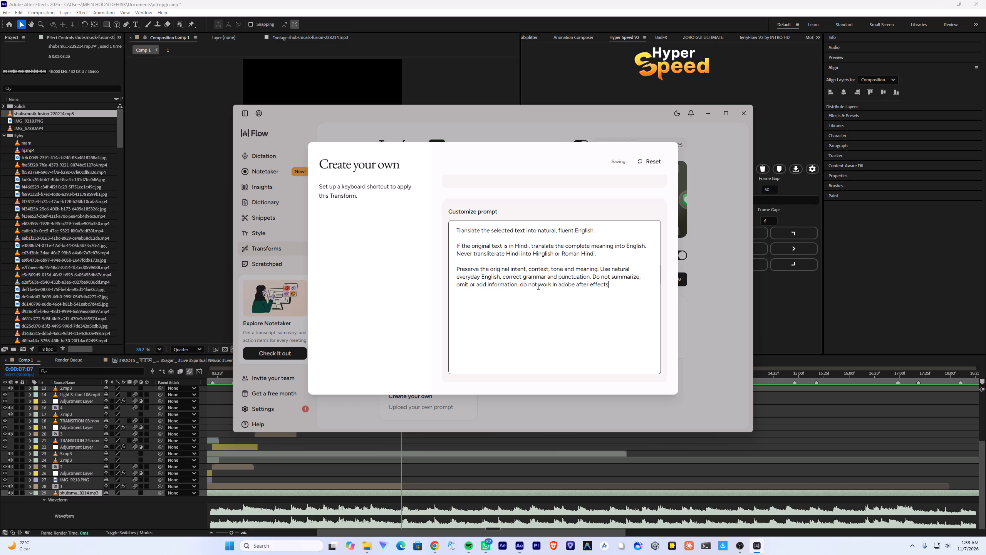
left_click(723, 210)
left_click(704, 120)
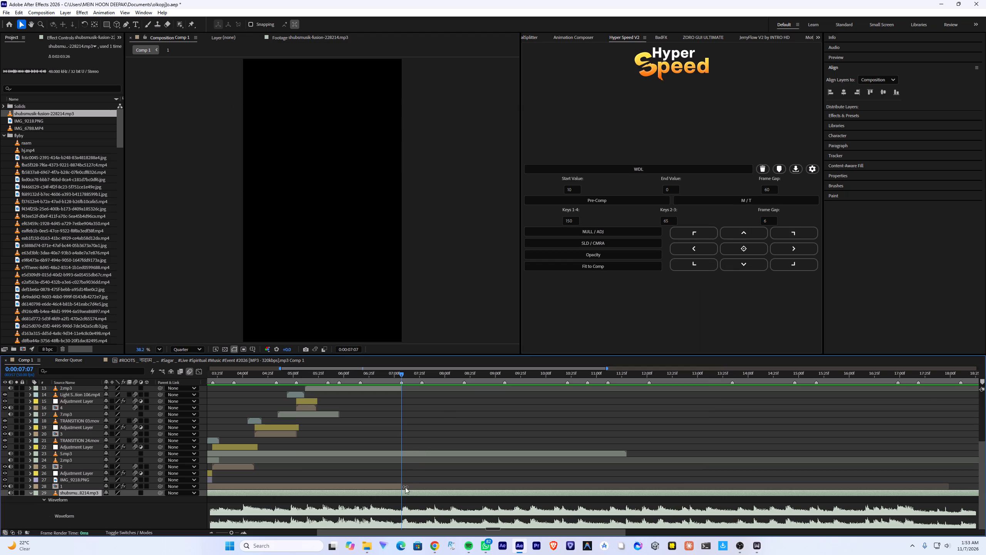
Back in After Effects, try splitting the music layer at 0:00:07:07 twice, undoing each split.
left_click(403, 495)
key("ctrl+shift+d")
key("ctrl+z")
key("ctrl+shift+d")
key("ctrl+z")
In Wispr Flow, reassign the hinglish/hindi to english transform's shortcut from Shift to Alt →.
left_click(749, 546)
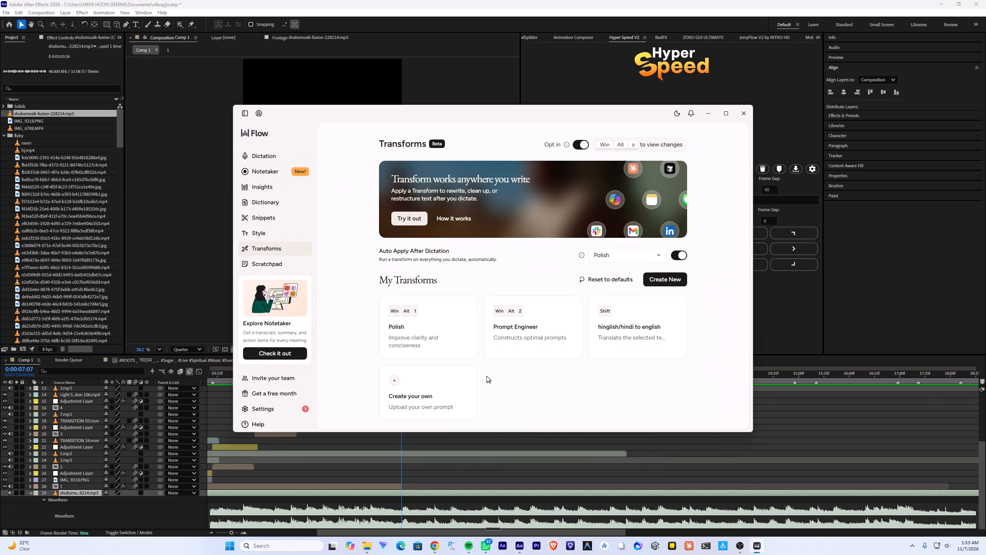
left_click(608, 335)
scroll(568, 316, "up", 4)
left_click(631, 254)
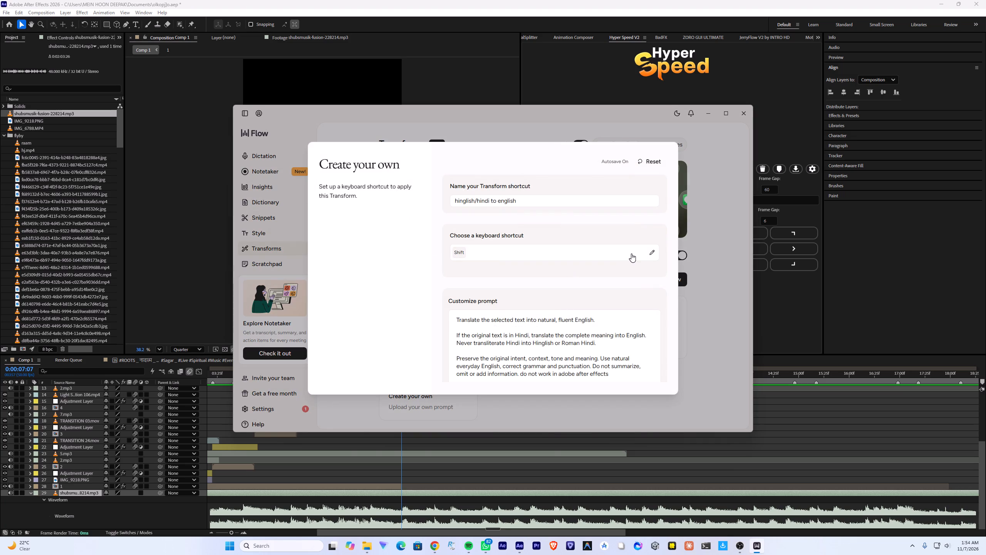
key("g")
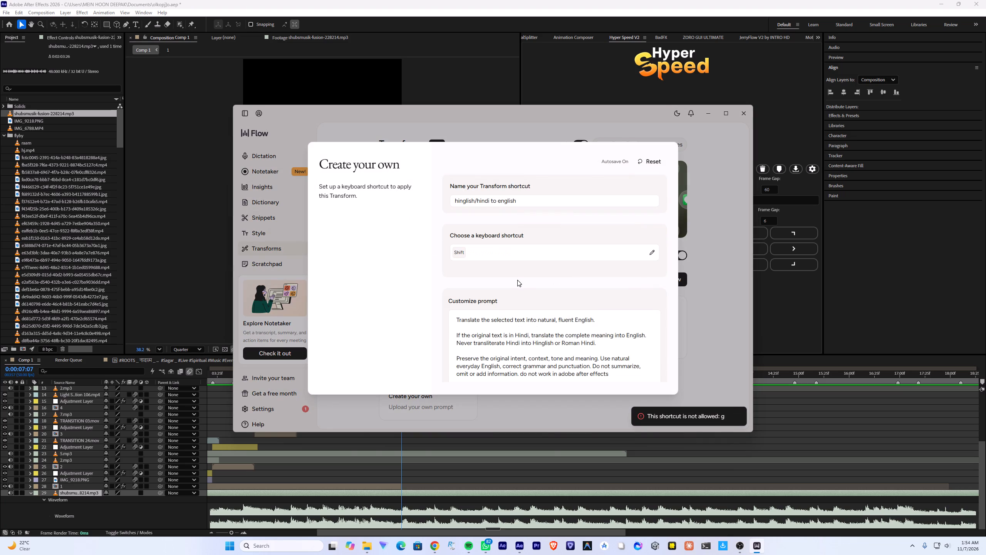
left_click(506, 250)
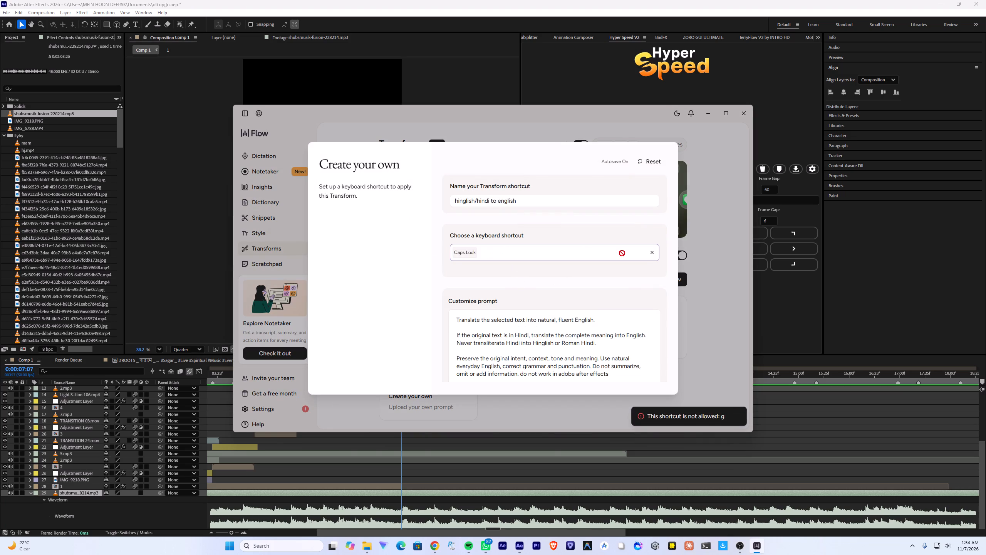
left_click(550, 253)
key("Tab")
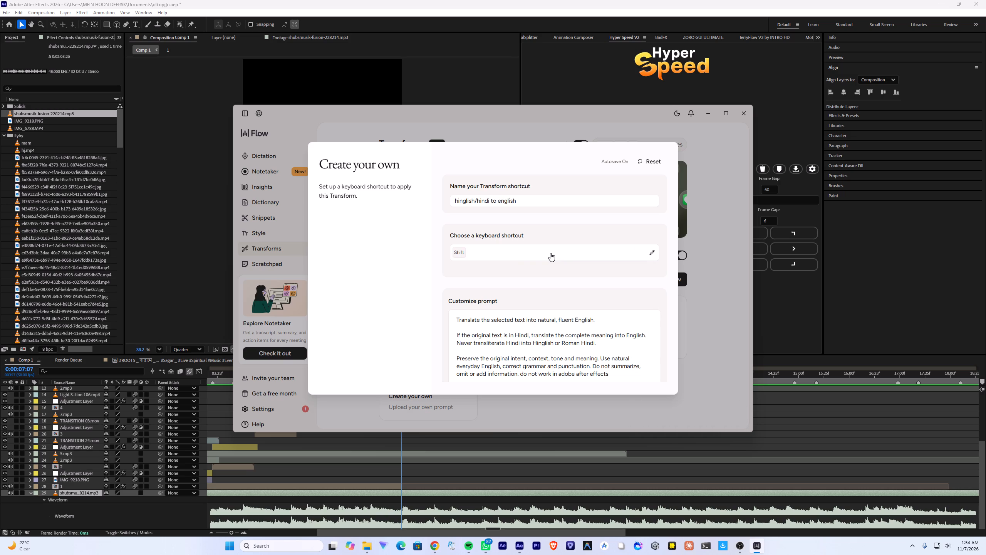
left_click(550, 253)
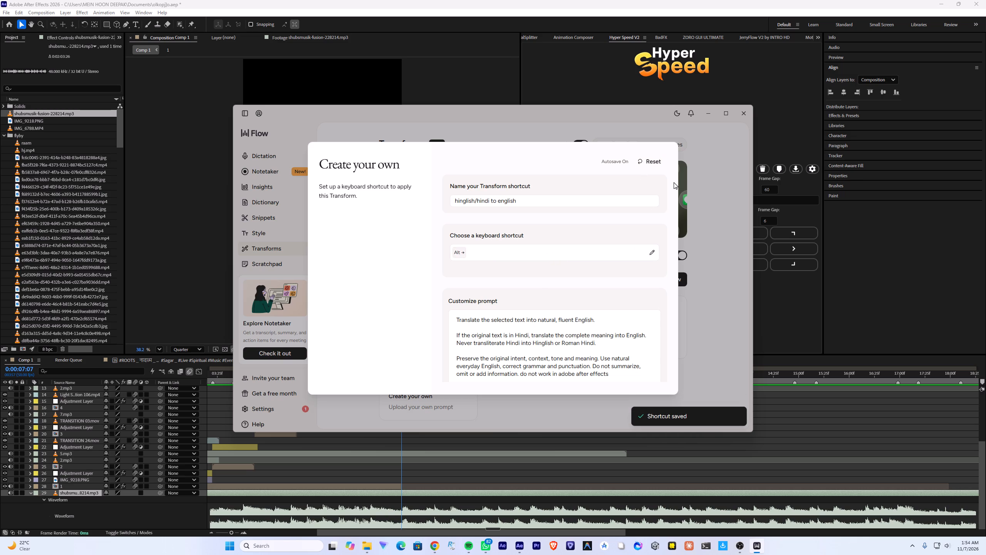
left_click(688, 223)
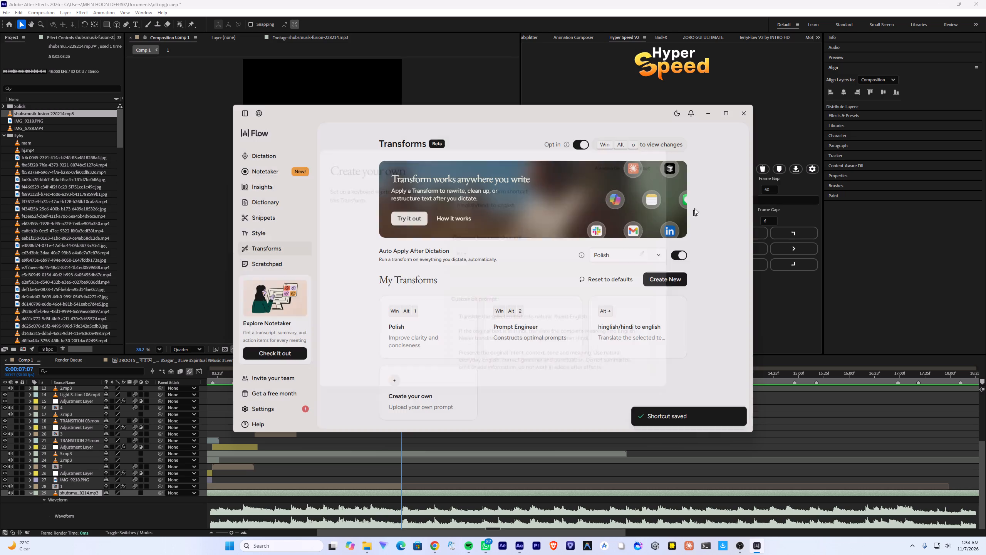
left_click(709, 116)
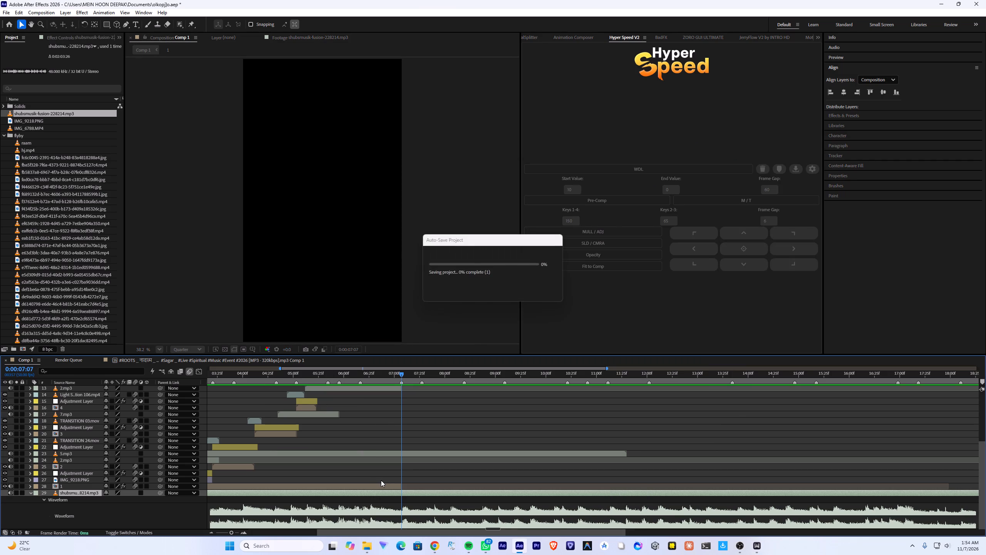
Back in After Effects, split the shubsmusik-fusion music layer at 0:00:07:07.
key("ctrl+shift+d")
left_click(396, 499)
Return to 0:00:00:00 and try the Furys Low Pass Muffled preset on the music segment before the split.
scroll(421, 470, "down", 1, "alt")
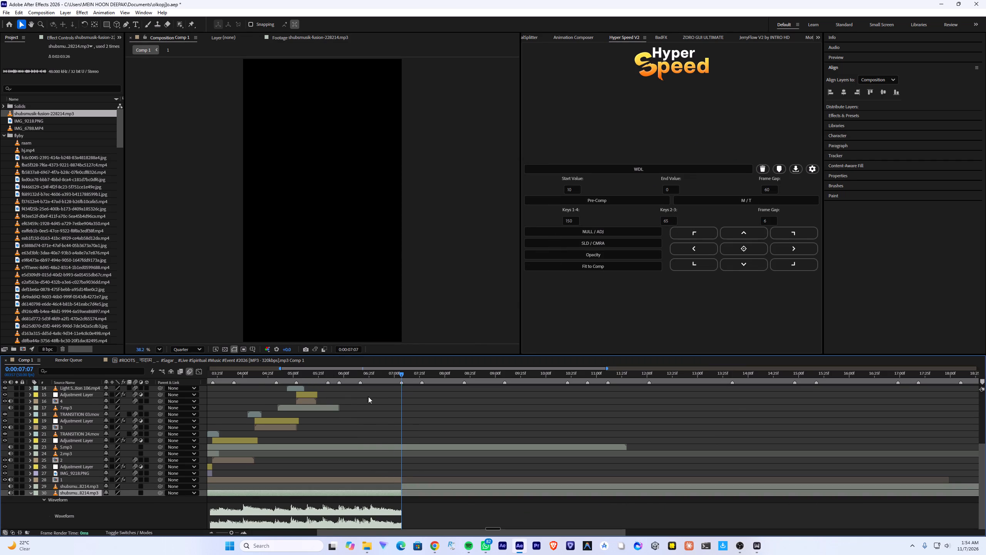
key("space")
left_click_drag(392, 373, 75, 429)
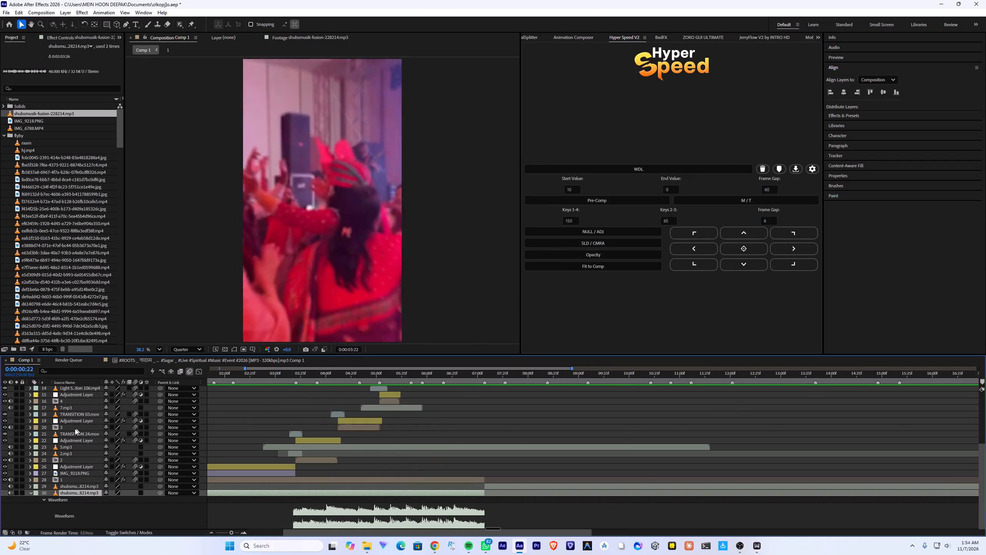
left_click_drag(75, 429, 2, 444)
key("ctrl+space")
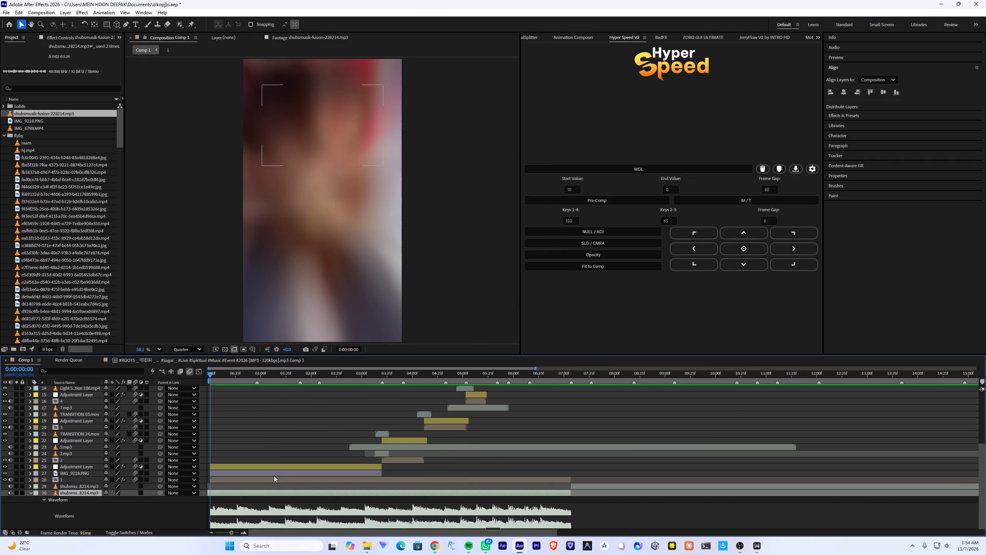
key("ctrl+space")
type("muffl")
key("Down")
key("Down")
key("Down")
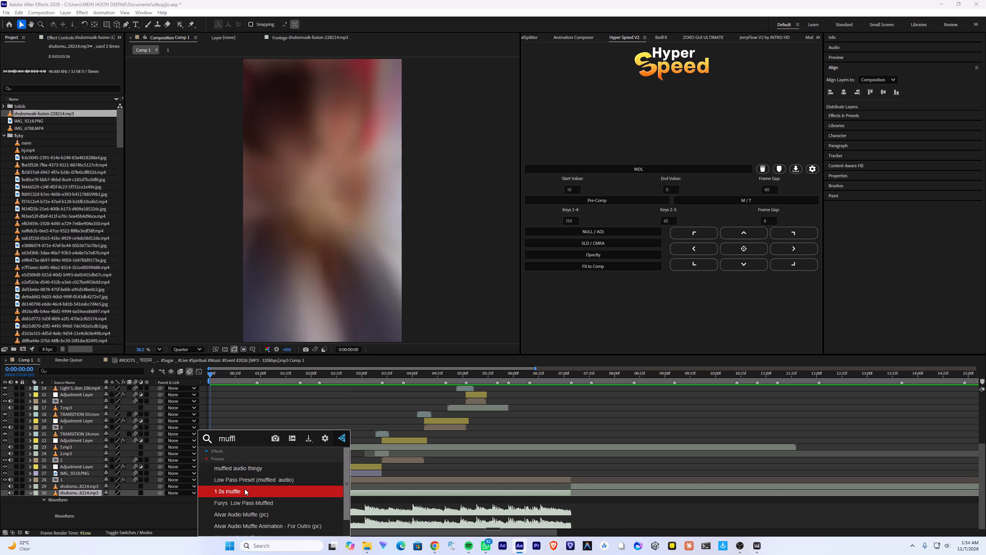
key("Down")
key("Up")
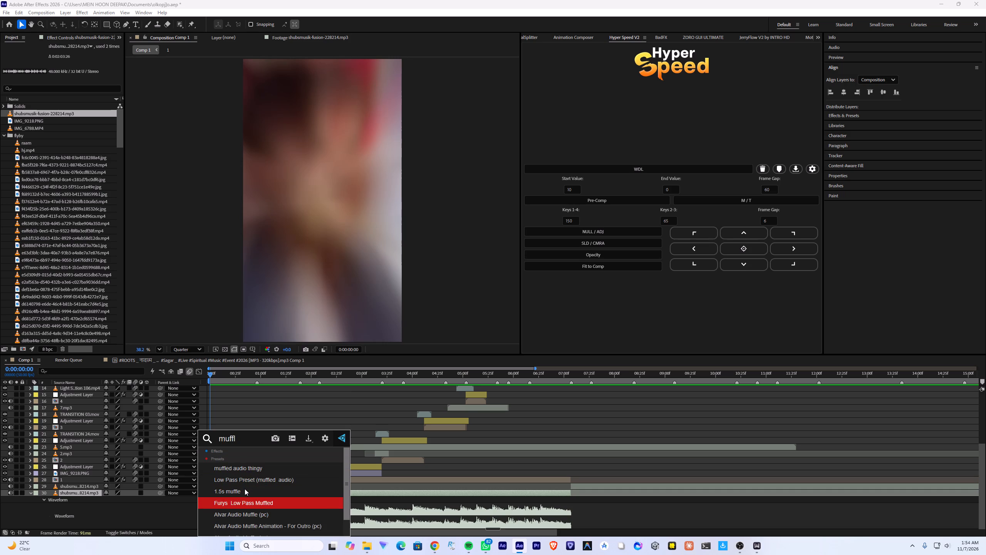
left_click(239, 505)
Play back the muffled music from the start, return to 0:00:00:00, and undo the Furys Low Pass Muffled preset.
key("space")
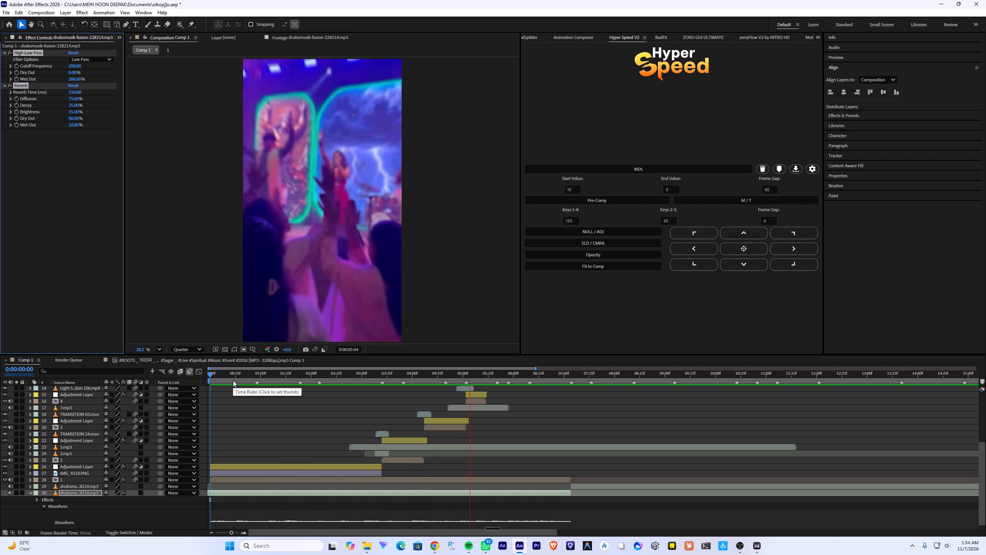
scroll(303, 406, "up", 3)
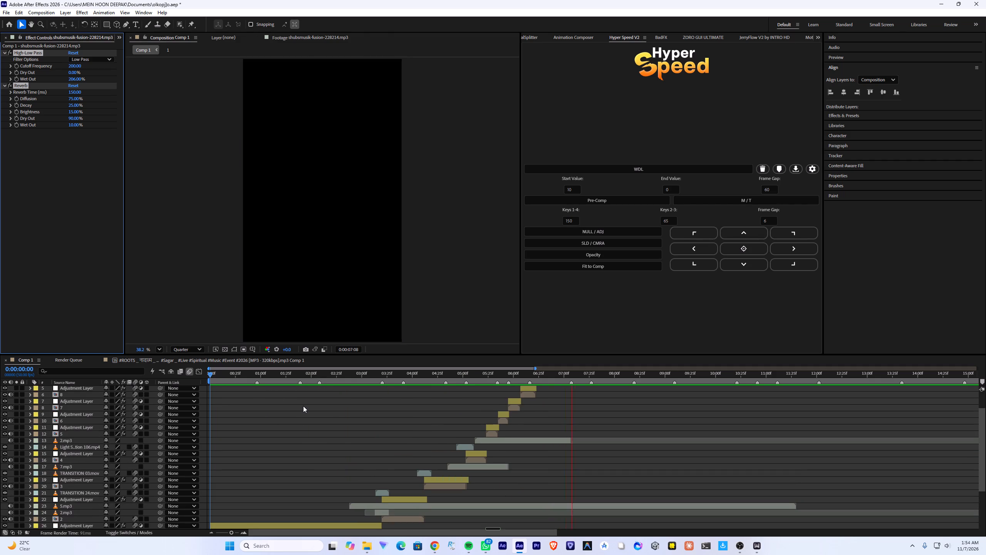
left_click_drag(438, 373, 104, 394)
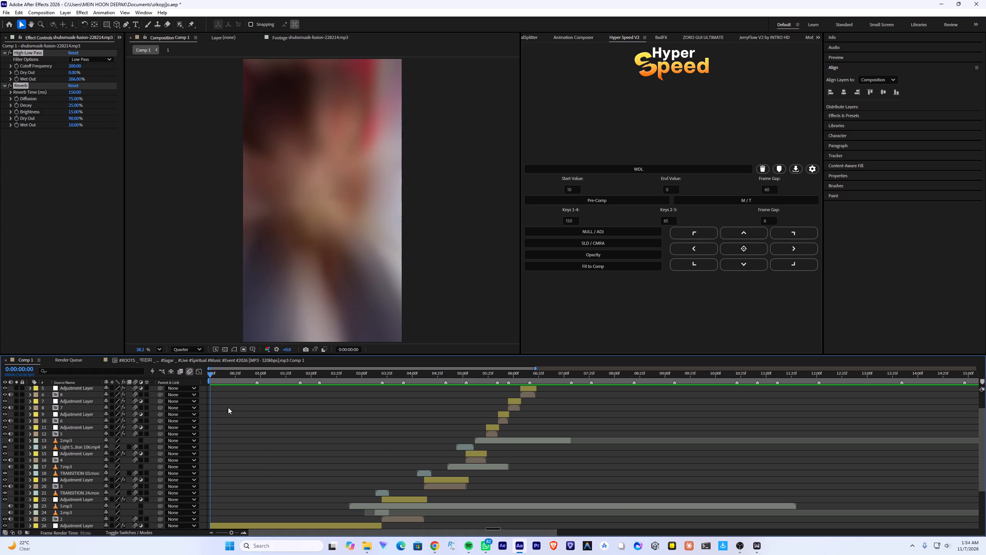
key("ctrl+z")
Search the effects and presets for "muffle" and look through the matches for another muffling preset.
scroll(249, 407, "down", 6)
key("ctrl+space")
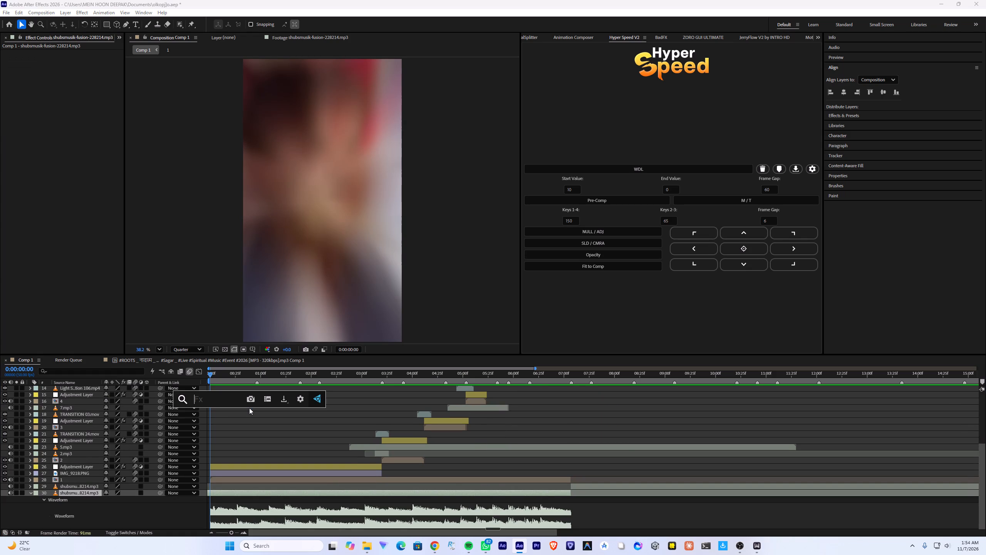
key("n")
key("BackSpace")
key("BackSpace")
type("mufflet")
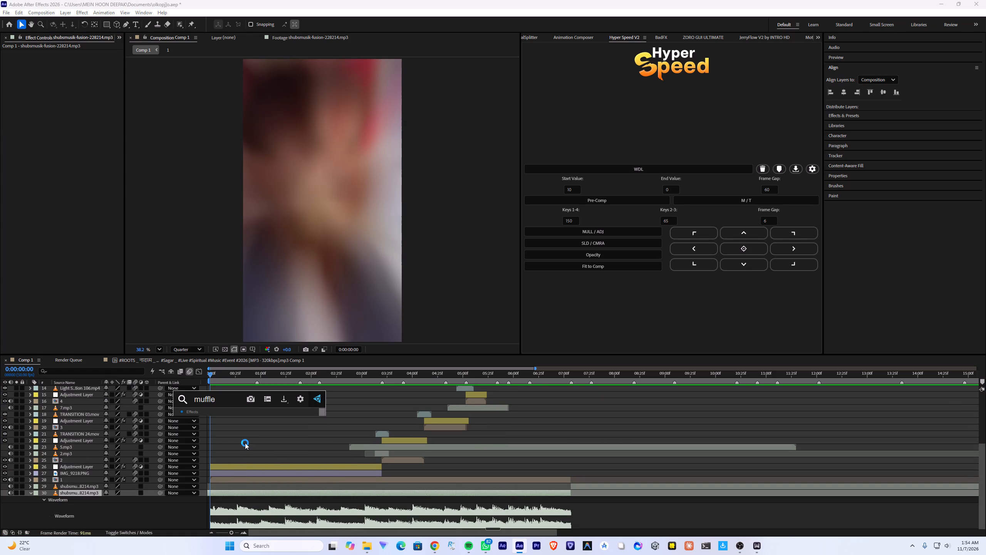
key("BackSpace")
scroll(245, 443, "down", 5)
scroll(245, 443, "up", 2)
scroll(245, 443, "down", 4)
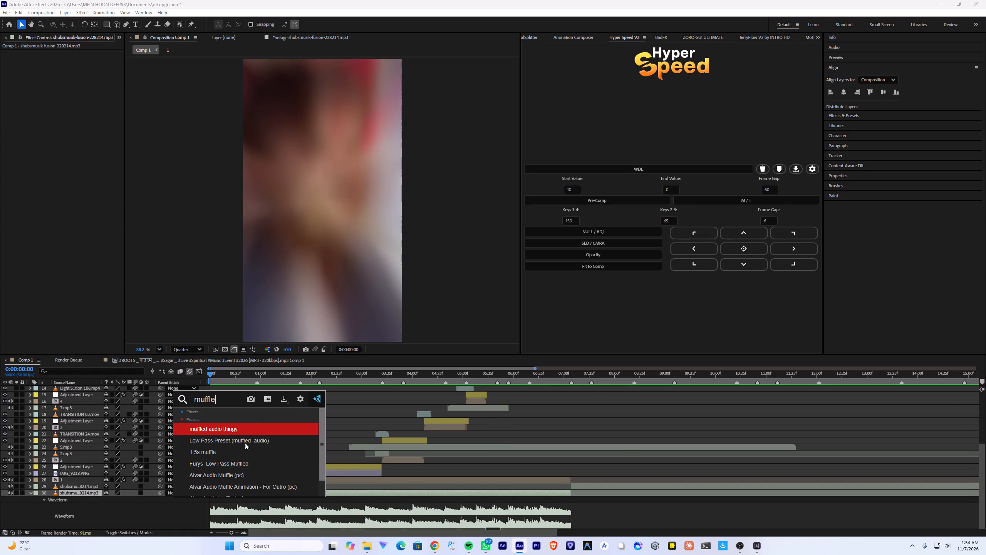
scroll(245, 443, "down", 2)
scroll(245, 443, "up", 4)
Search the effects and presets for "fayn" and look through the matching presets for a suitable audio one.
key("ctrl+a")
type("fy")
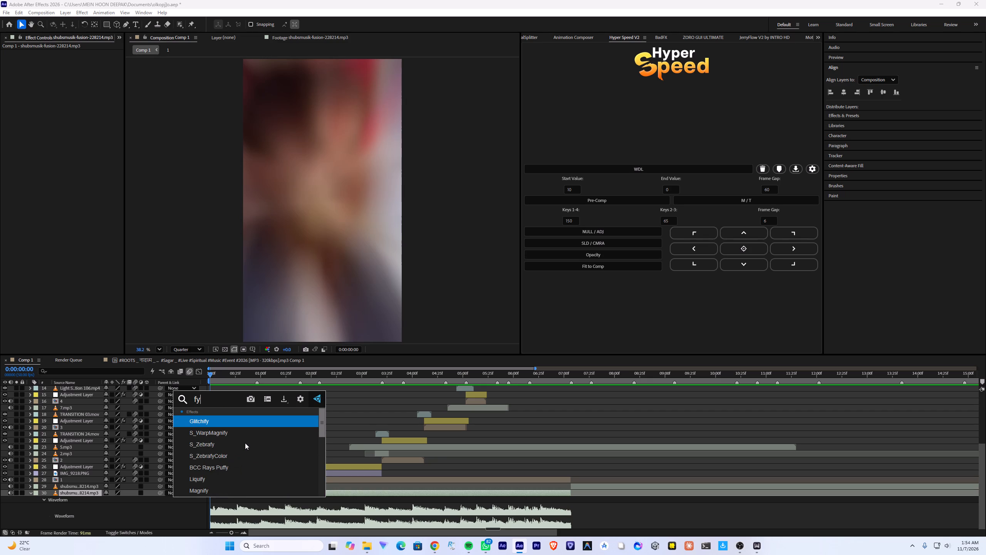
type("ne")
key("BackSpace")
key("BackSpace")
key("BackSpace")
type("au")
key("BackSpace")
type("yn")
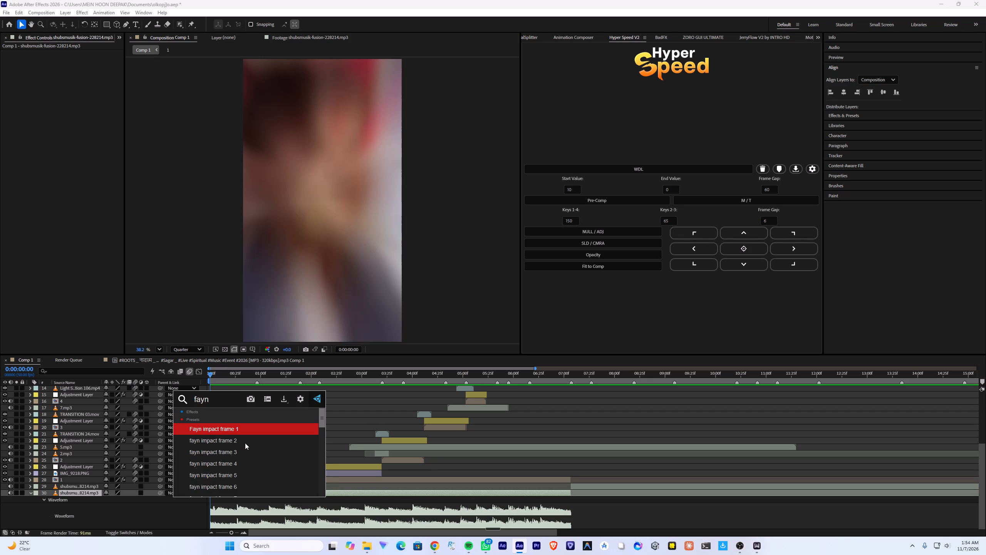
scroll(245, 443, "down", 9)
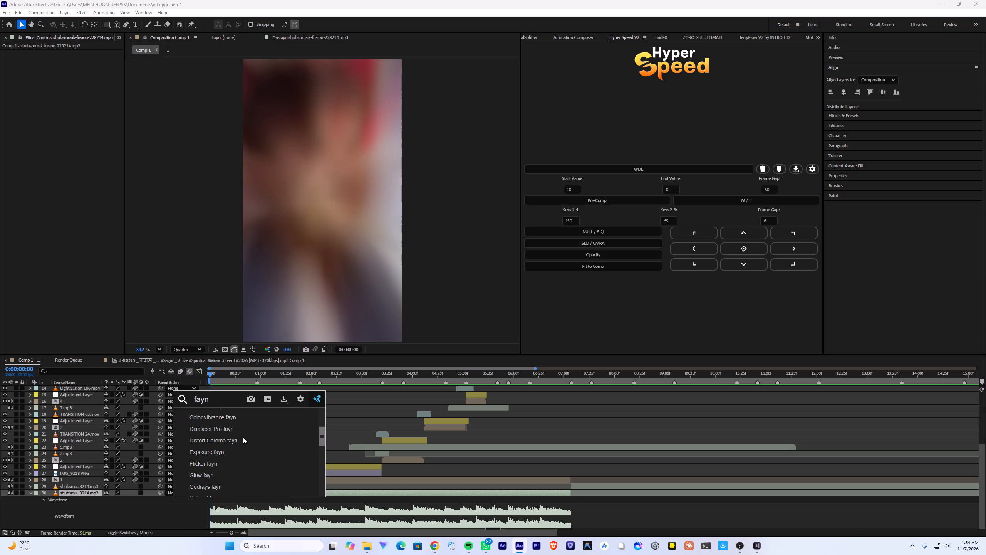
scroll(243, 437, "down", 3)
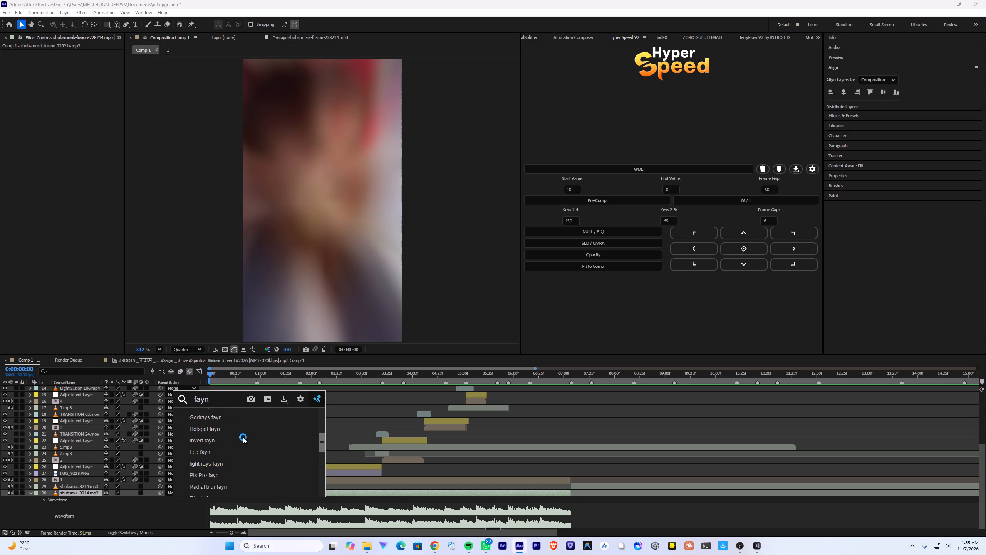
scroll(243, 437, "down", 7)
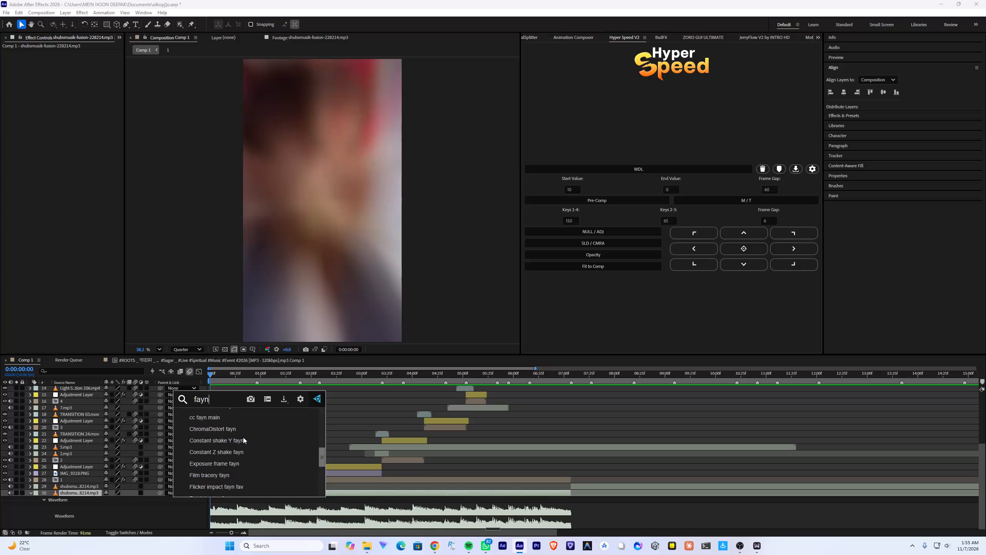
scroll(243, 437, "down", 3)
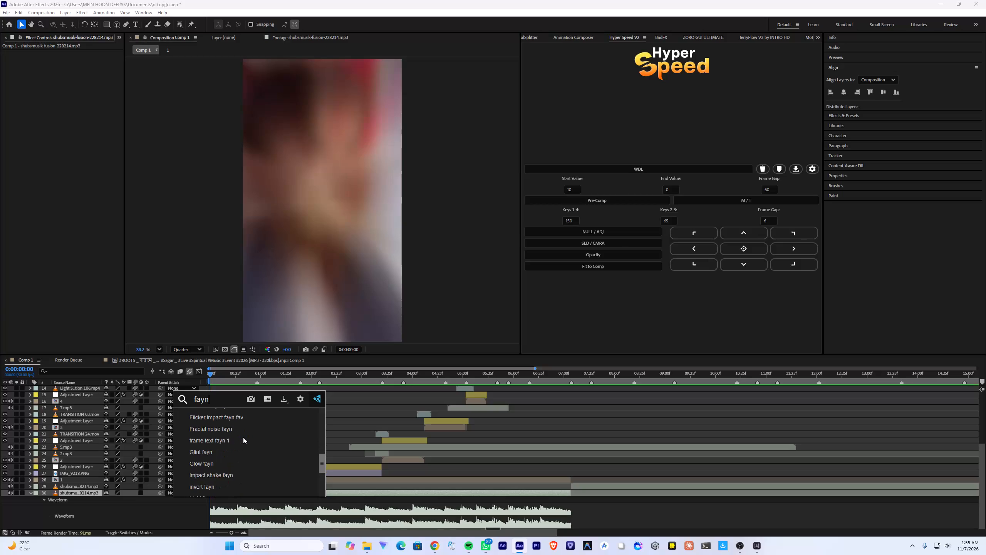
scroll(243, 437, "down", 5)
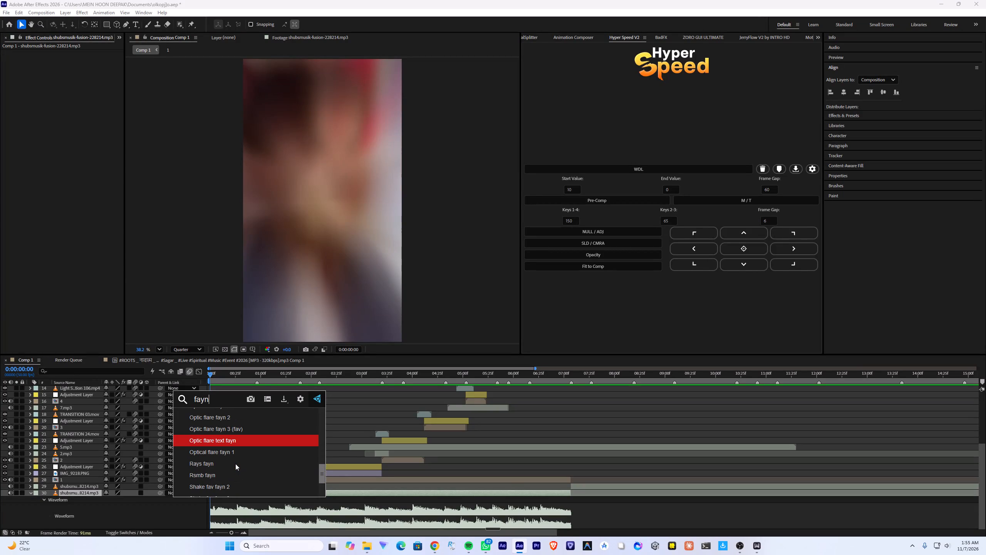
scroll(233, 471, "down", 6)
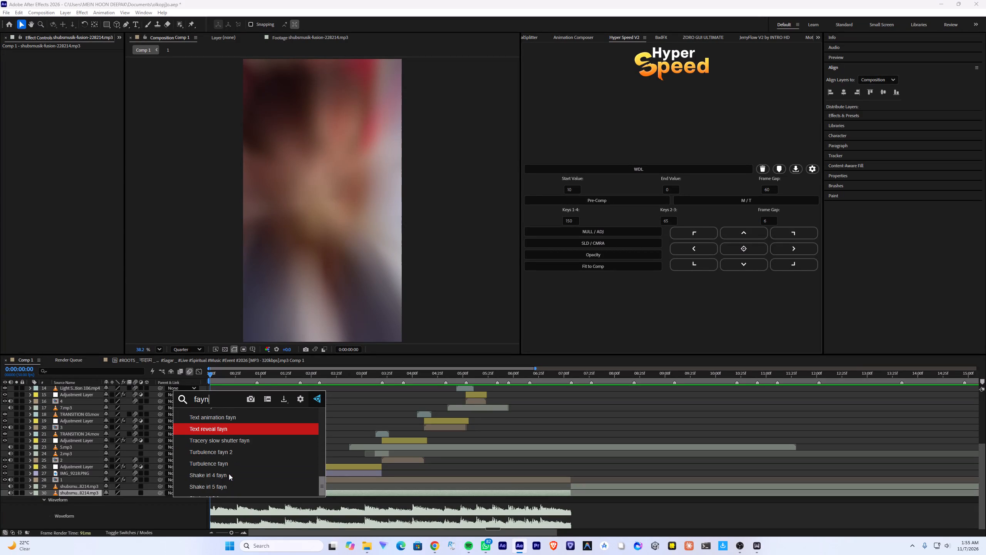
scroll(229, 474, "down", 5)
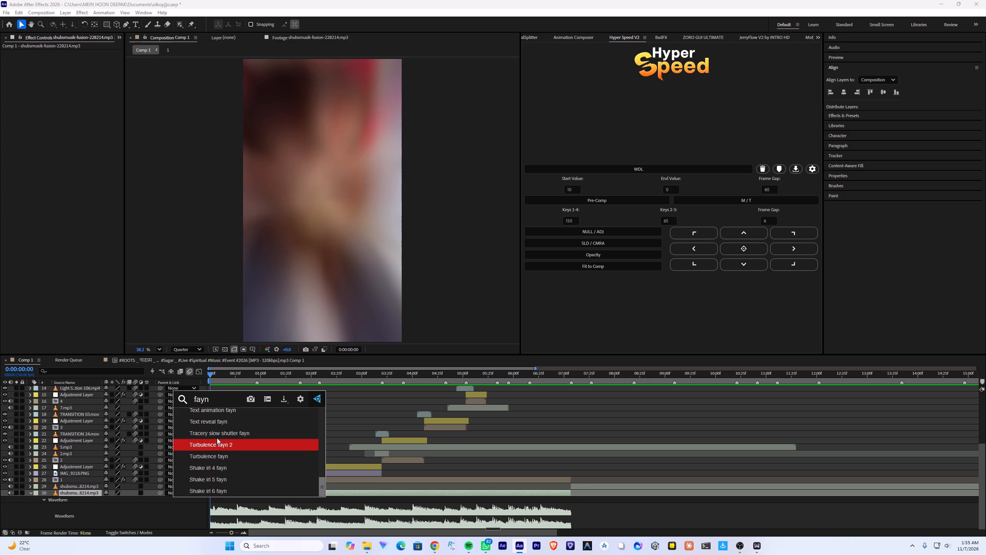
left_click(354, 436)
Save the project and apply the muffled audio thingy preset to the shubsmusik-fusion segment before the split.
left_click(231, 489)
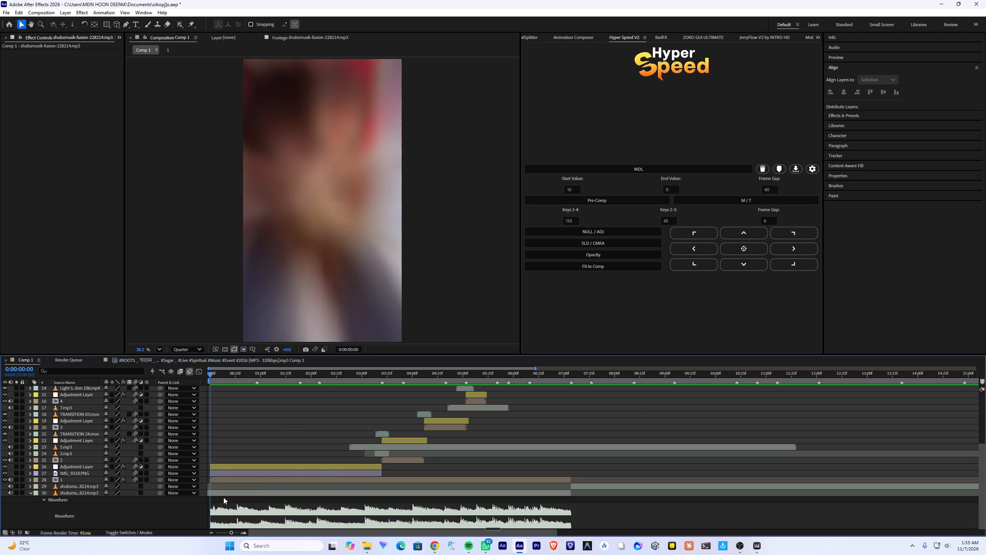
key("ctrl+s")
left_click(223, 492)
key("ctrl+space")
type("muffle")
key("Return")
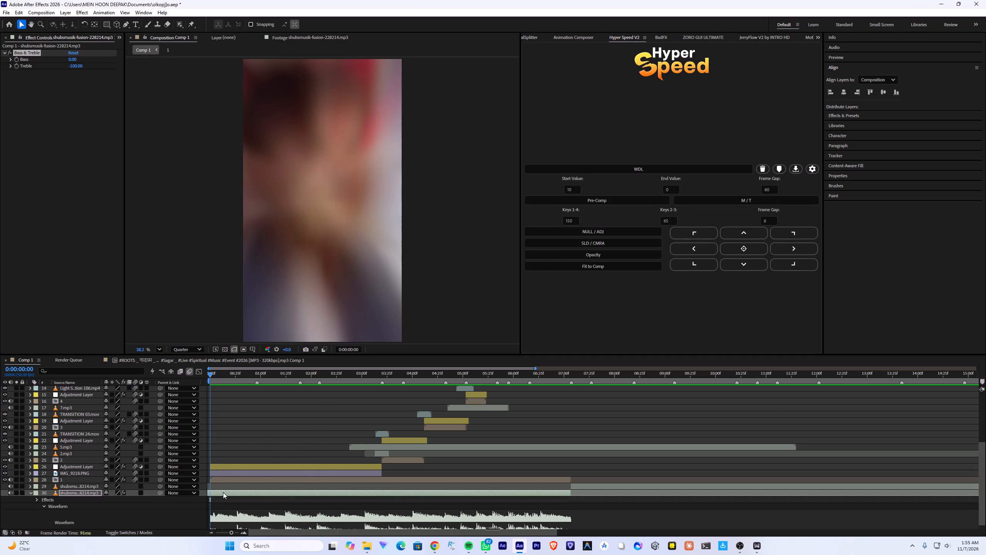
Play back the composition with the muffled music, replay it from the start, and return to 0:00:00:00.
key("space")
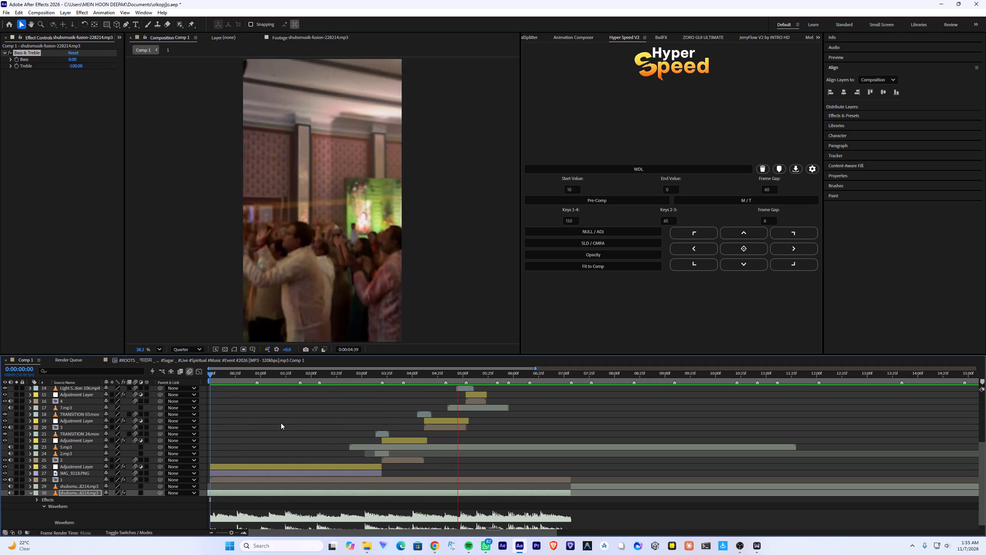
scroll(438, 414, "up", 5)
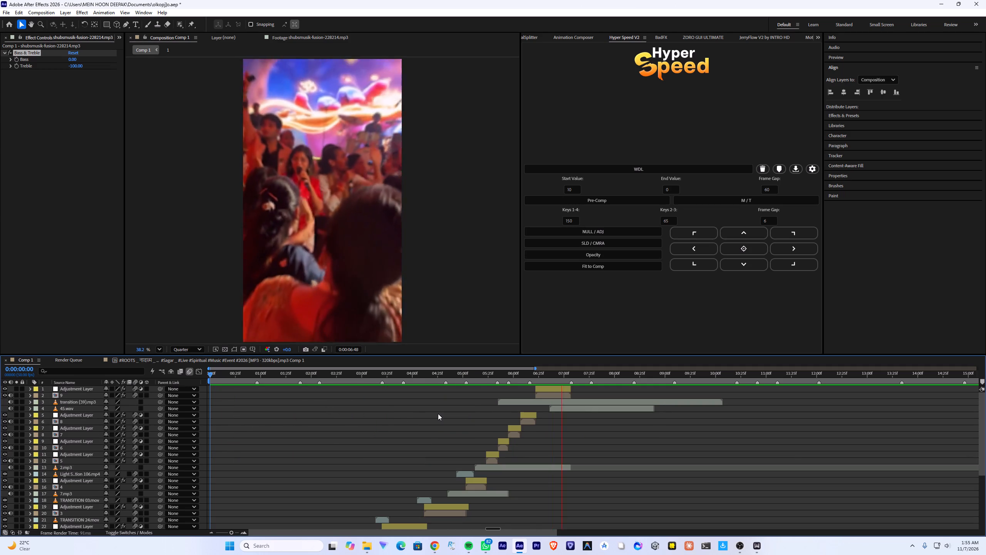
left_click_drag(465, 374, 49, 390)
key("space")
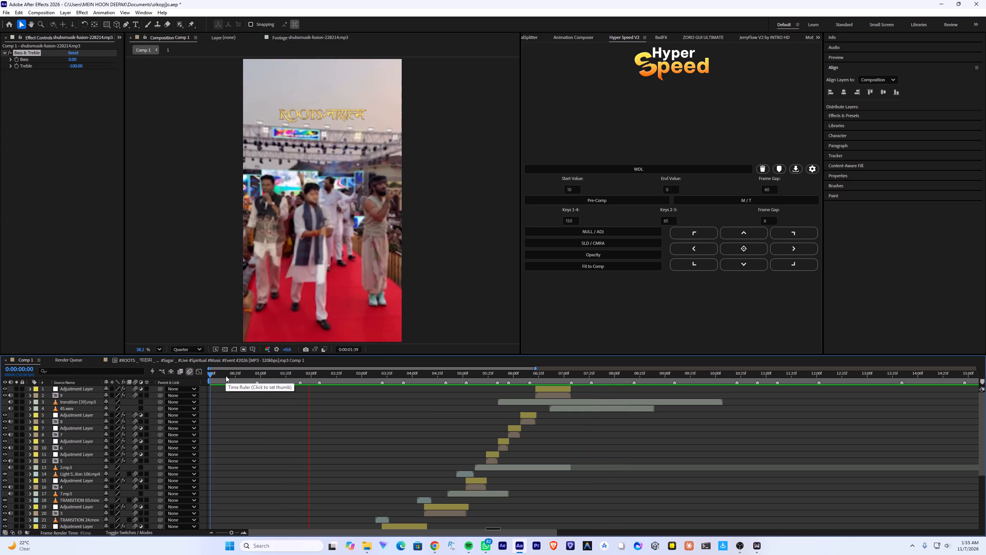
left_click_drag(226, 376, 158, 380)
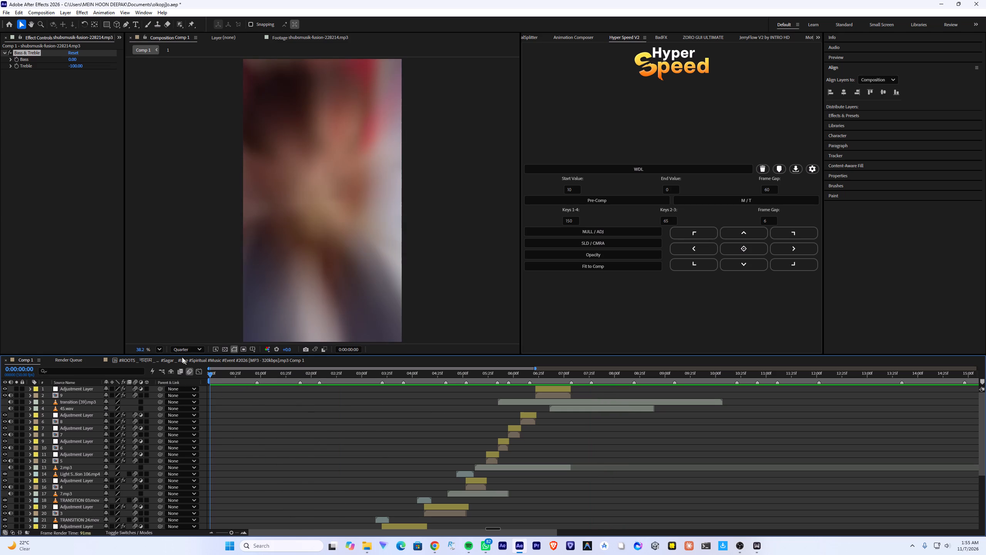
Save the project.
key("ctrl+s")
Copy the "shubsmusik-fusion-" part of the music file's name from the project items.
scroll(12, 37, "up", 1)
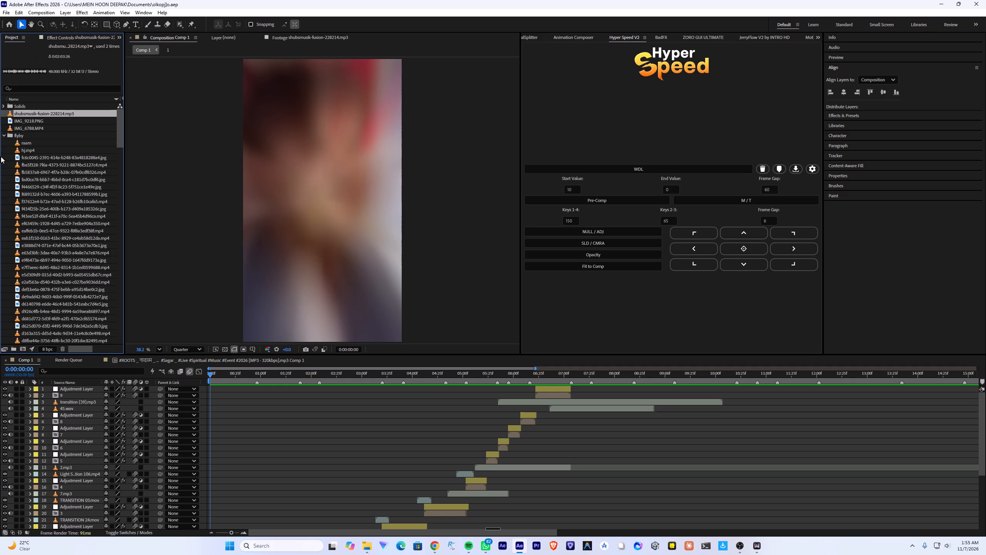
left_click(39, 116)
key("Return")
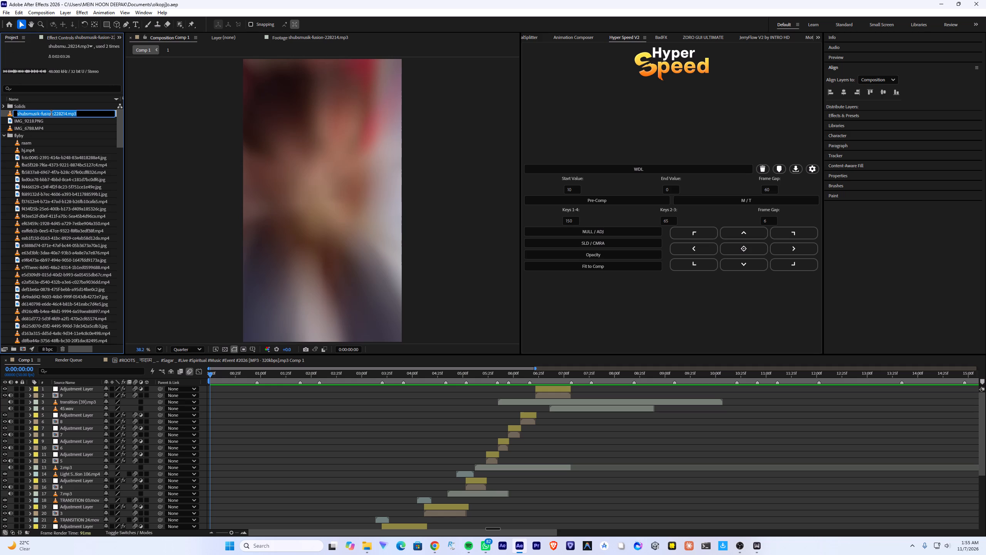
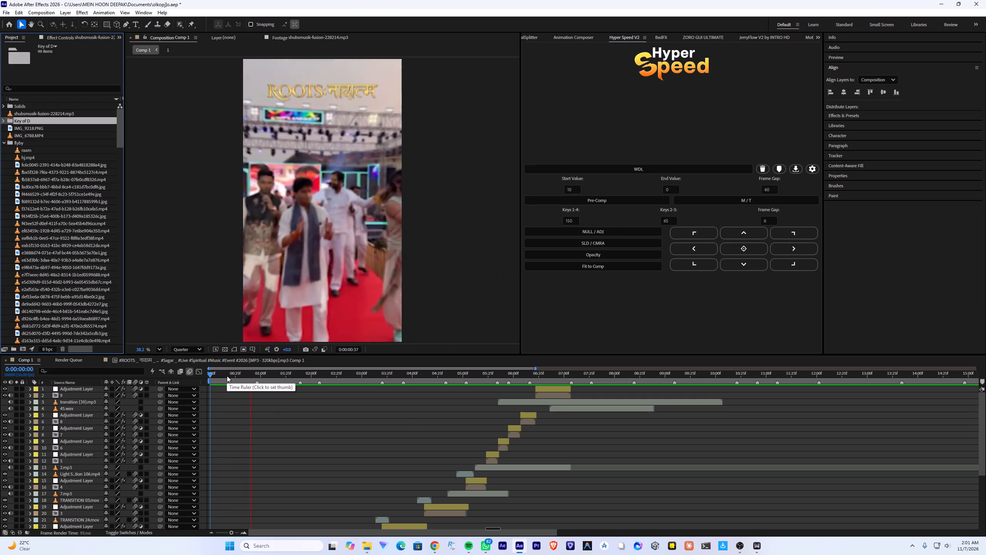
left_click_drag(227, 376, 226, 376)
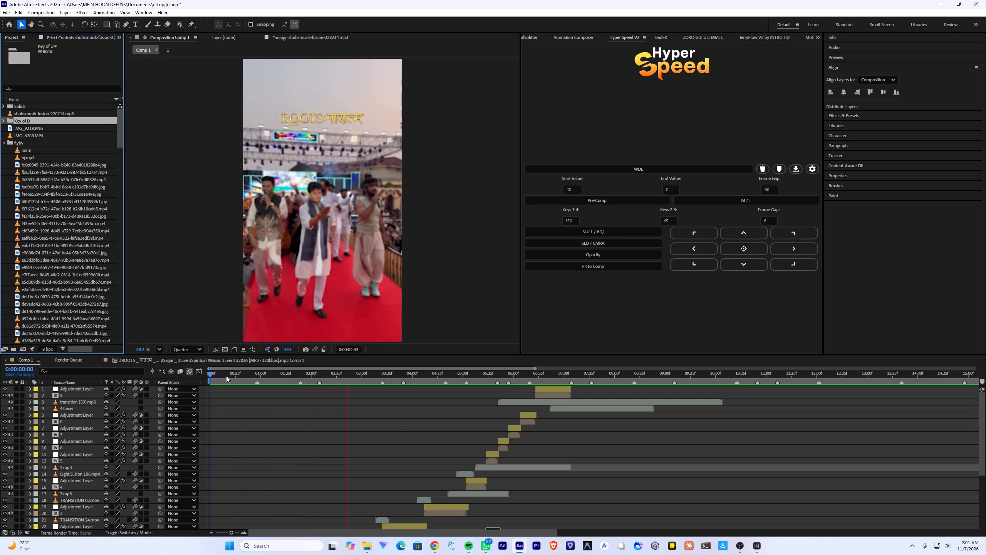
left_click_drag(226, 376, 69, 367)
In the Key of D folder's 6. Tonal Risers & Transitions, audition First Contact, Activation, Warp, Airwave, Portal and Sonar Glow.
double_click(2, 116)
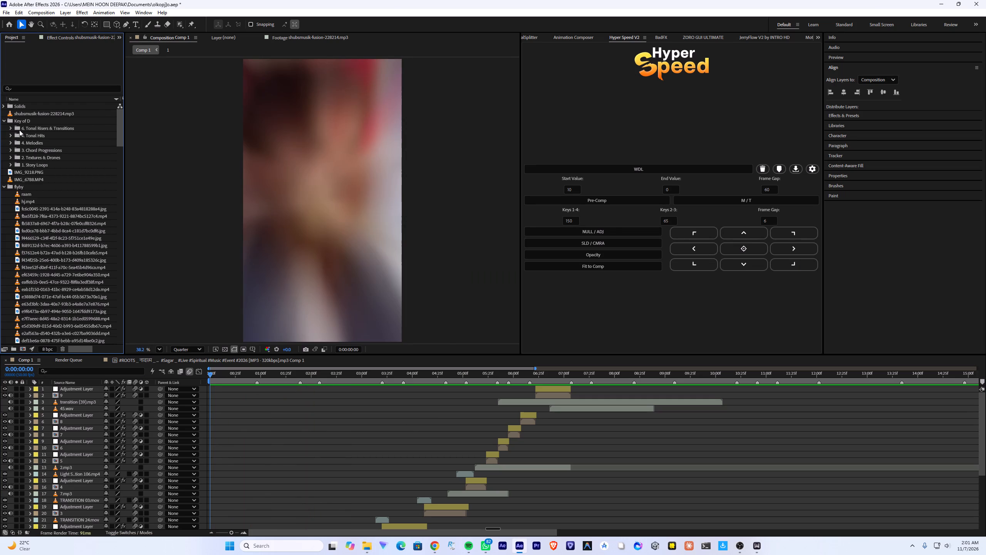
left_click(12, 129)
double_click(41, 137)
key("space")
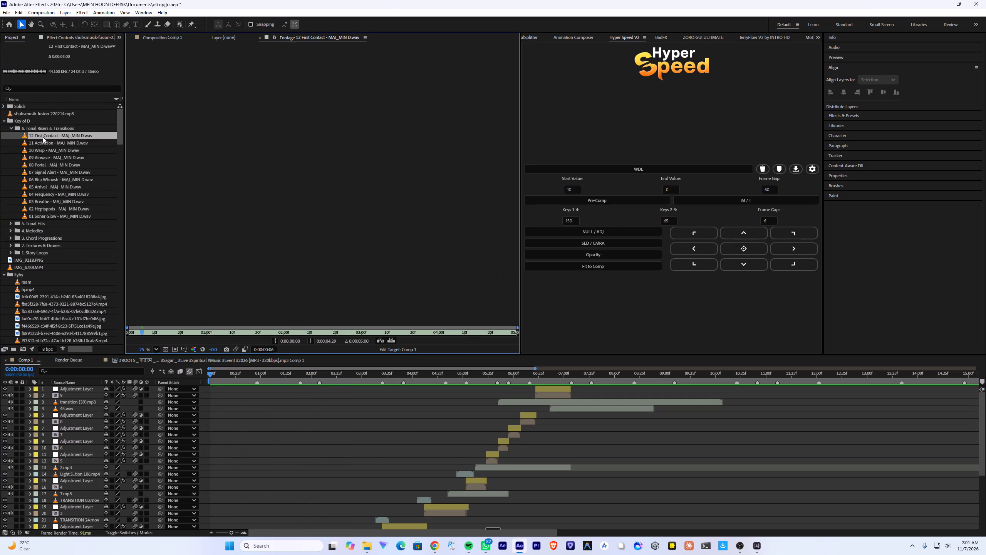
double_click(34, 143)
key("space")
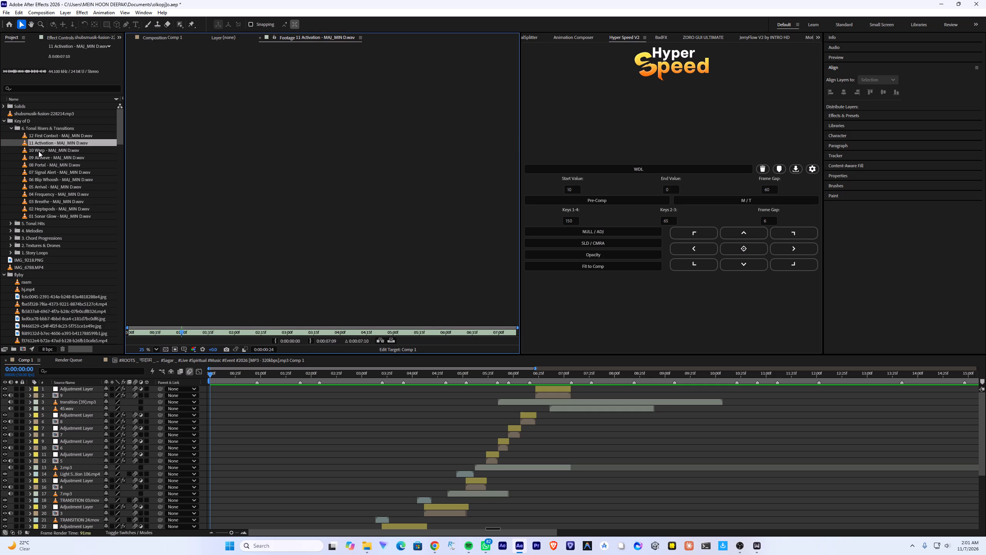
double_click(39, 151)
key("space")
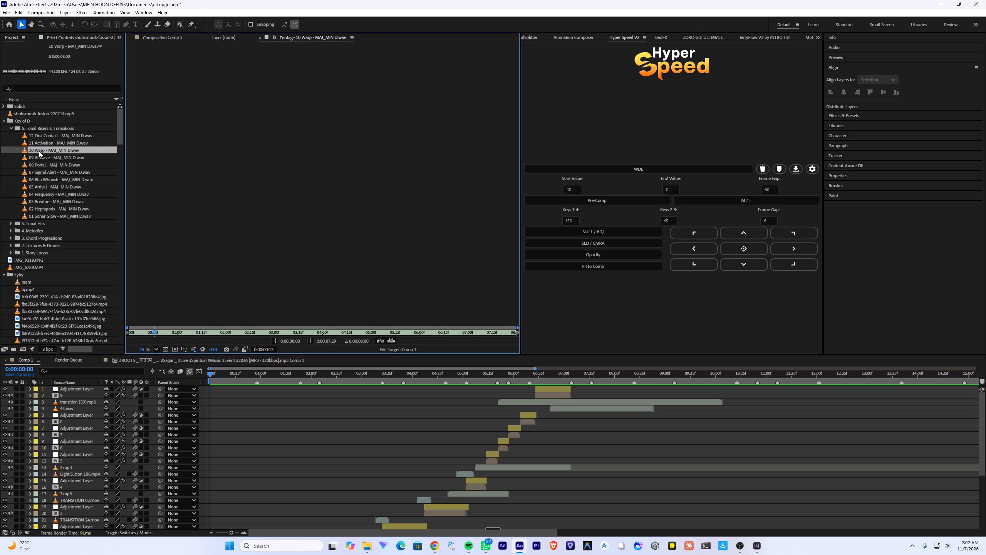
double_click(38, 157)
key("space")
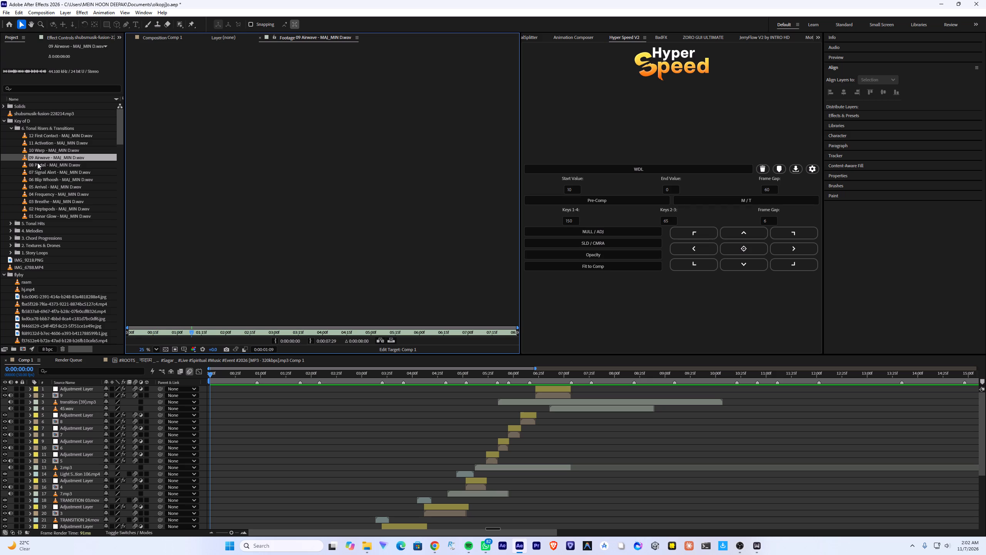
double_click(37, 163)
key("space")
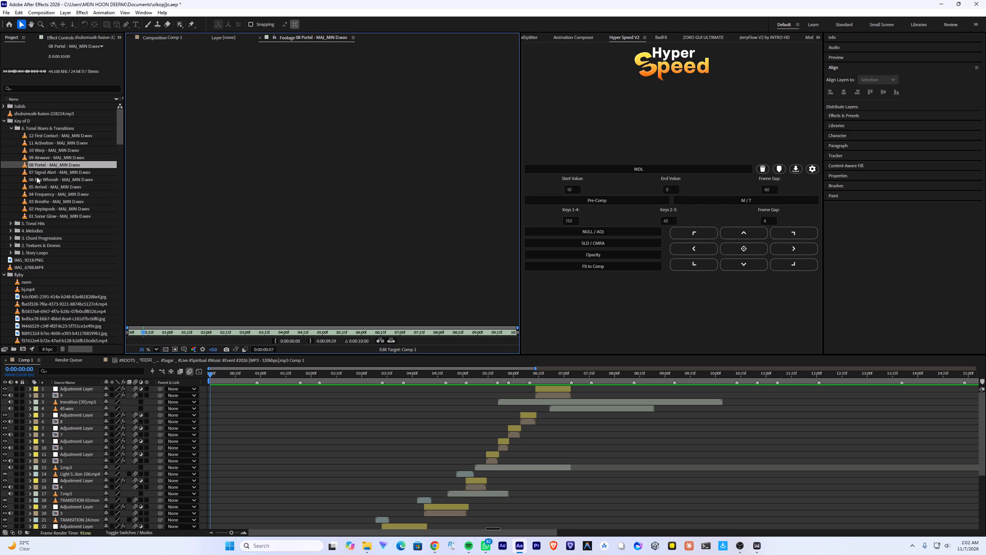
double_click(46, 217)
key("space")
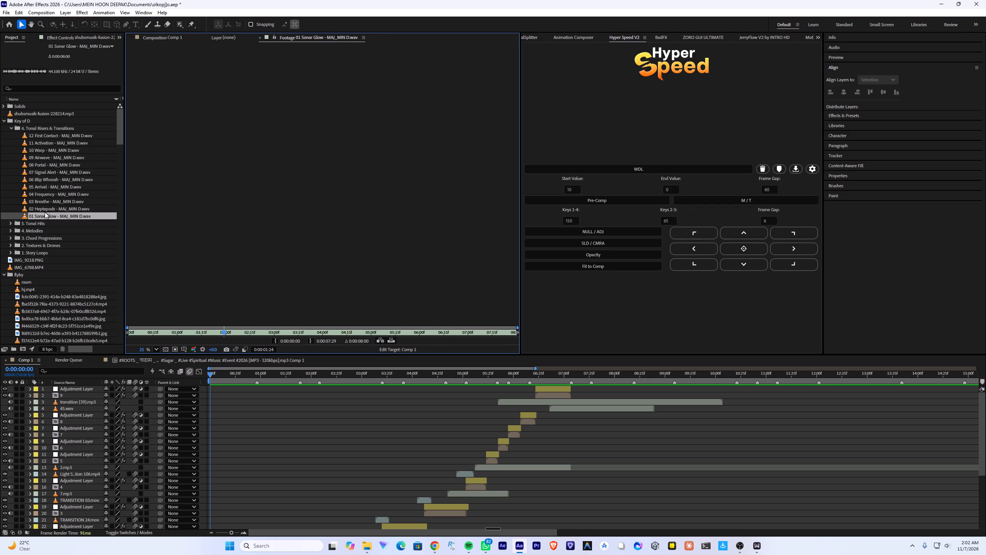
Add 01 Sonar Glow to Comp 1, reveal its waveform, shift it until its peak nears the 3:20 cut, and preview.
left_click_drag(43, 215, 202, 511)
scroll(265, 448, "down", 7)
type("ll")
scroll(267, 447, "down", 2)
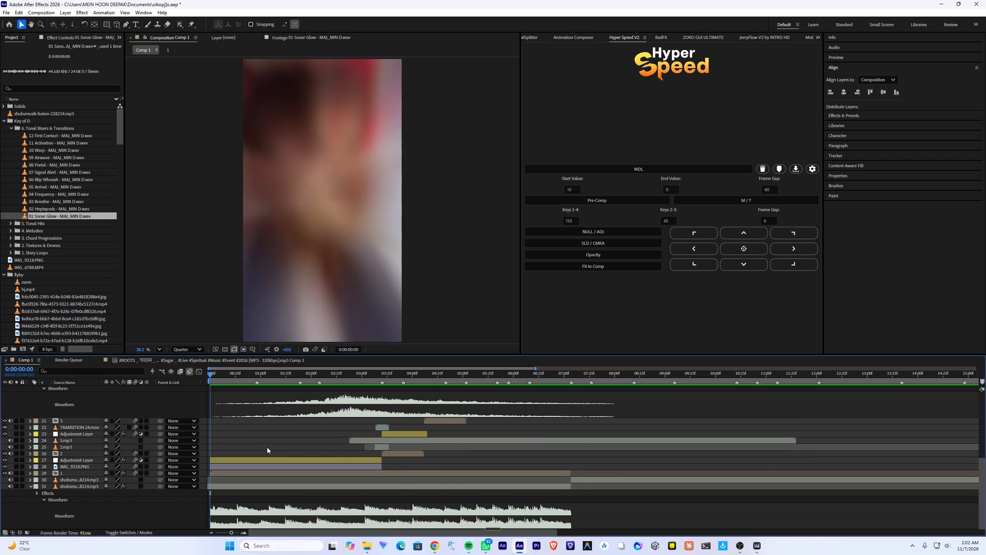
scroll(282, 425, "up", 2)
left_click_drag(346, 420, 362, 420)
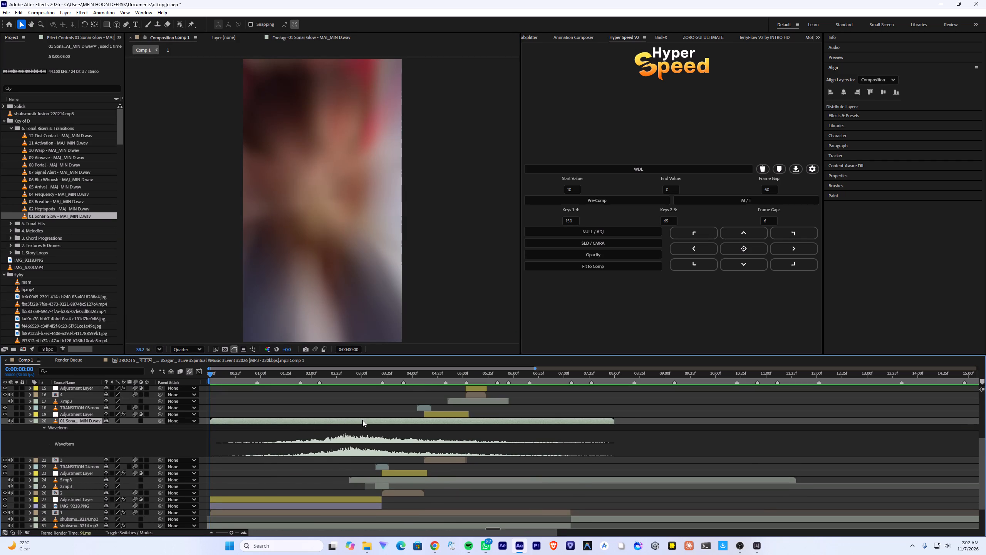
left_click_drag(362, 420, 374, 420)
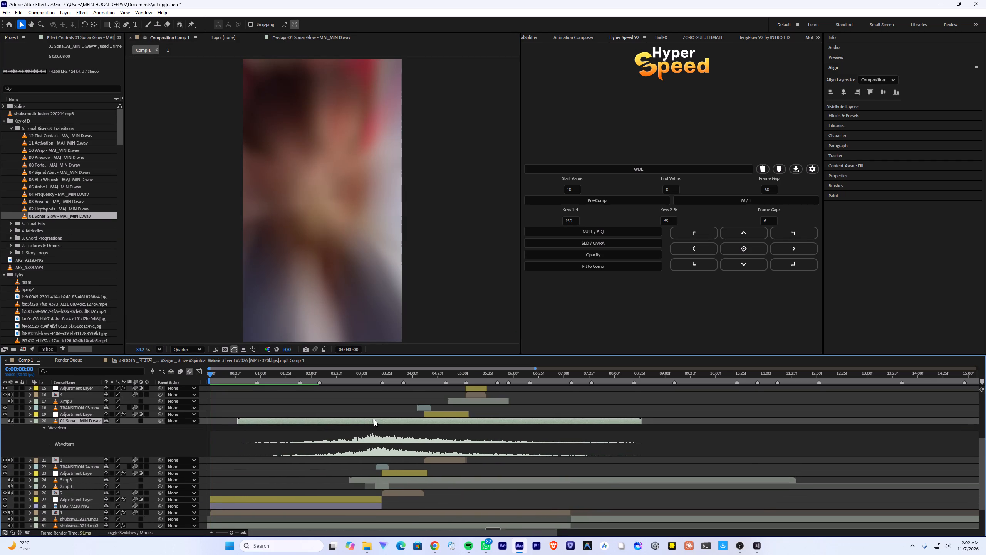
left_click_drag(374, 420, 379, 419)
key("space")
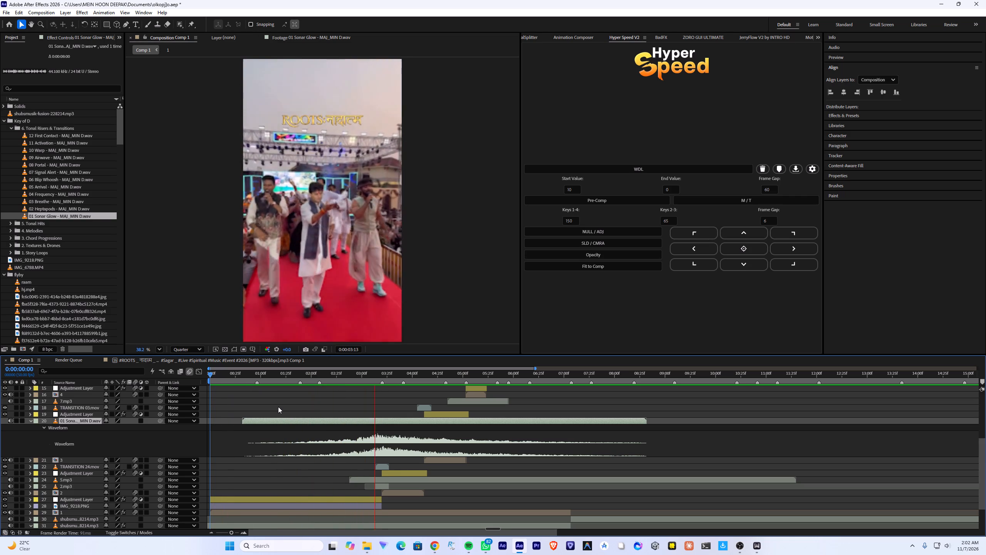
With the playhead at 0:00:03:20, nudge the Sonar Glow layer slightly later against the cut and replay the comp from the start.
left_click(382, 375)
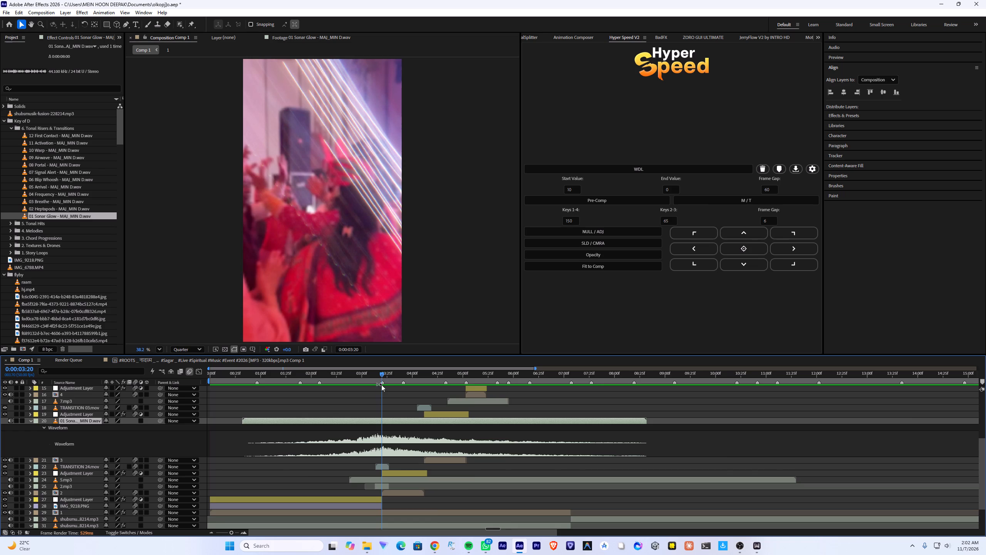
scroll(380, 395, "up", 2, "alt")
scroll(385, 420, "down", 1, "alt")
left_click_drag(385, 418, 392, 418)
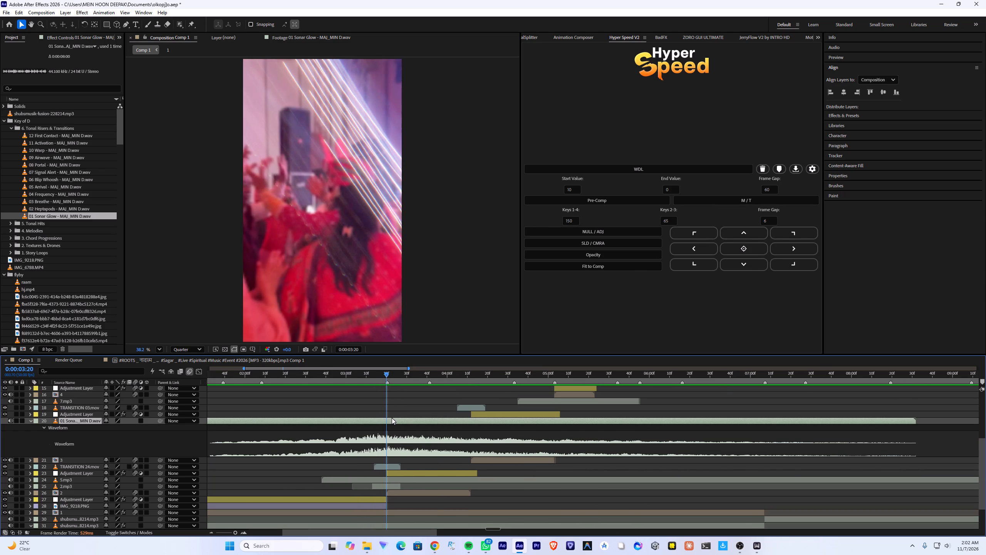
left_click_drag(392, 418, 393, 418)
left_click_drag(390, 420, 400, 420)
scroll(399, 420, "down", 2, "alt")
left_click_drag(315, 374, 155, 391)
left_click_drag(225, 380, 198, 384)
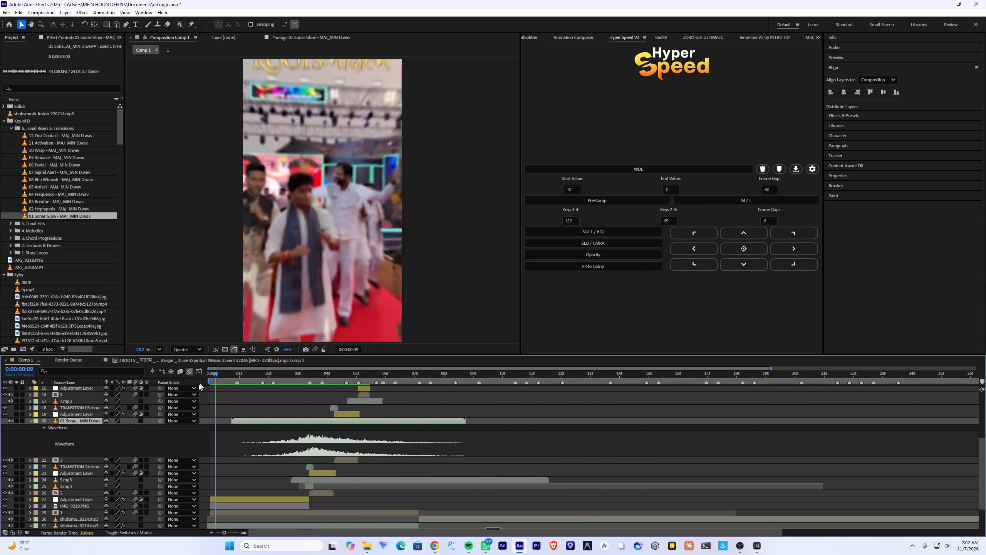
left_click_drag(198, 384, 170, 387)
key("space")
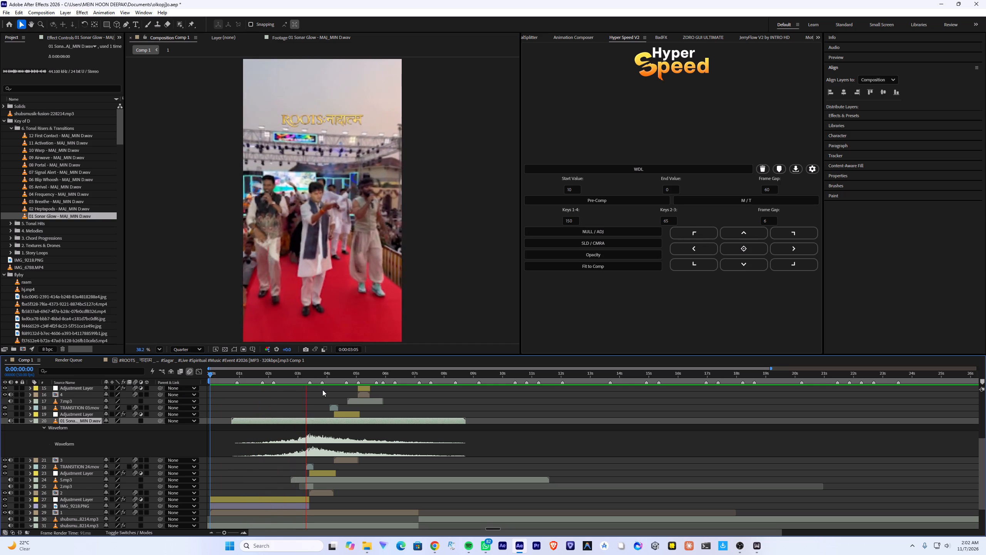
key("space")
Audition the 02 Heptapods, 12 First Contact and 11 Activation sounds from the Tonal Risers & Transitions folder.
double_click(57, 210)
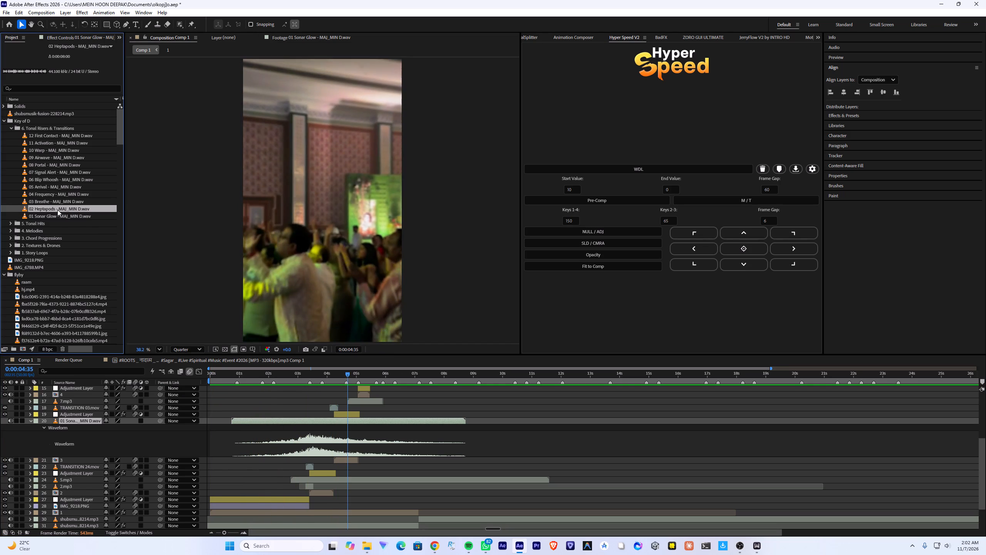
key("space")
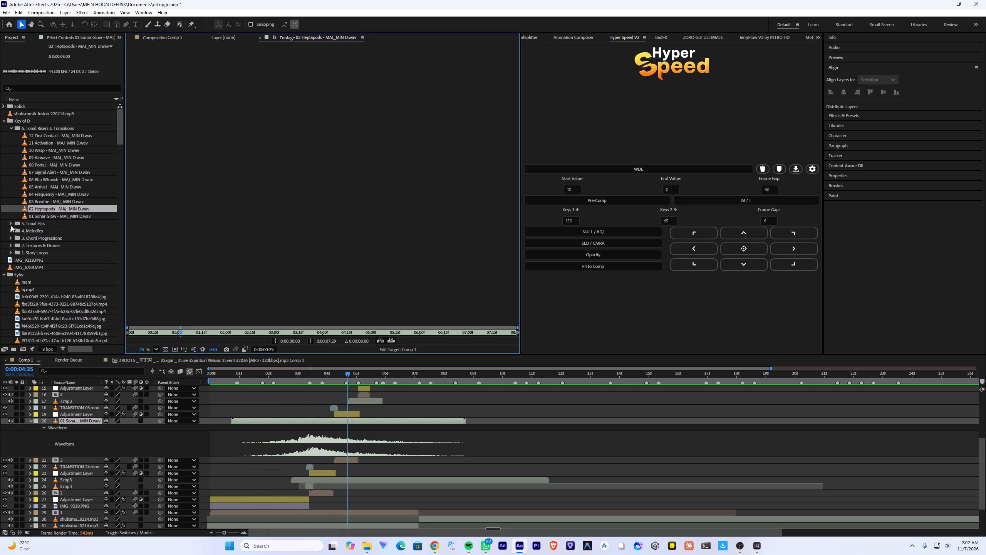
key("space")
double_click(64, 139)
key("space")
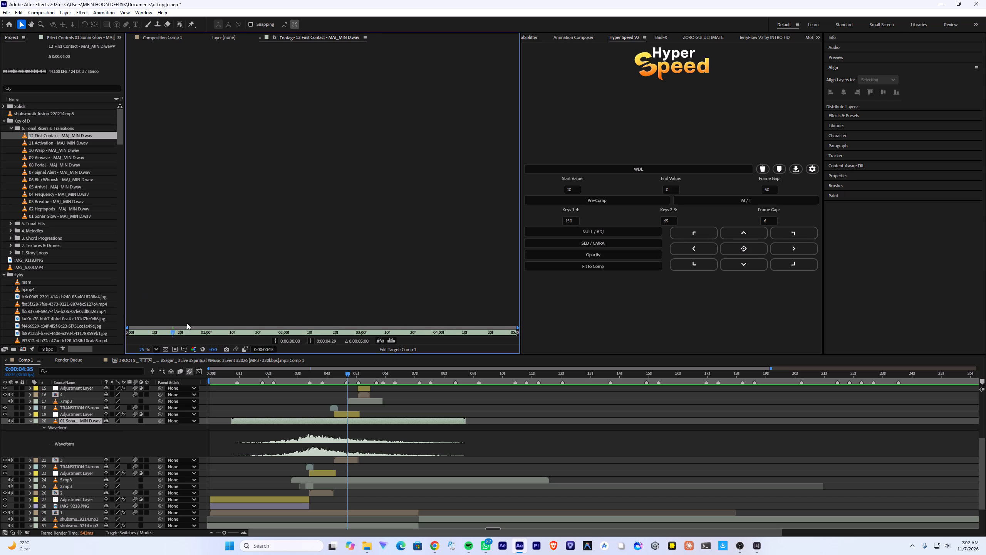
double_click(50, 142)
key("space")
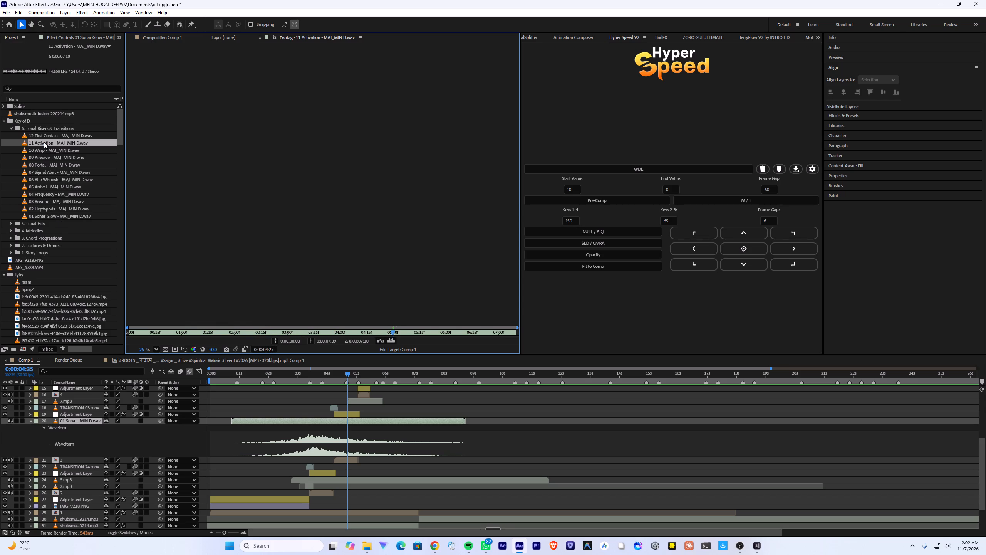
Add 11 Activation as the top layer of Comp 1, reveal its waveform, and shift it earlier to end at about 7:07.
left_click_drag(44, 142, 186, 395)
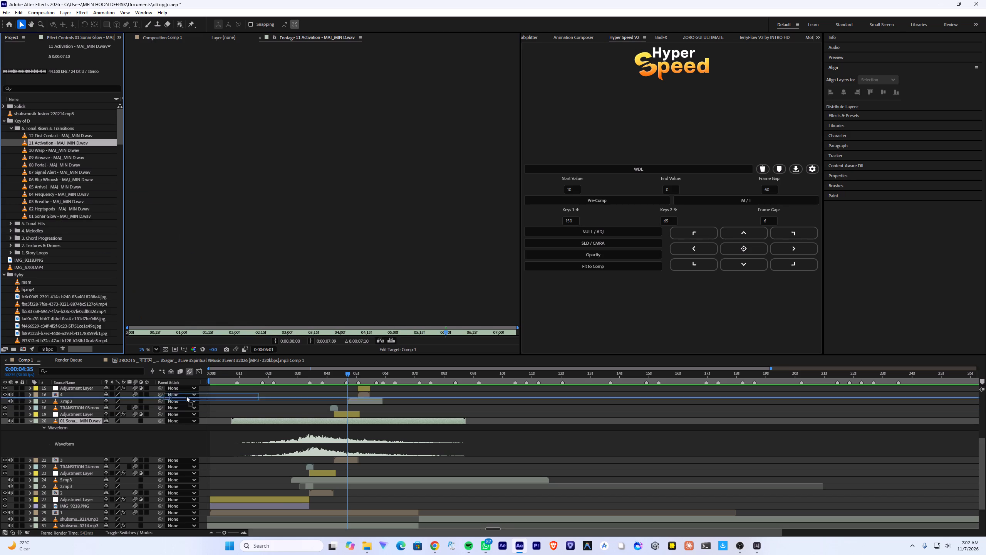
left_click_drag(186, 395, 177, 388)
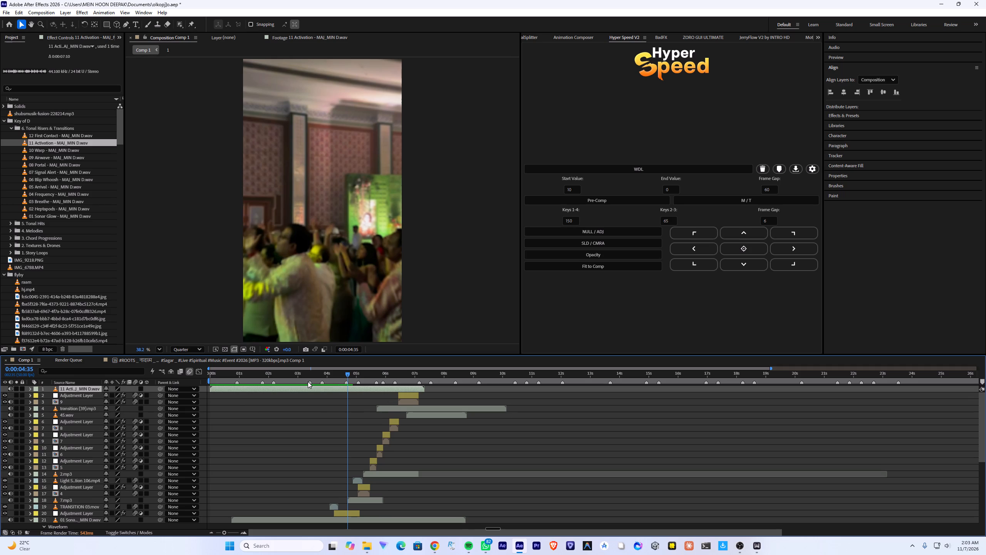
type("ll")
scroll(410, 419, "down", 5)
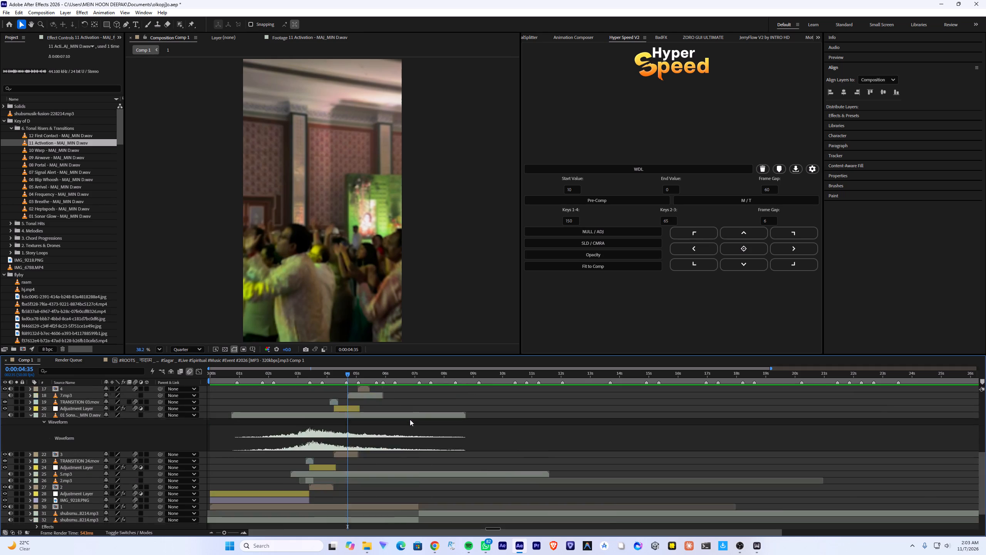
scroll(410, 419, "down", 8)
left_click_drag(423, 382, 418, 381)
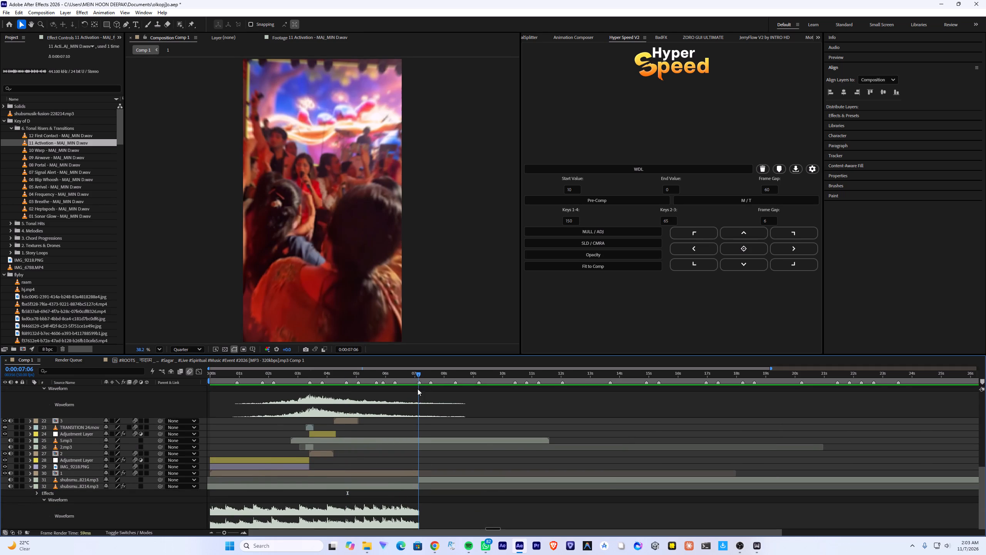
scroll(414, 437, "up", 2, "alt")
scroll(414, 437, "up", 16)
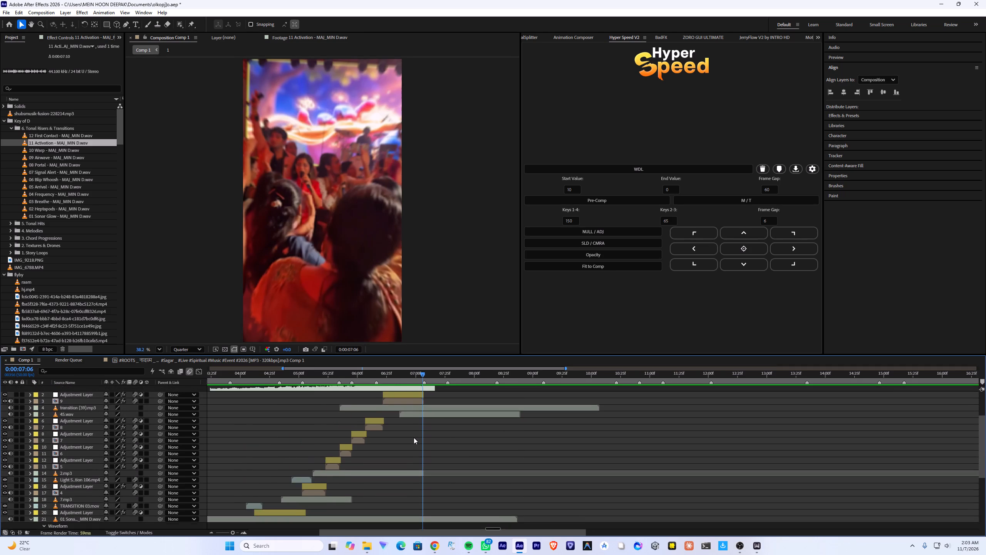
left_click(423, 373)
left_click(425, 373)
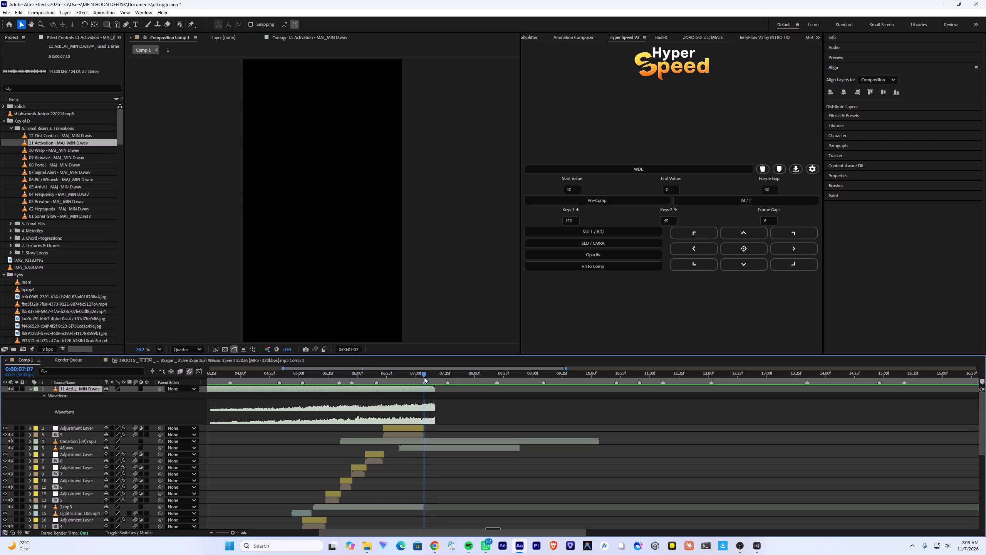
left_click(423, 376)
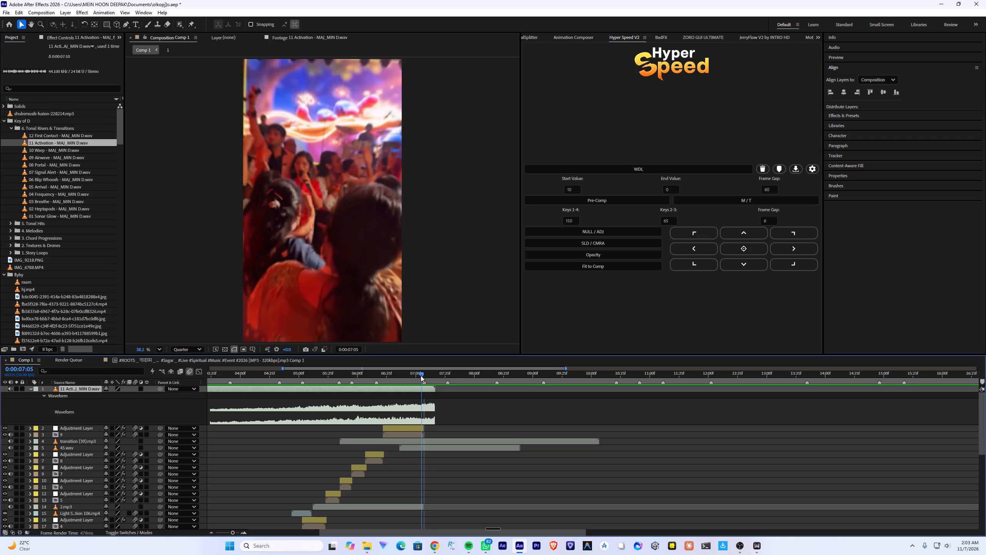
left_click_drag(425, 388, 414, 388)
Play Comp 1 from the start to check the Activation riser against the existing audio.
scroll(422, 399, "down", 2, "alt")
scroll(340, 407, "down", 2, "alt")
left_click_drag(263, 379, 136, 391)
key("space")
scroll(206, 422, "down", 2)
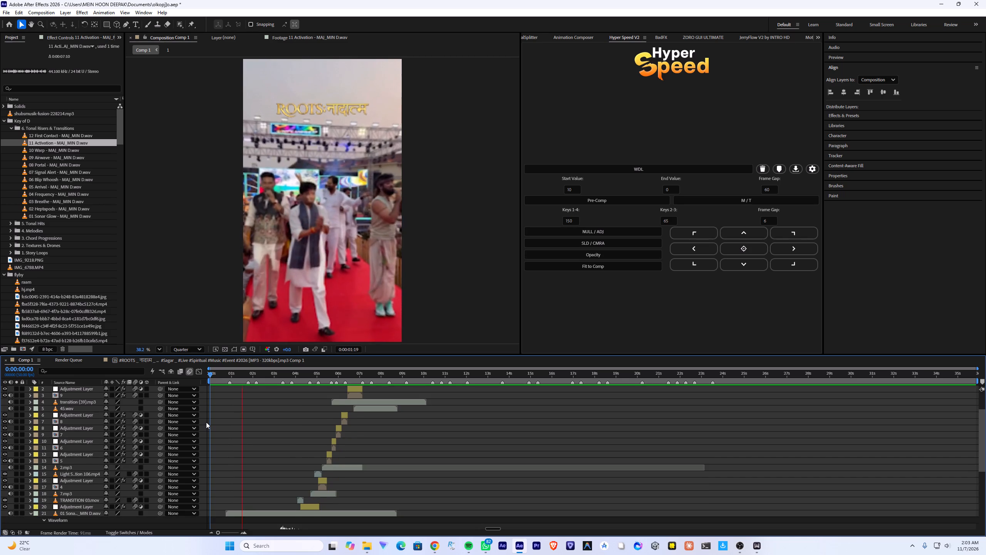
scroll(206, 422, "down", 4)
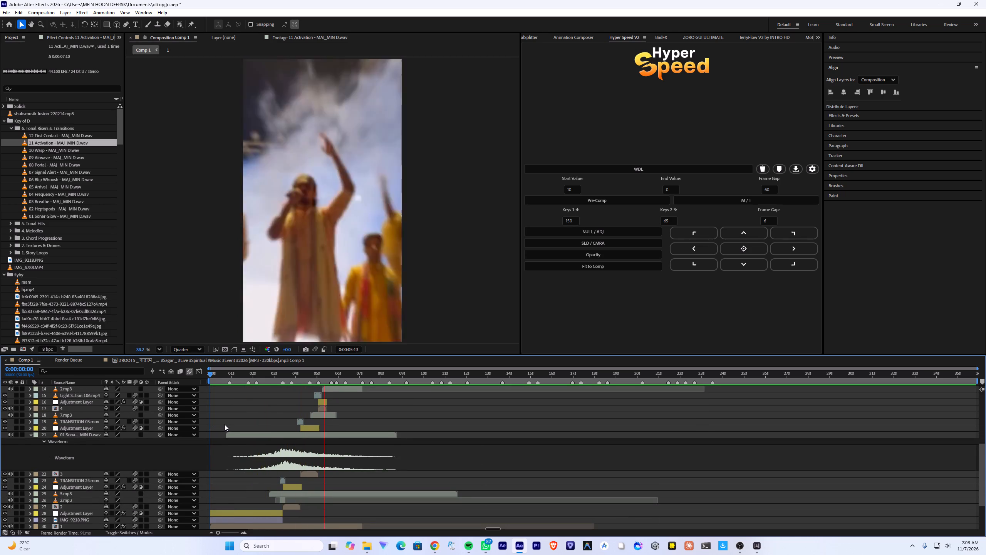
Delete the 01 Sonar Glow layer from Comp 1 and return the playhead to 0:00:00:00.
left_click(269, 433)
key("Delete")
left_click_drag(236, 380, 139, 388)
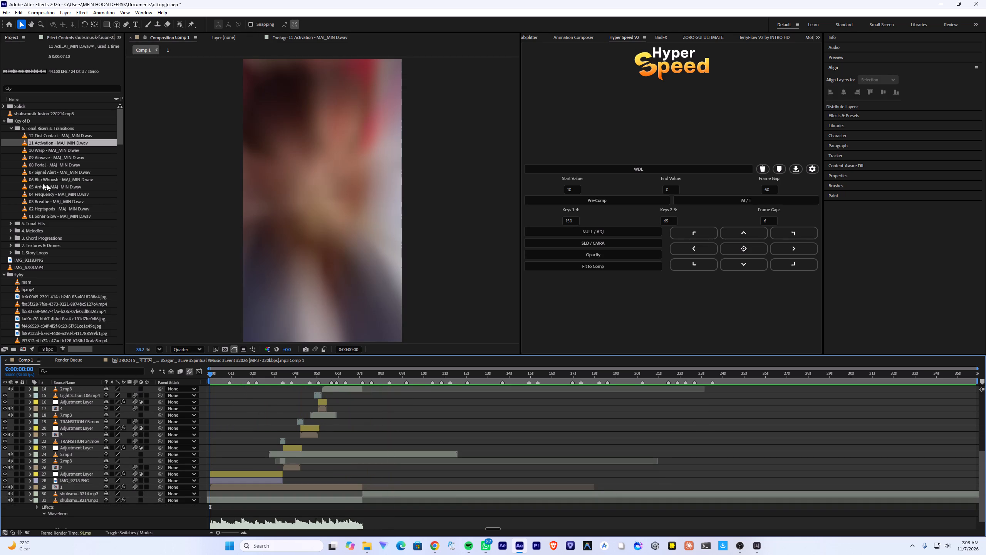
Open the 09 Airwave riser, and audition 12 Voltage Hit, 11 Sonar, 09 Breach and 08 Sentinel Bell from the Tonal Hits folder.
left_click(52, 162)
double_click(53, 158)
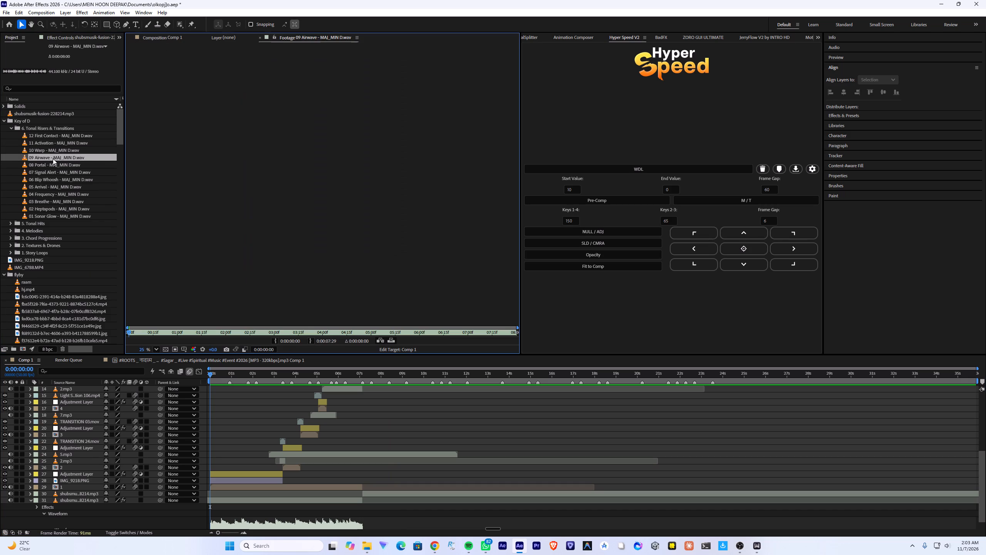
left_click(9, 224)
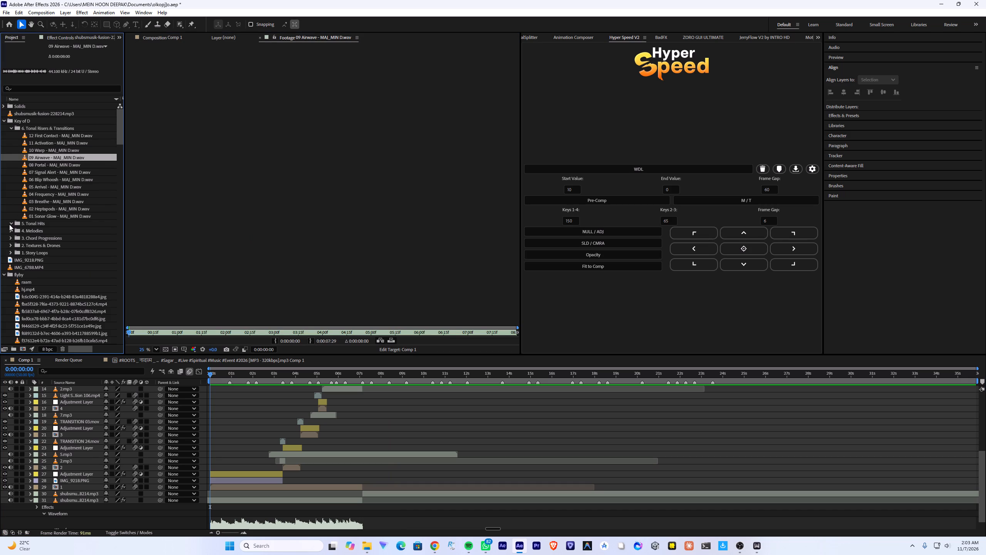
left_click(32, 222)
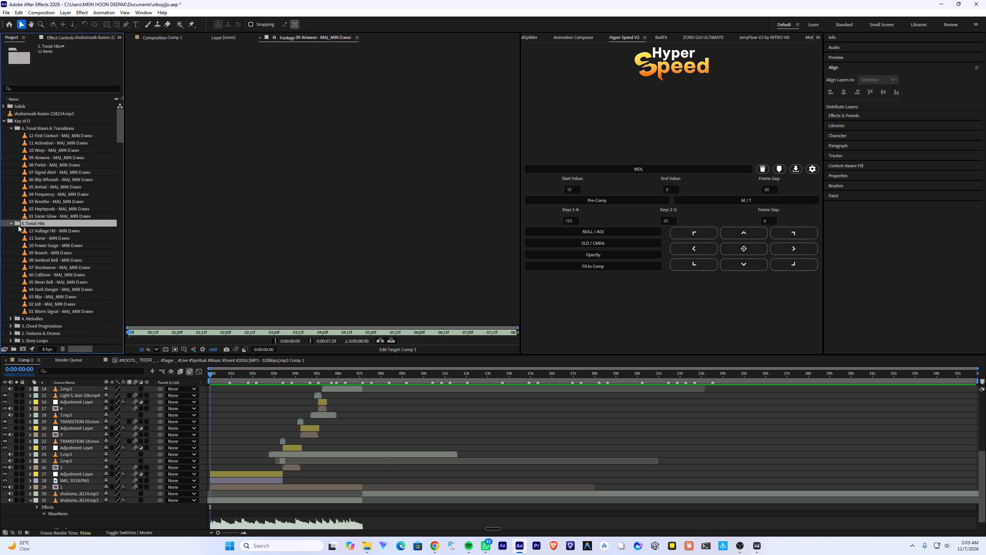
double_click(56, 231)
key("space")
double_click(55, 235)
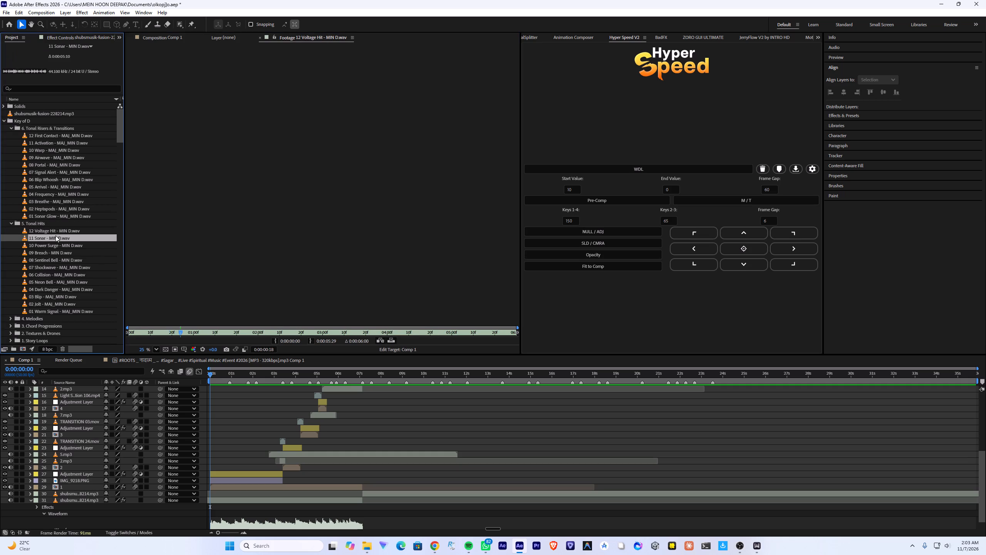
key("space")
double_click(56, 253)
key("space")
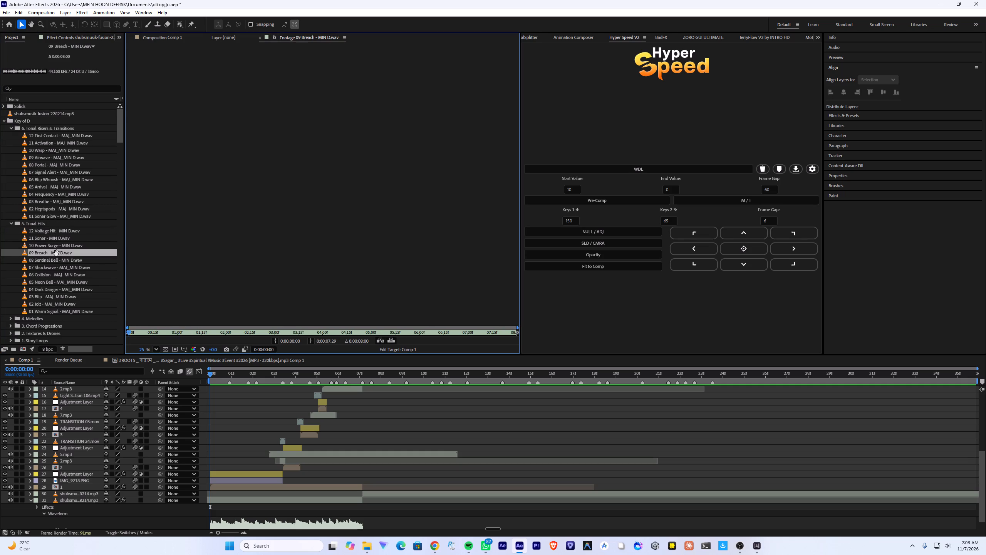
double_click(55, 258)
key("space")
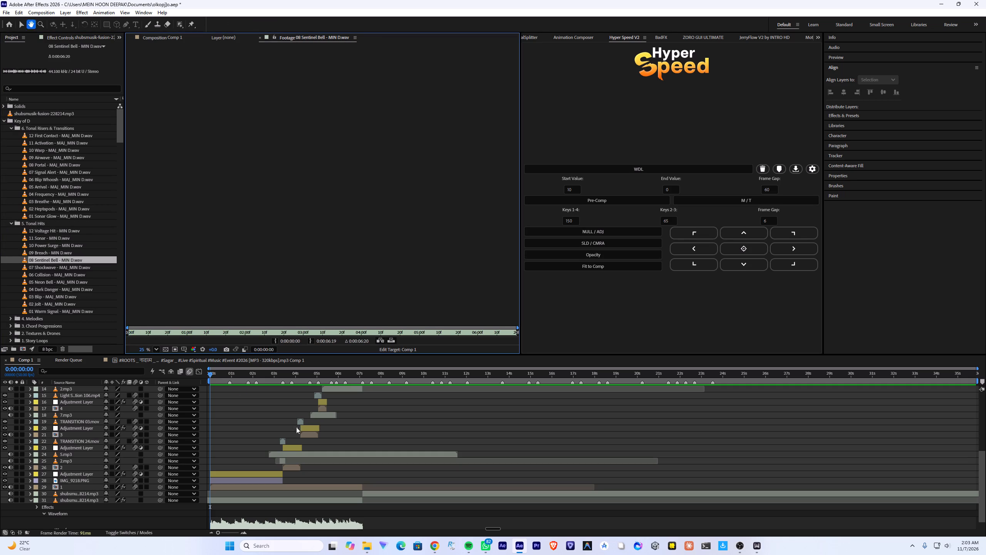
scroll(301, 439, "up", 6)
key("space")
Add 08 Sentinel Bell to Comp 1 below 11 Activation, reveal its waveform, and align its start with the riser's end at about 7:07.
left_click_drag(45, 261, 49, 262)
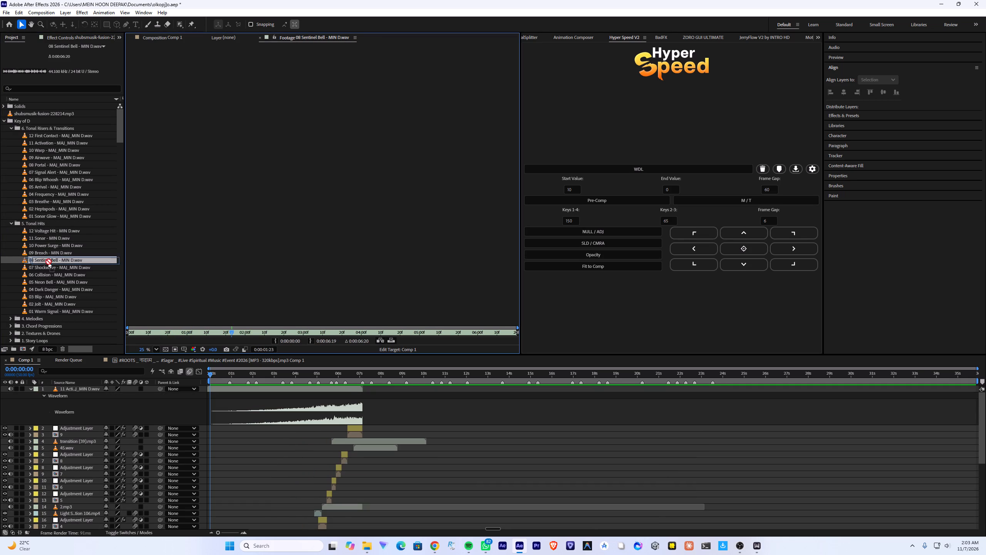
left_click_drag(49, 262, 355, 392)
scroll(344, 422, "up", 1, "alt")
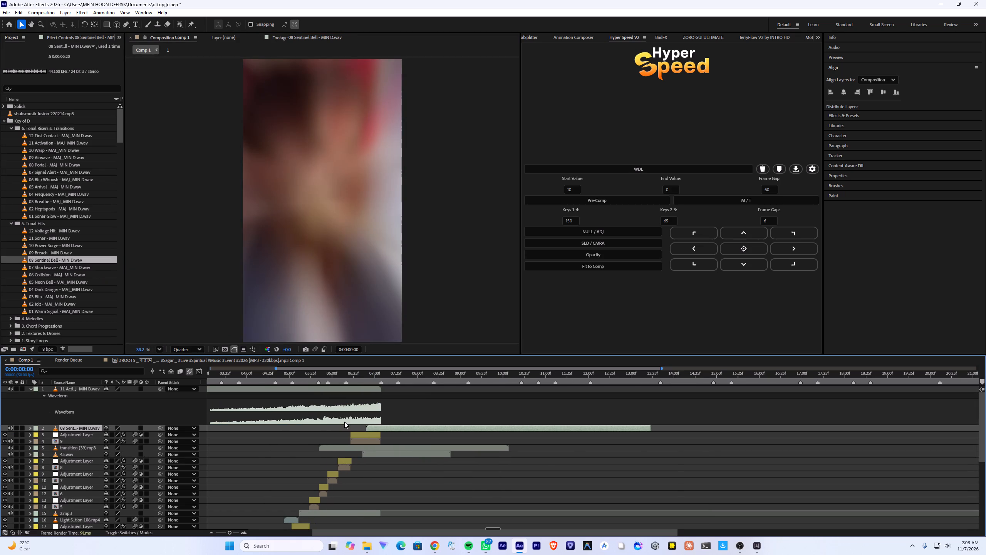
key("l")
key("l")
scroll(375, 440, "up", 2, "alt")
left_click_drag(373, 429, 417, 428)
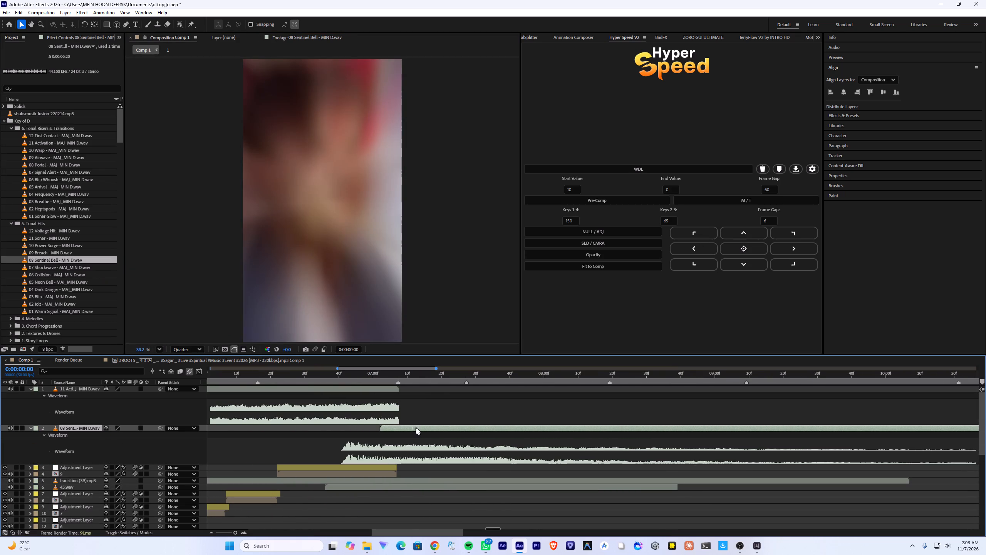
left_click_drag(417, 428, 433, 422)
scroll(421, 423, "down", 1, "alt")
scroll(406, 433, "up", 3, "alt")
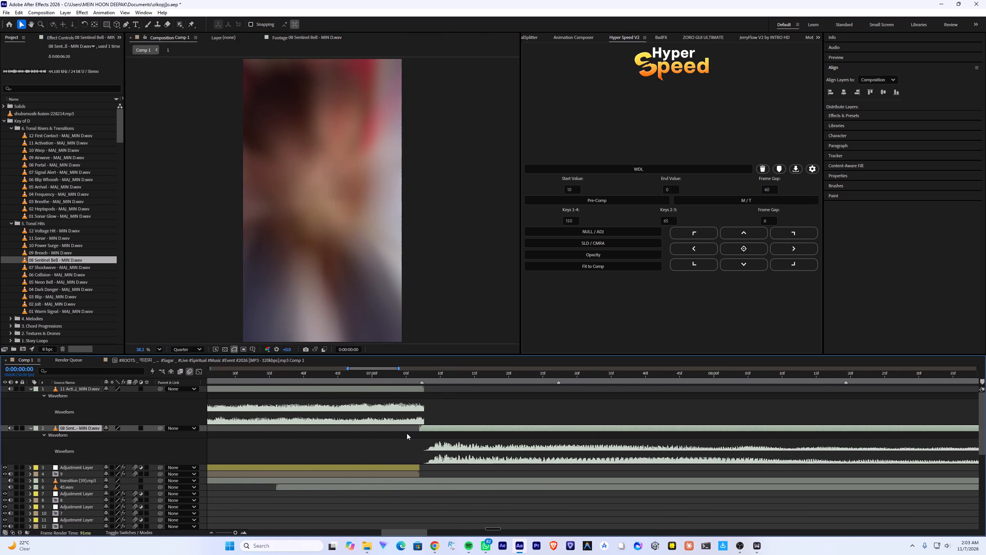
left_click_drag(461, 427, 437, 427)
scroll(408, 431, "down", 5, "alt")
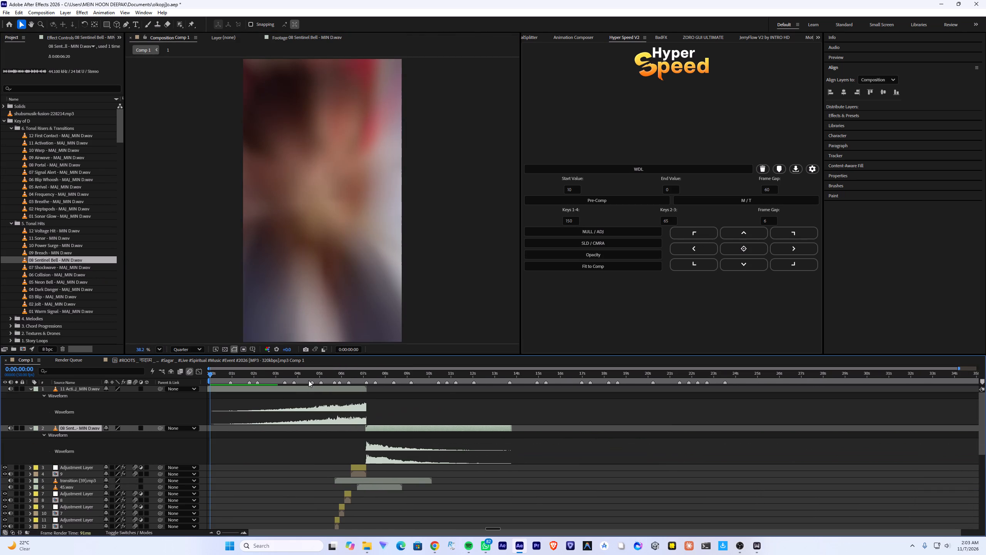
Play Comp 1 from 0:00:04:37 and again from 0:00:06:38 to check the Activation riser leading into the Sentinel Bell hit.
left_click(314, 375)
key("space")
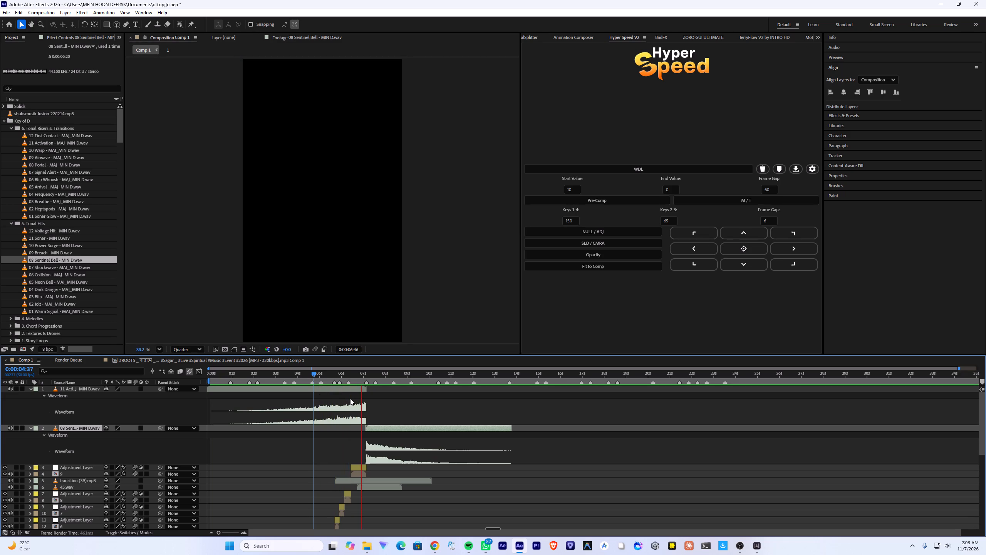
left_click(358, 375)
key("space")
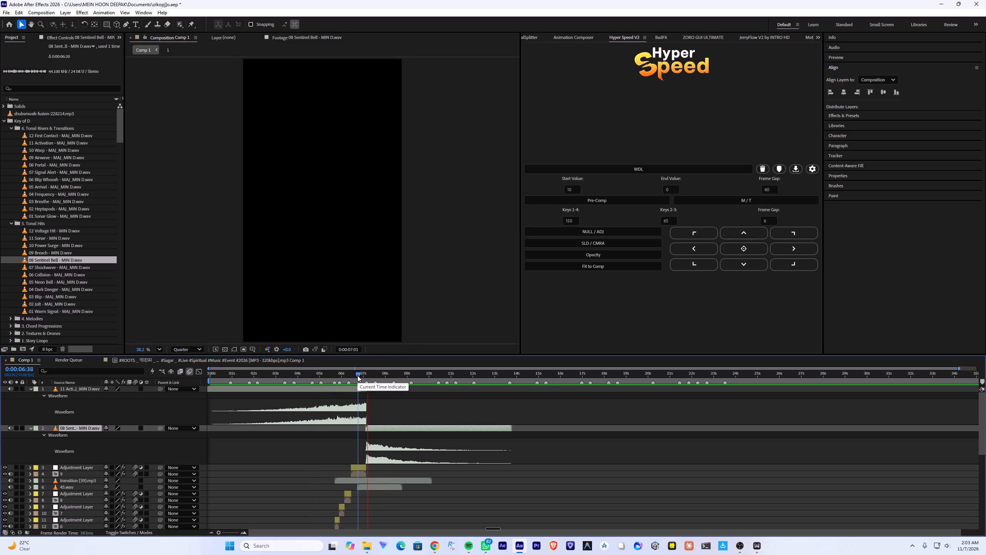
left_click(357, 375)
Audition the remaining Tonal Hits sounds in order, from 07 Shockwave down to 01 Warm Signal.
double_click(57, 268)
key("space")
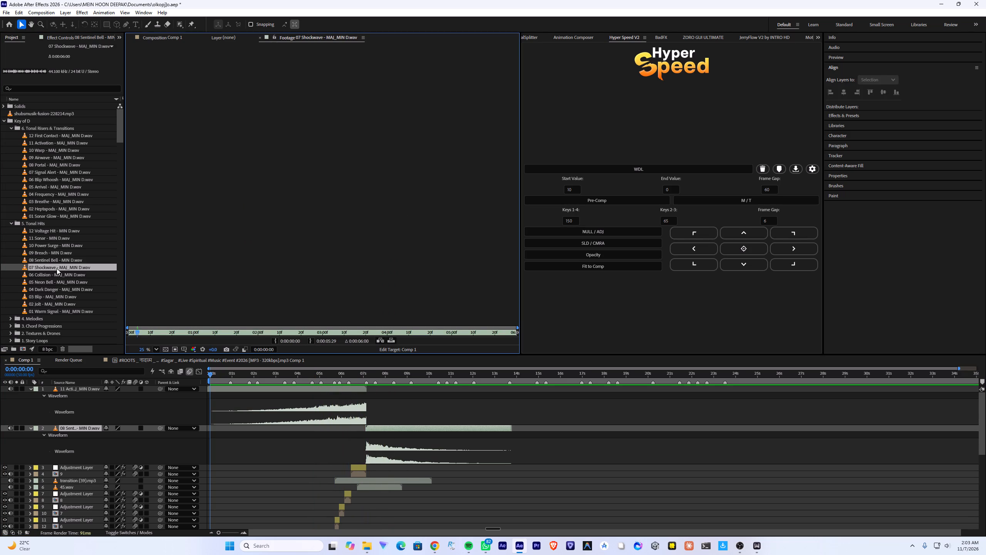
double_click(55, 275)
key("space")
double_click(56, 282)
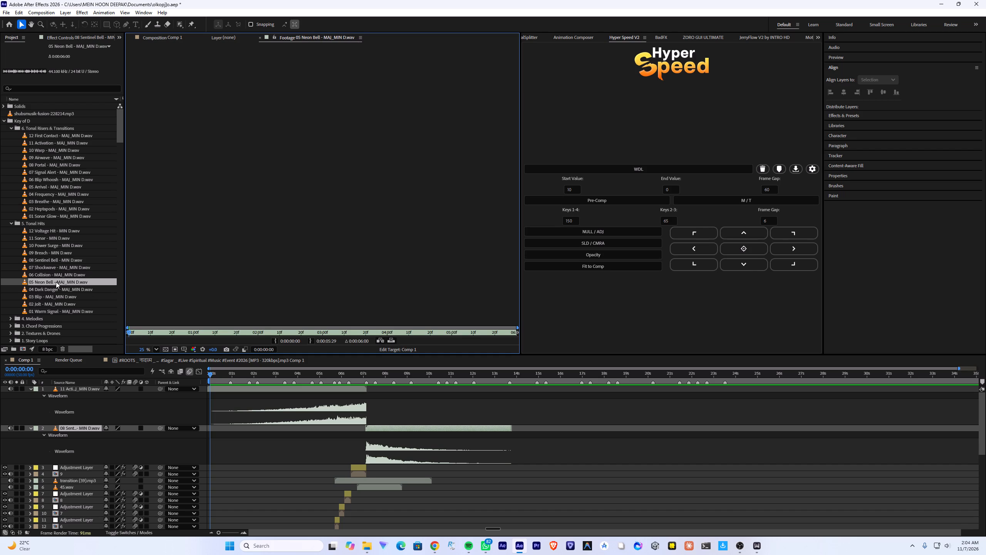
key("space")
double_click(54, 286)
key("space")
double_click(49, 295)
key("space")
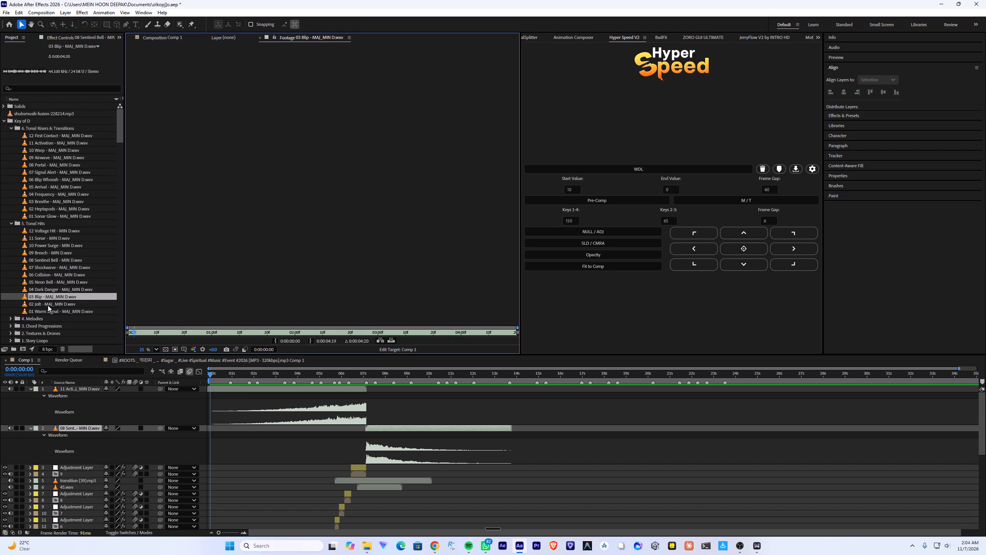
double_click(47, 305)
key("space")
double_click(47, 311)
key("space")
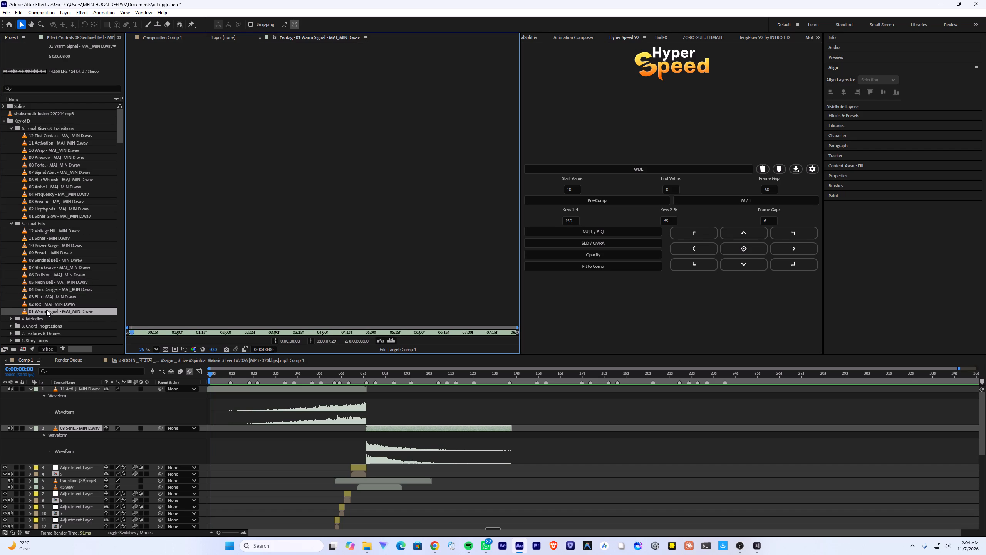
key("space")
Add 01 Warm Signal as the top layer of Comp 1, starting at 0:00:00:00, and reveal its waveform.
scroll(32, 283, "down", 1)
left_click_drag(36, 291, 204, 409)
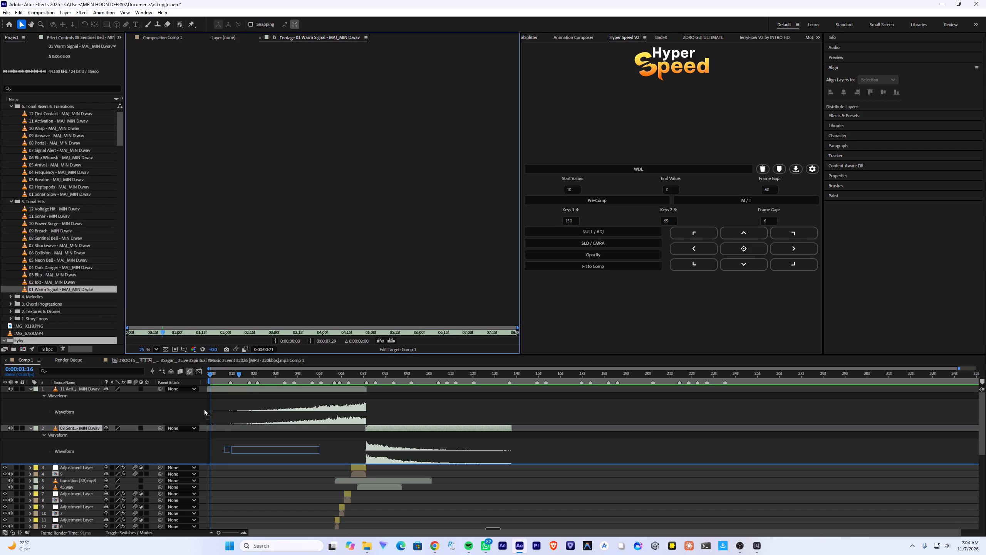
left_click_drag(204, 409, 210, 387)
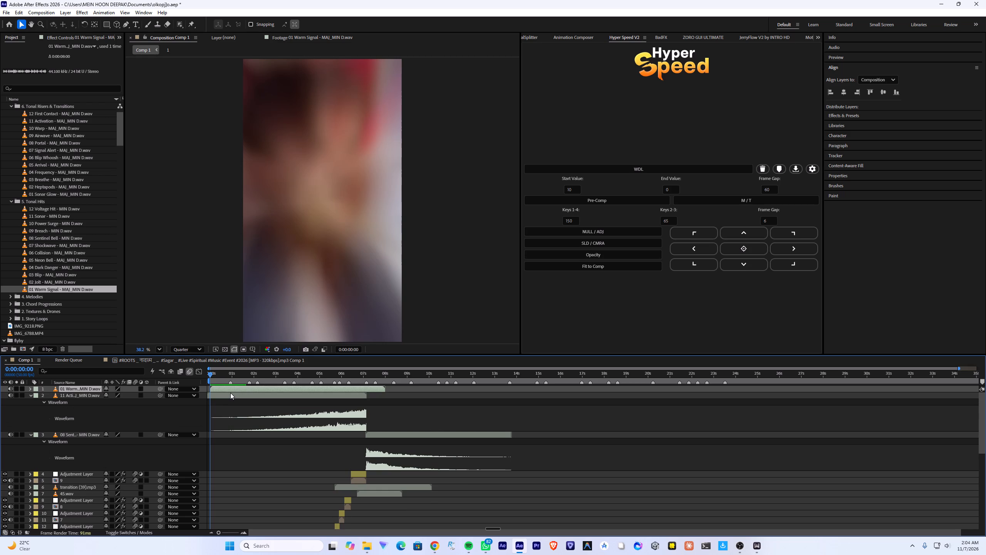
type("ll")
Play Comp 1 from the start to check the Warm Signal hit against the other audio layers, and return the playhead to 0:00:00:00.
left_click_drag(212, 374, 136, 381)
key("space")
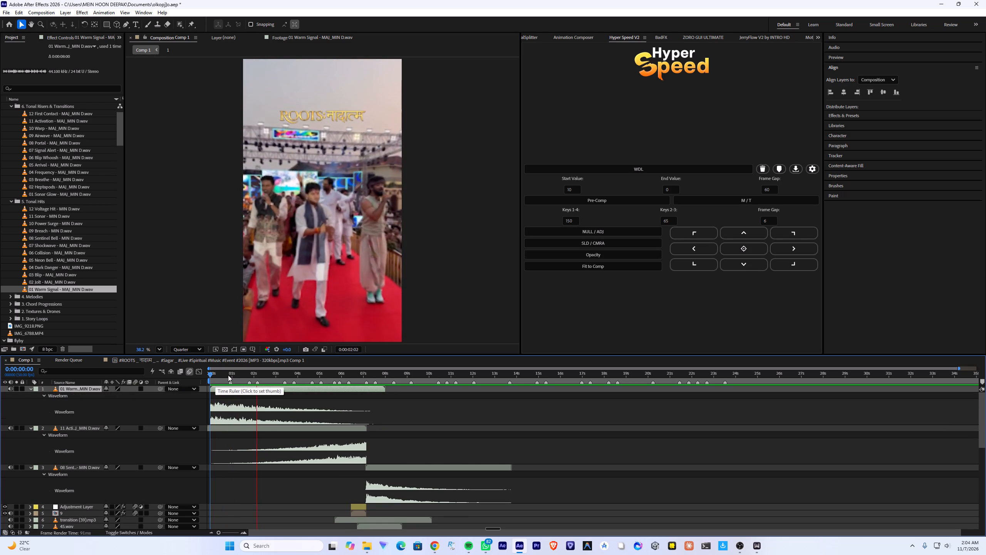
left_click_drag(228, 375, 162, 378)
key("space")
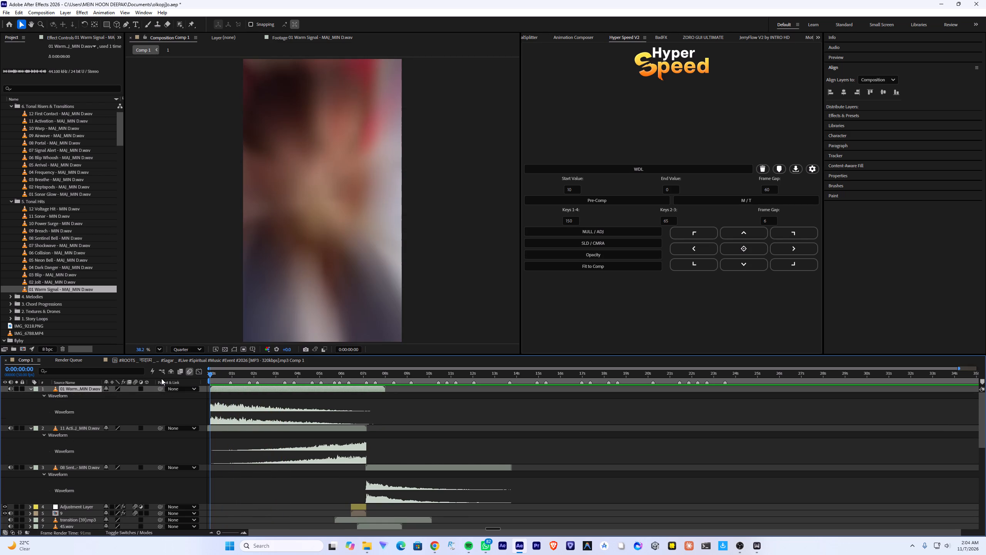
scroll(266, 407, "down", 8)
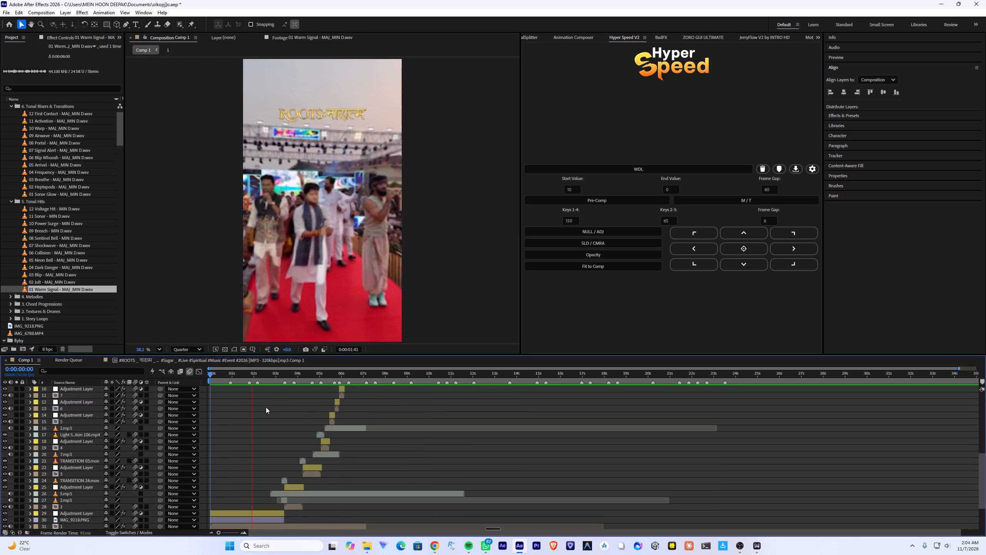
scroll(265, 407, "down", 6)
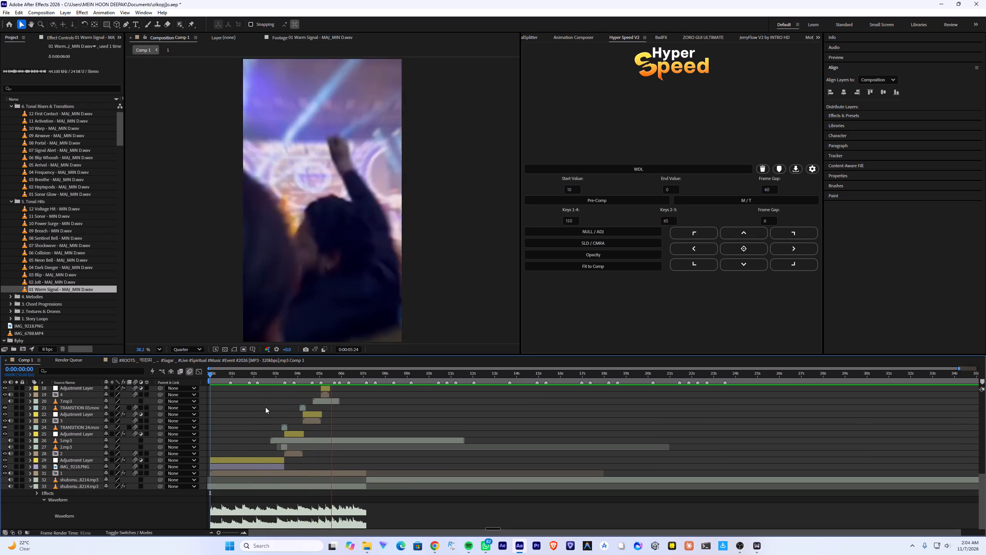
scroll(265, 407, "up", 13)
left_click_drag(228, 377, 161, 380)
Set the 01 Warm Signal layer's Audio Levels to -4 dB and check the opening by playing it from the start.
key("l")
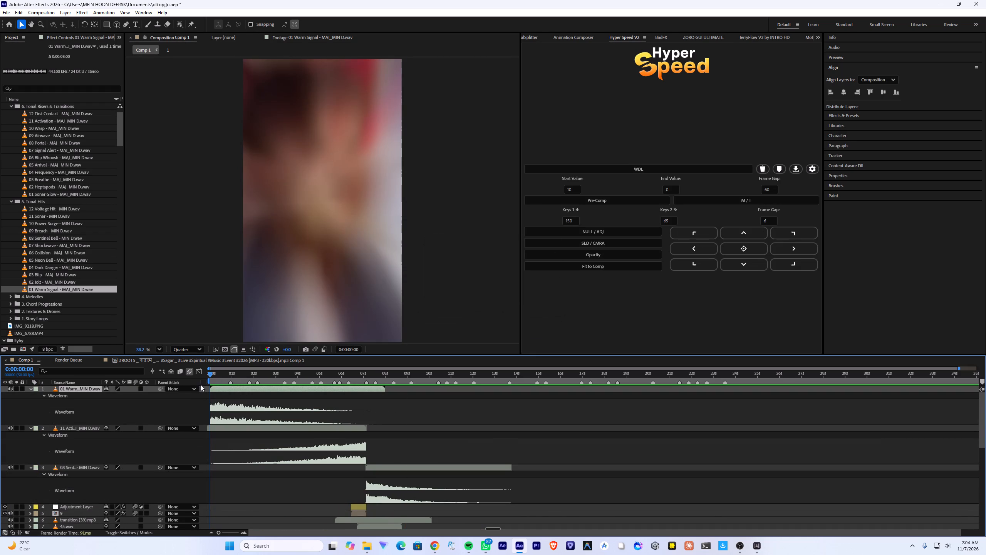
left_click(113, 397)
type("-4")
key("Return")
key("space")
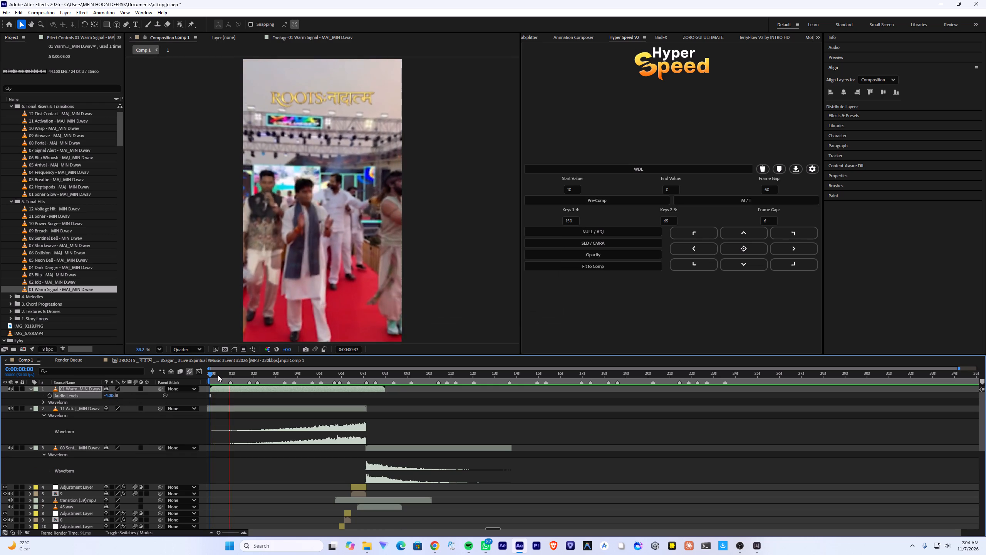
left_click_drag(215, 378, 136, 369)
Audition 12 Clues, 11 Digital Nightmare, 10 Left Behind, 07 I Remember and 06 Before You Left from the Melodies folder.
left_click(10, 298)
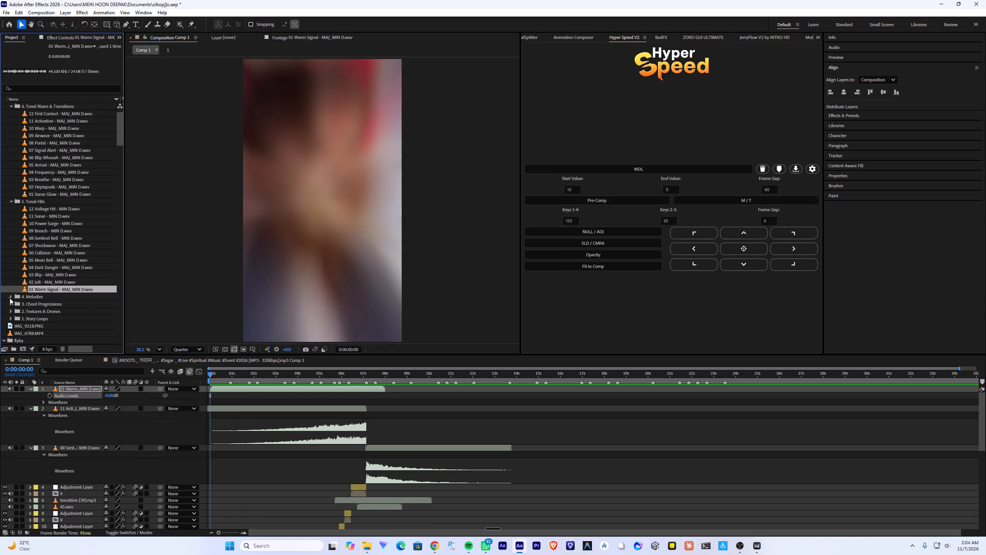
double_click(37, 261)
key("space")
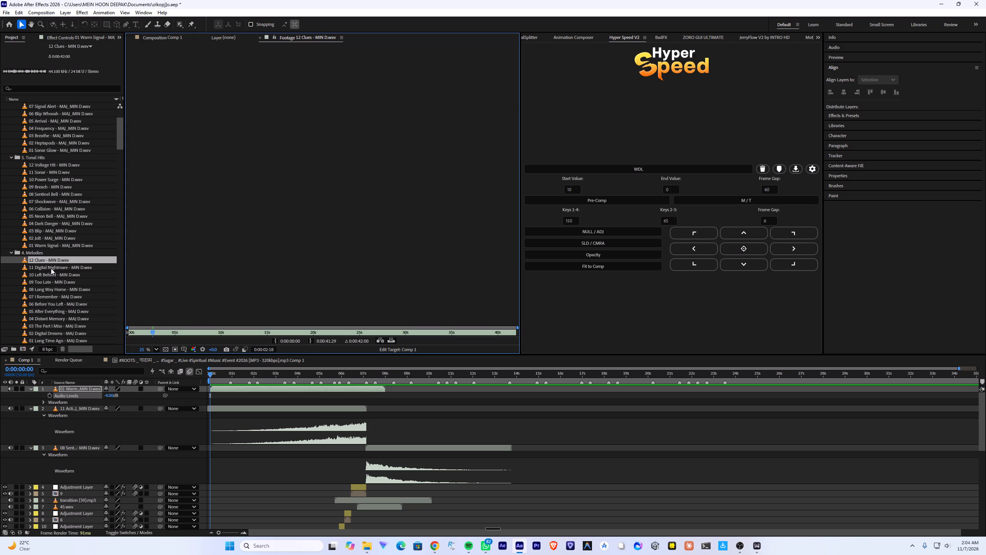
double_click(51, 268)
key("space")
scroll(51, 282, "down", 1)
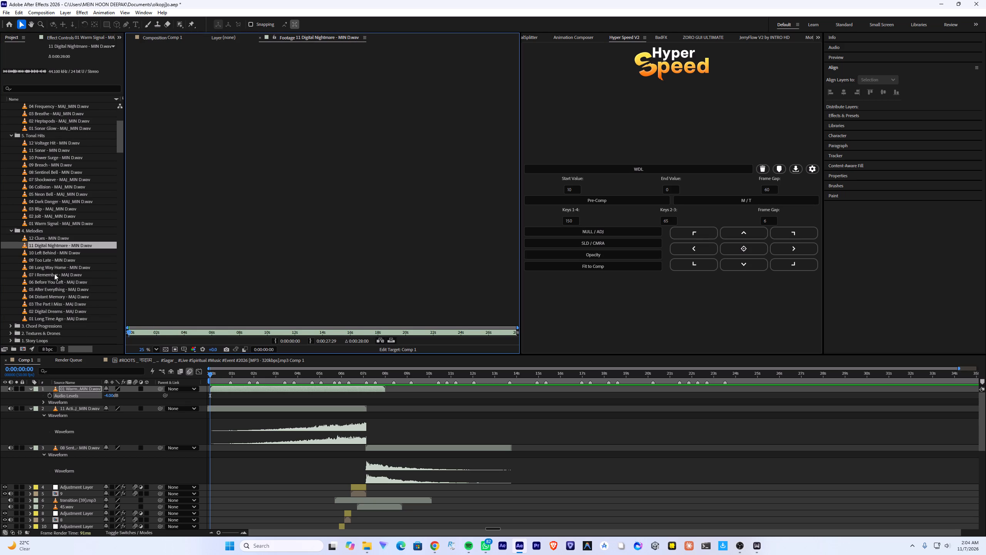
double_click(54, 255)
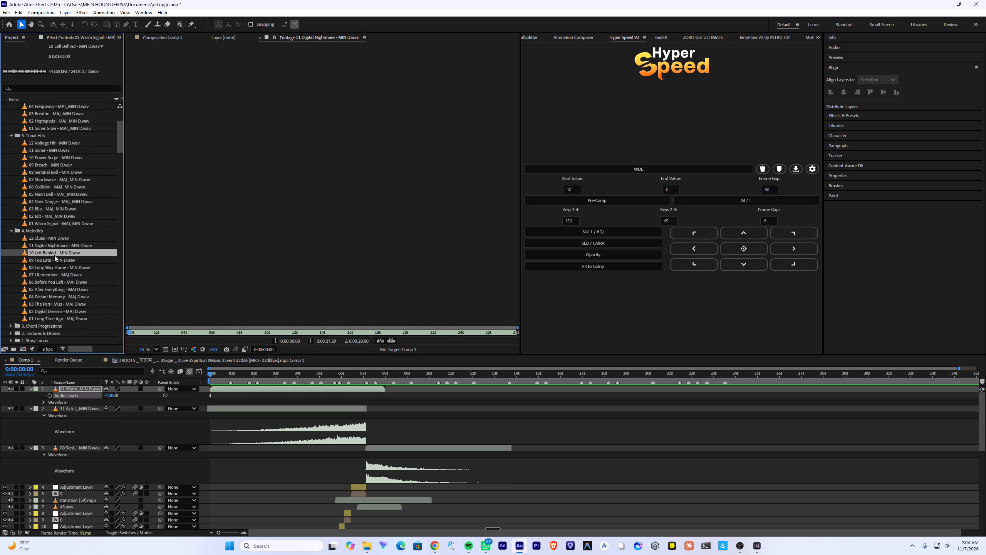
key("space")
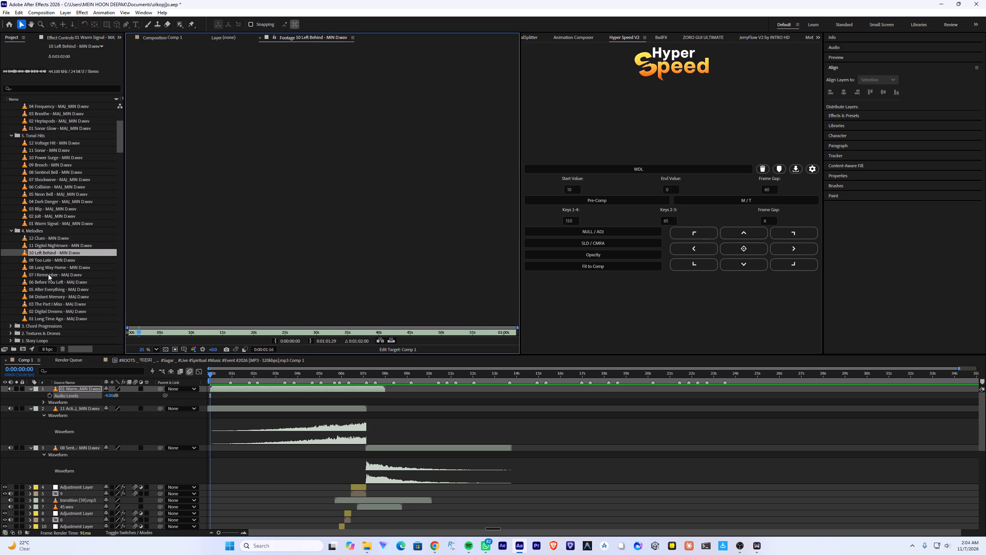
double_click(48, 274)
key("space")
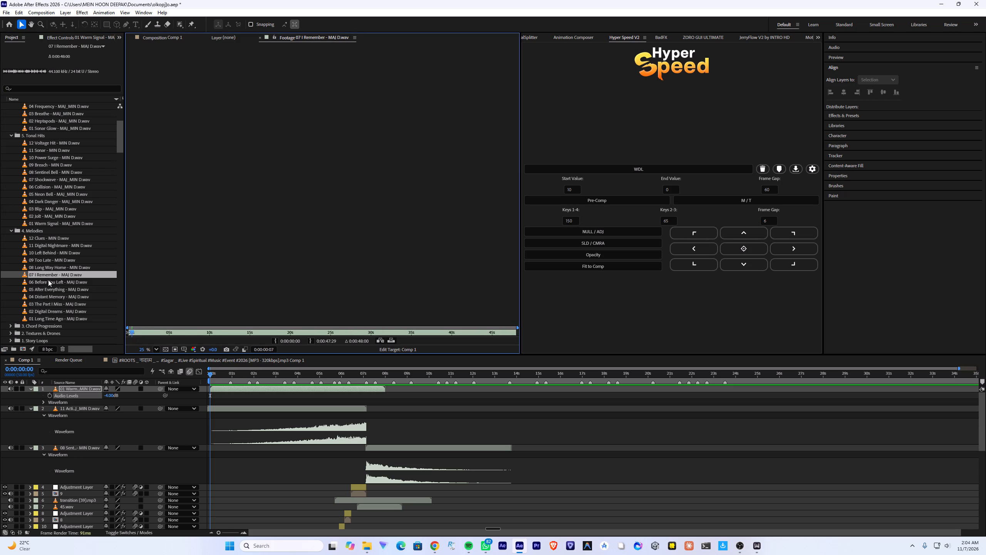
double_click(48, 280)
key("space")
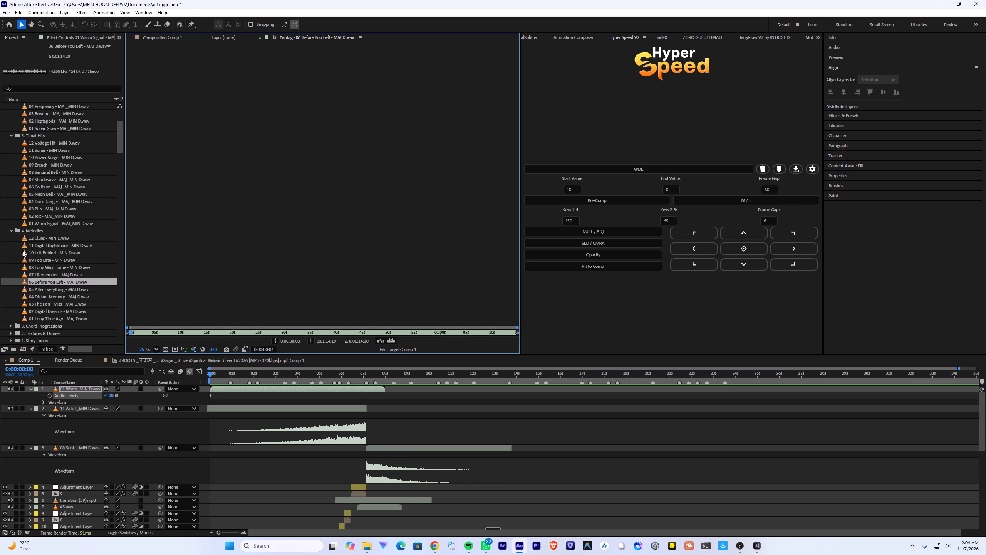
key("space")
Audition 35 What If, 30 Wayfinder, 29 The Future Feels Close and 13 Soft Courage from the Story Loops folder.
left_click(10, 231)
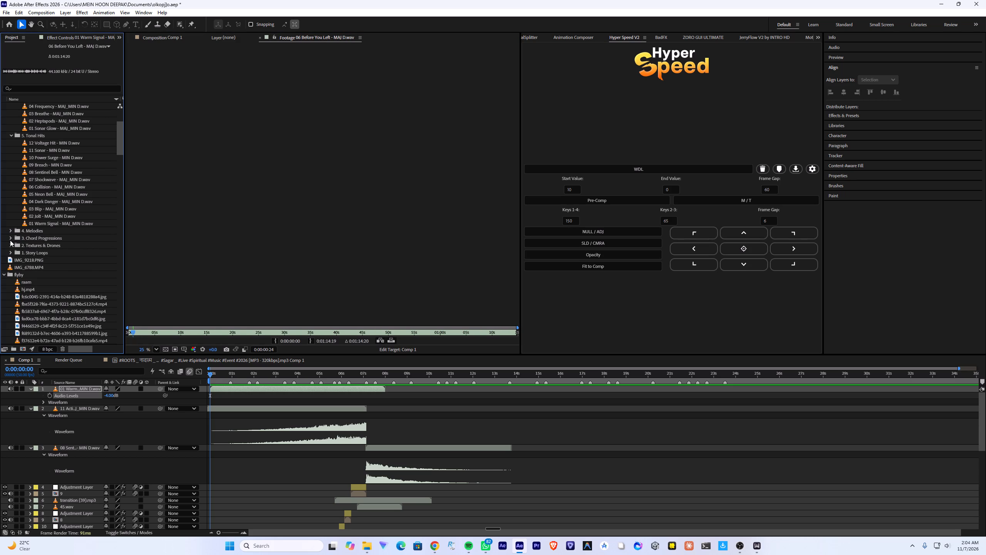
left_click(11, 254)
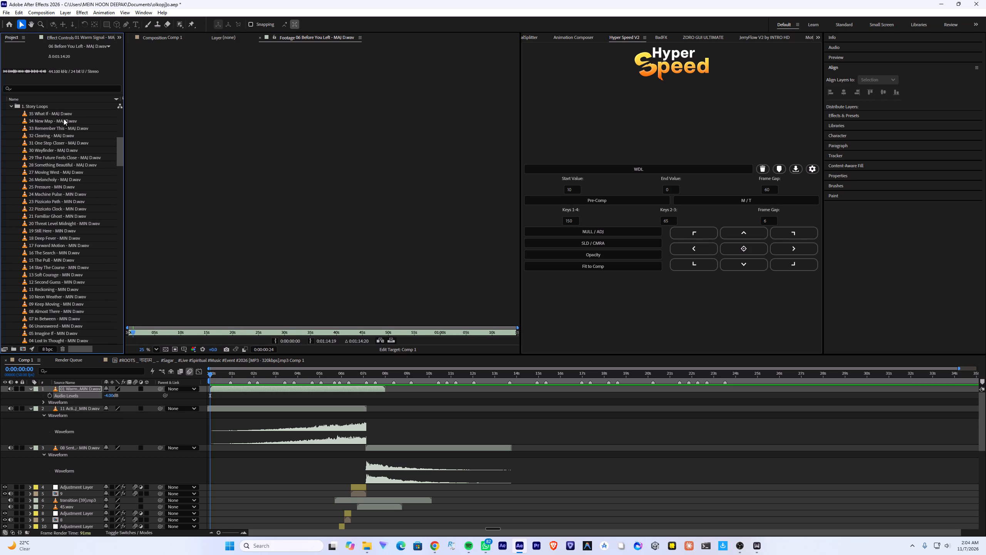
double_click(63, 114)
key("space")
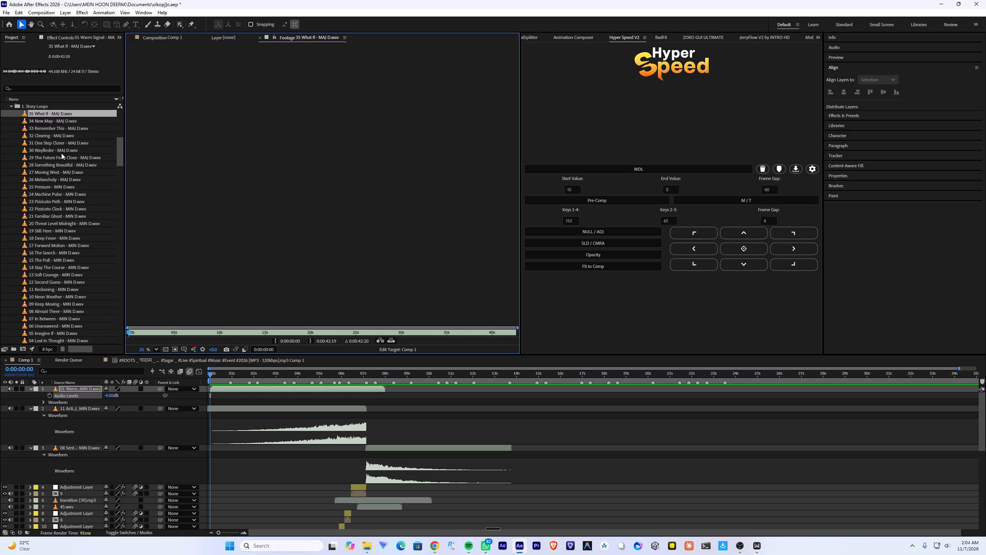
double_click(61, 153)
key("space")
double_click(61, 158)
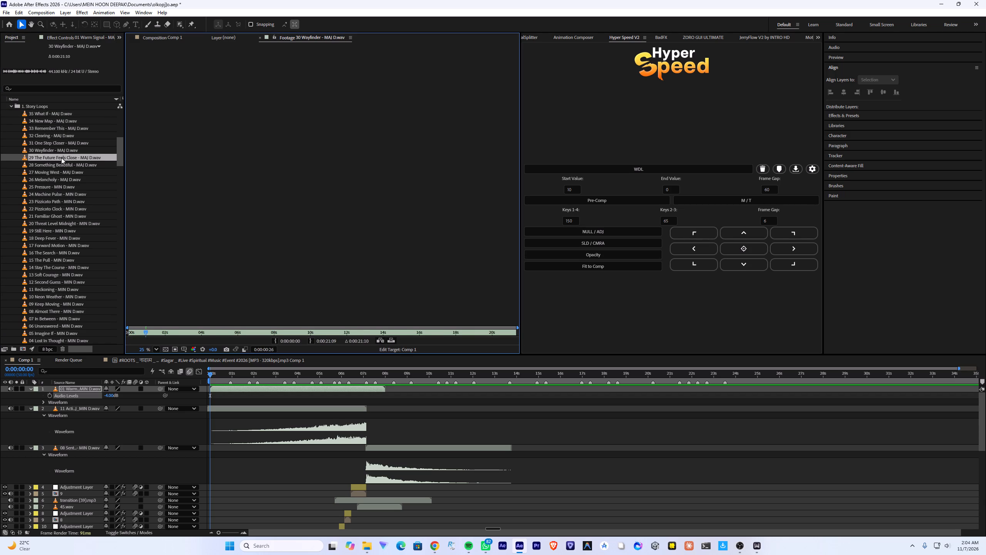
key("space")
scroll(61, 158, "down", 3)
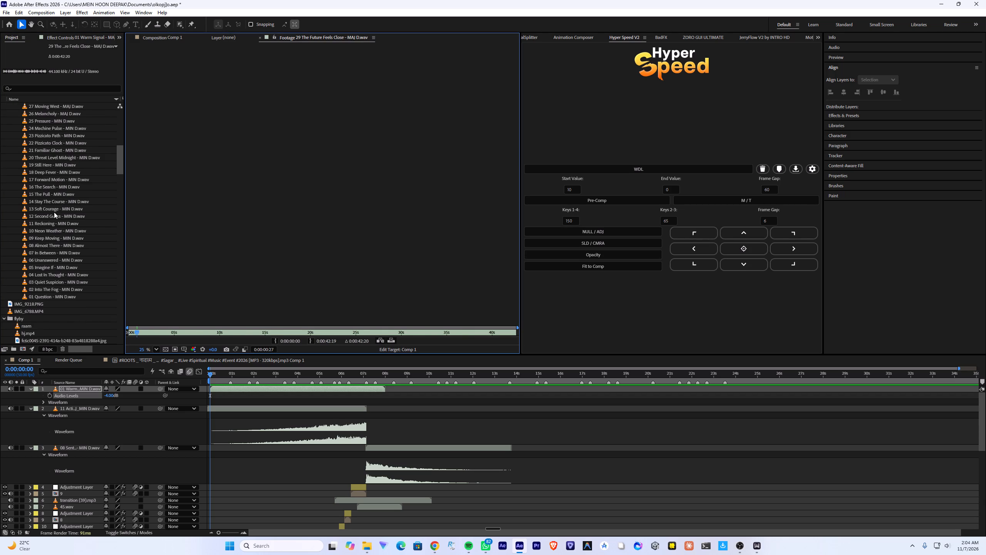
double_click(54, 212)
key("space")
scroll(54, 212, "up", 5)
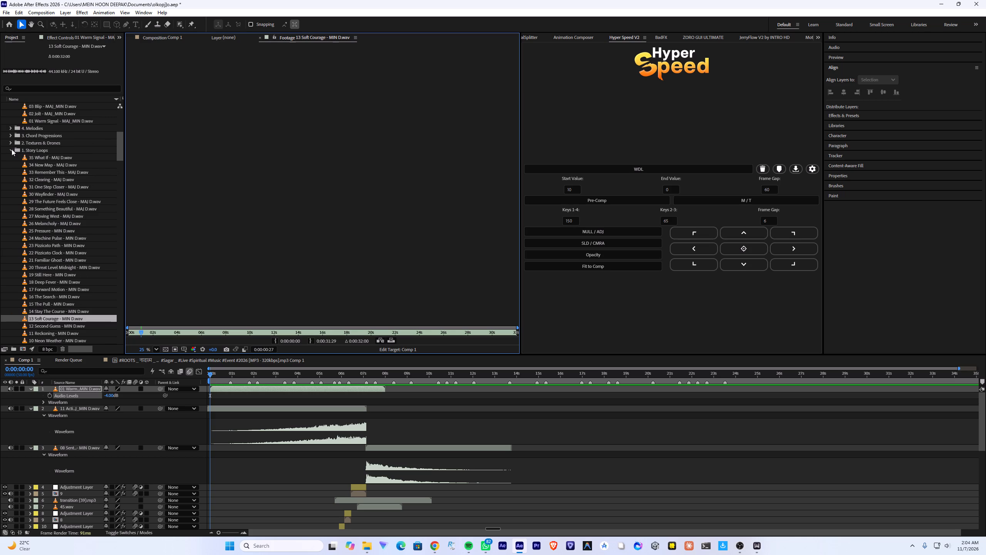
left_click(12, 149)
Audition 13 Before The Storm, 12 Dark Current and 11 Digital Air from the Textures & Drones folder.
left_click(11, 142)
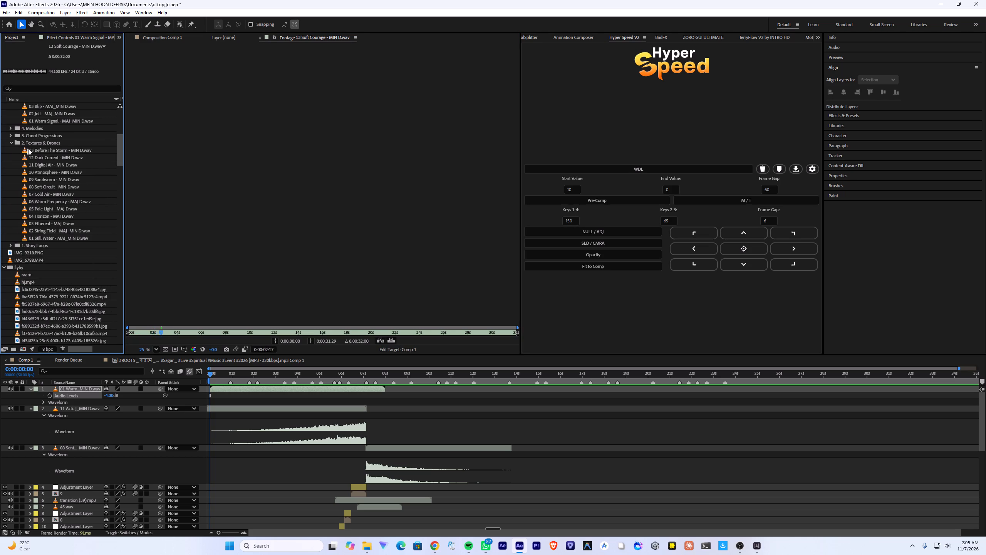
double_click(45, 152)
key("space")
double_click(45, 158)
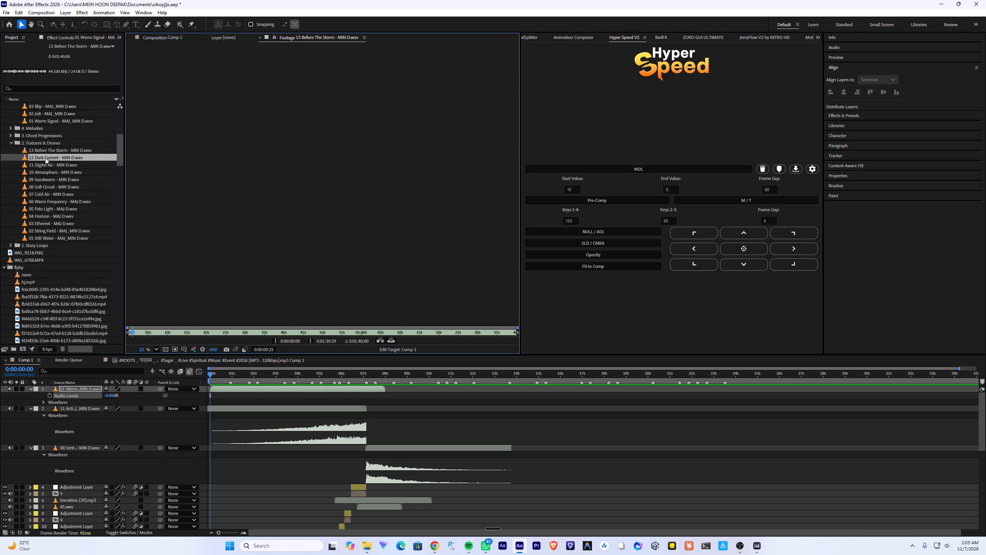
key("space")
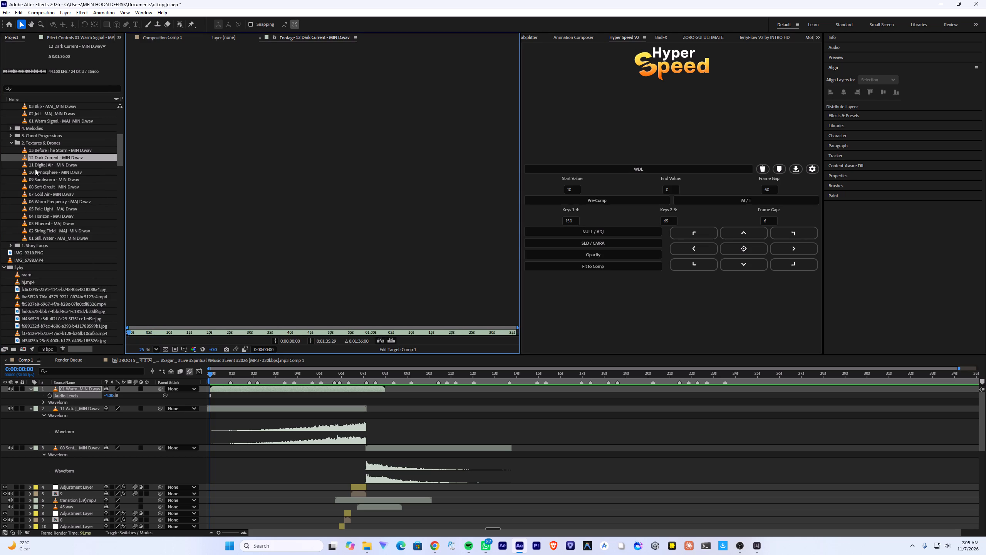
left_click_drag(131, 331, 116, 333)
key("space")
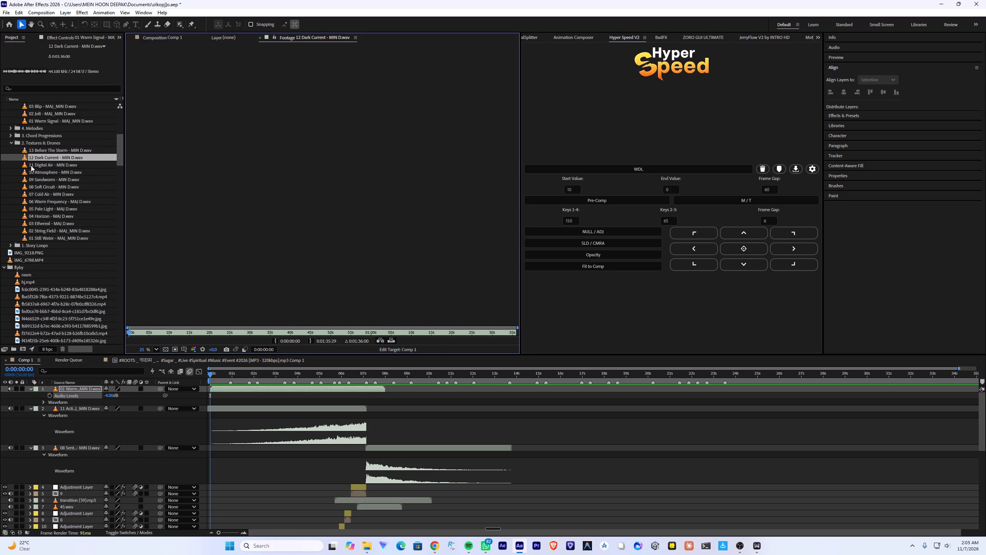
double_click(34, 165)
key("space")
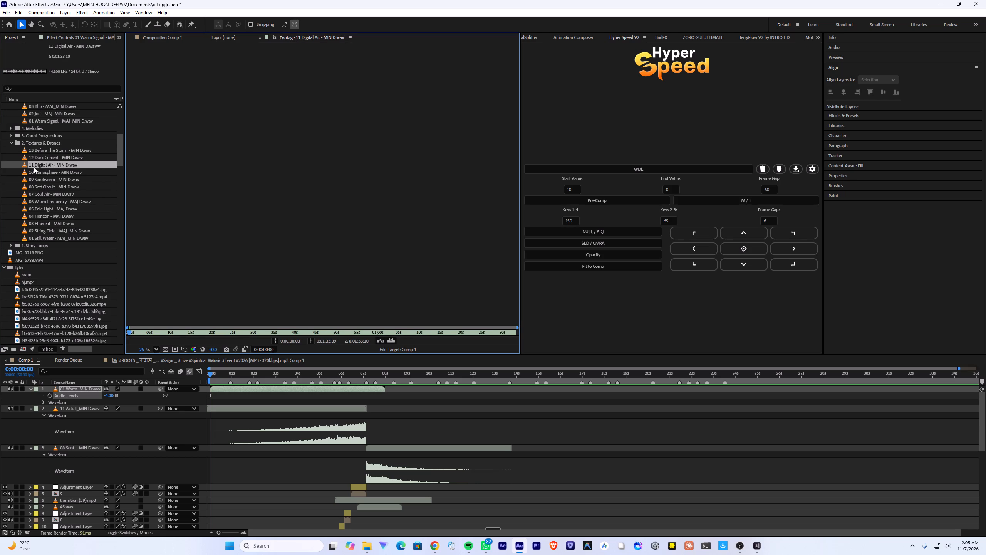
key("space")
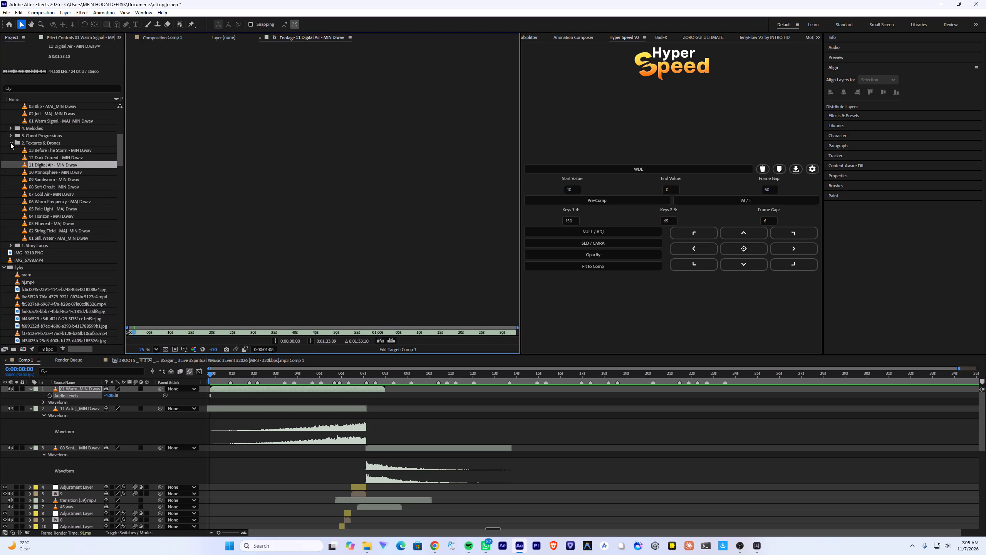
left_click(10, 143)
Audition 02 Heptapods from the Tonal Risers & Transitions folder.
scroll(32, 171, "up", 9)
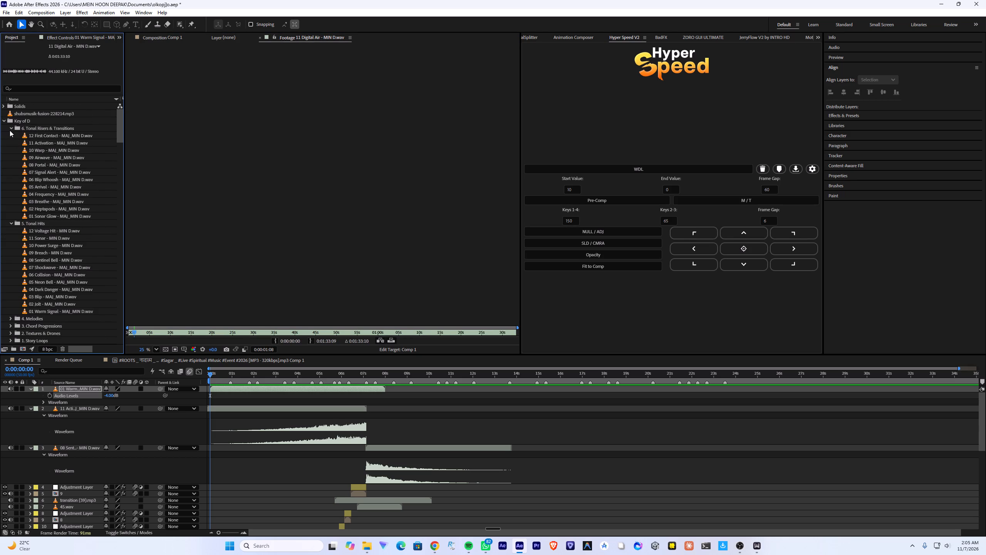
double_click(47, 206)
key("space")
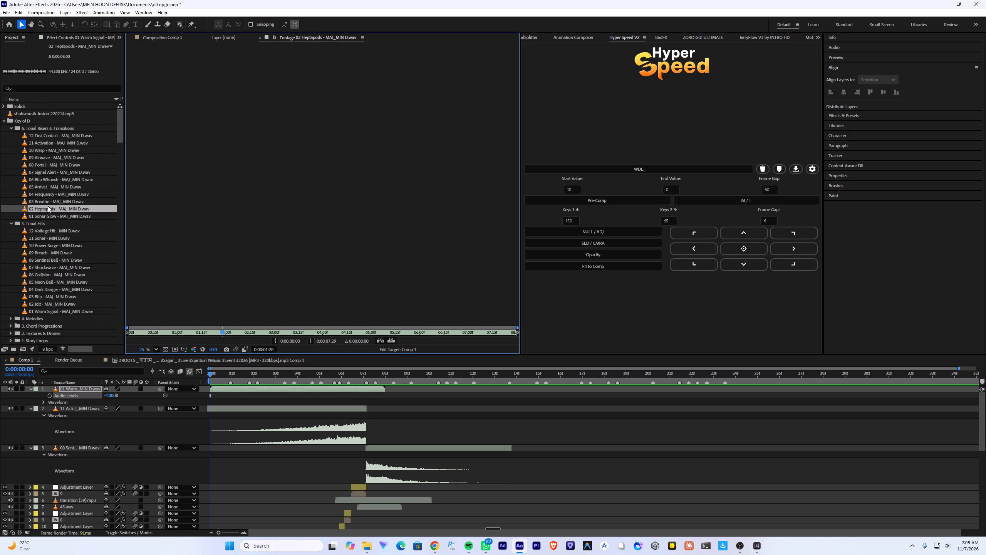
Audition 01 Warm Signal, 02 Jolt, 03 Blip and 04 Dark Danger from the Tonal Hits folder.
scroll(50, 215, "down", 1)
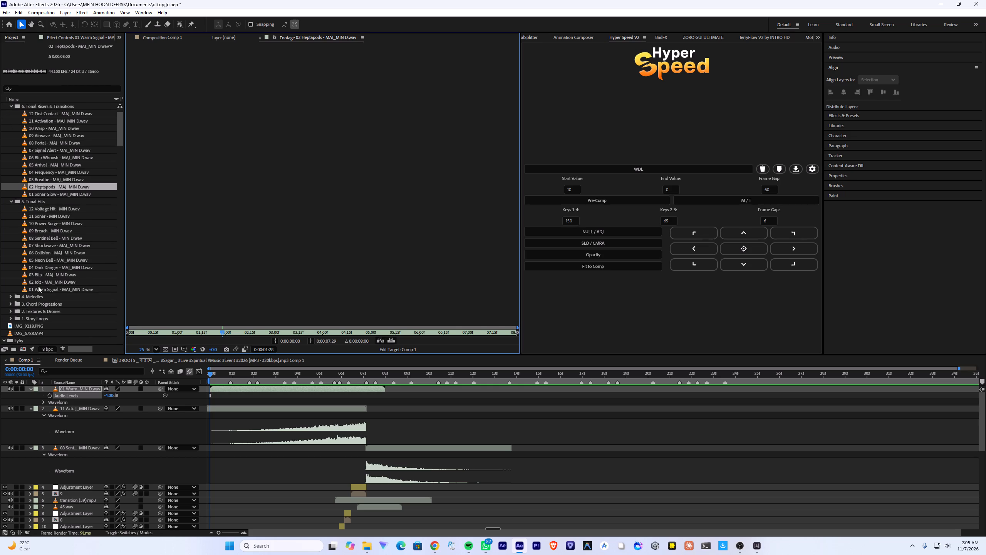
double_click(40, 287)
double_click(48, 290)
key("space")
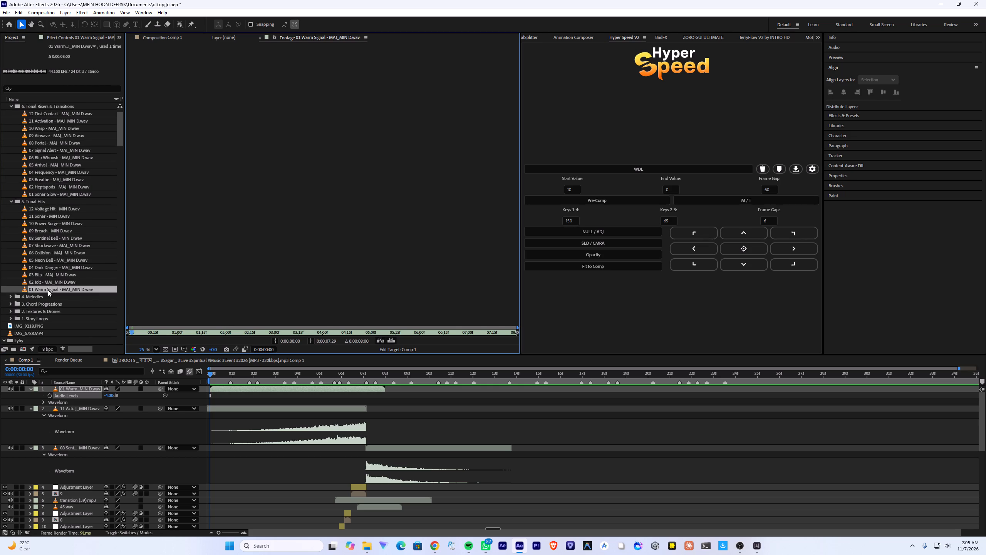
double_click(50, 283)
key("space")
double_click(51, 273)
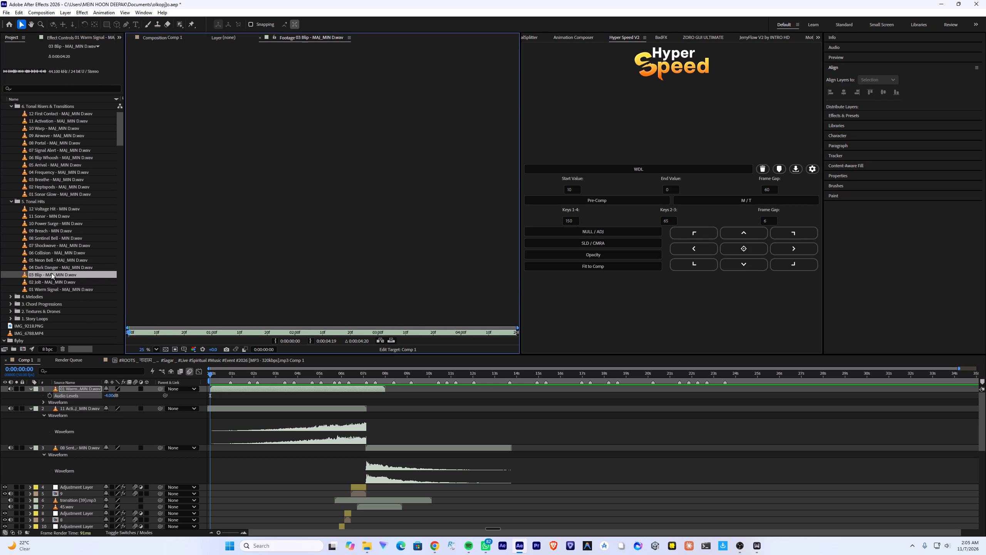
key("space")
double_click(54, 269)
key("space")
Audition the 05 Neon Bell, 06 Collision and 07 Shockwave tonal hits.
double_click(54, 261)
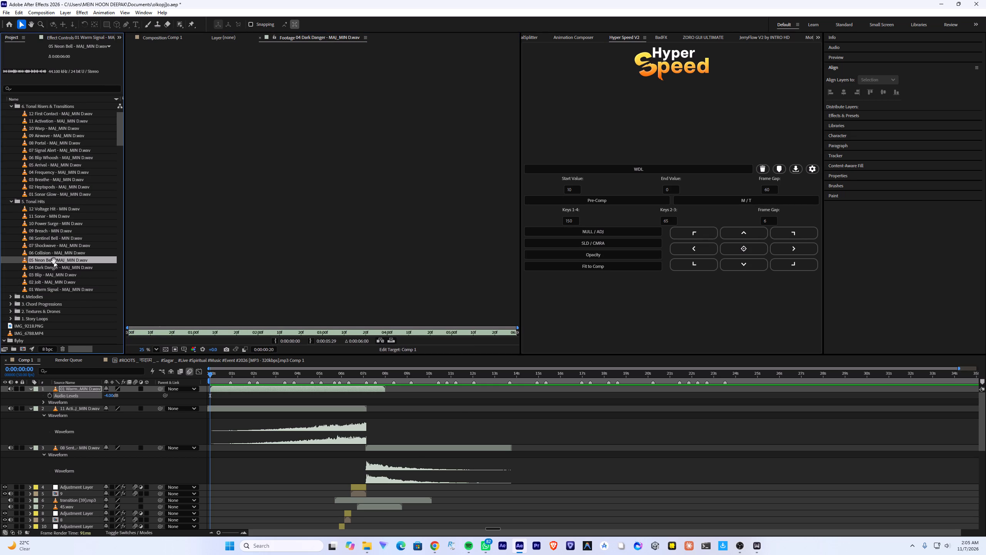
key("space")
key("space")
double_click(44, 252)
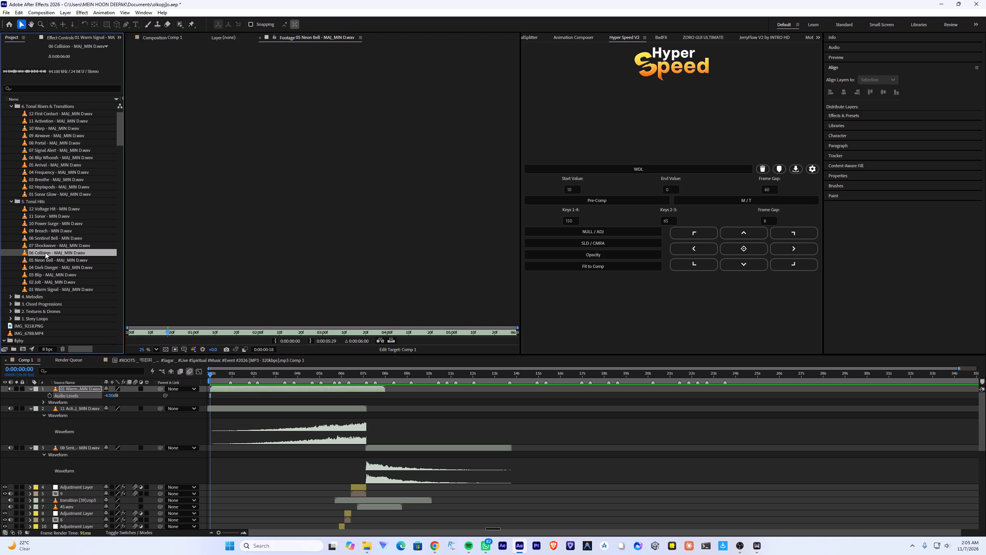
key("space")
key("space")
left_click(45, 253)
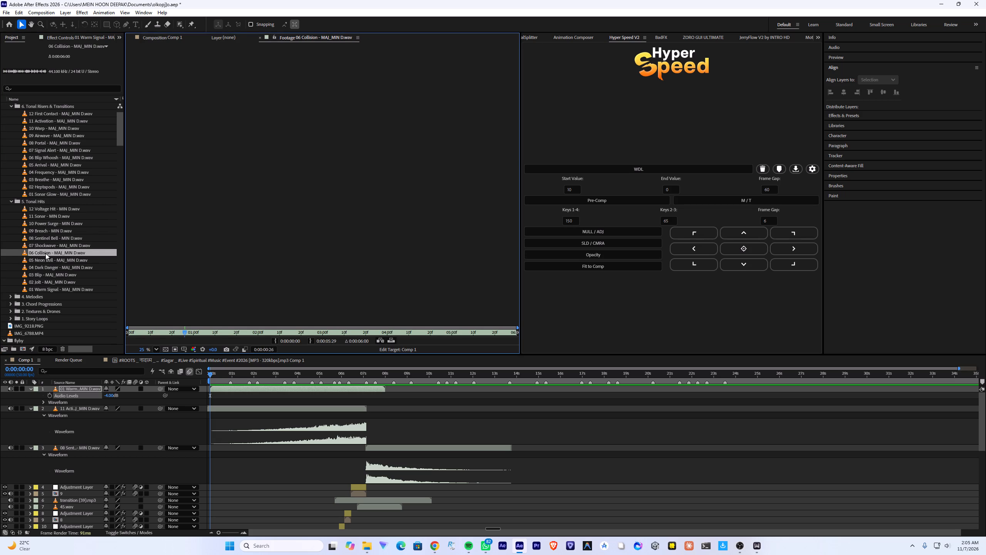
double_click(49, 246)
key("space")
key("space")
Audition the 12 First Contact riser.
double_click(54, 116)
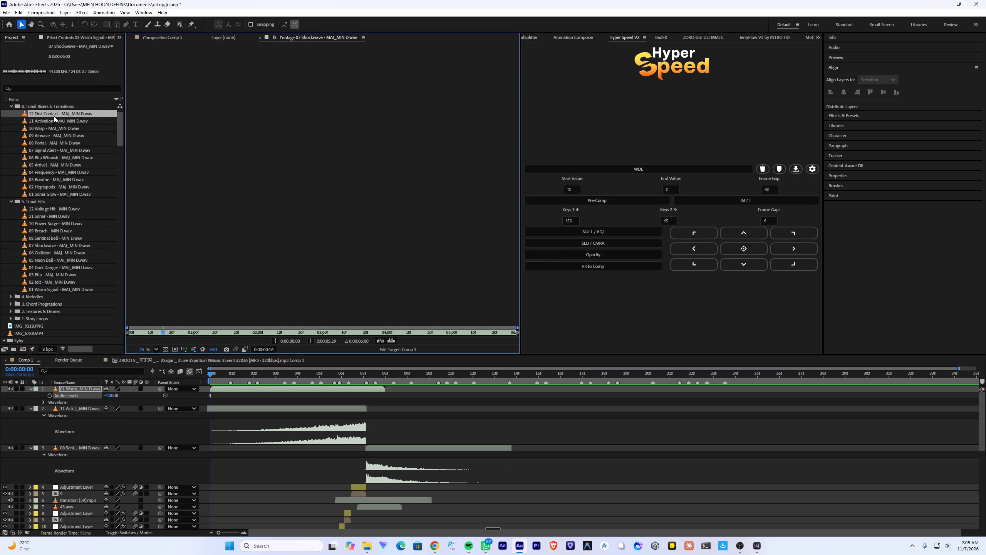
key("space")
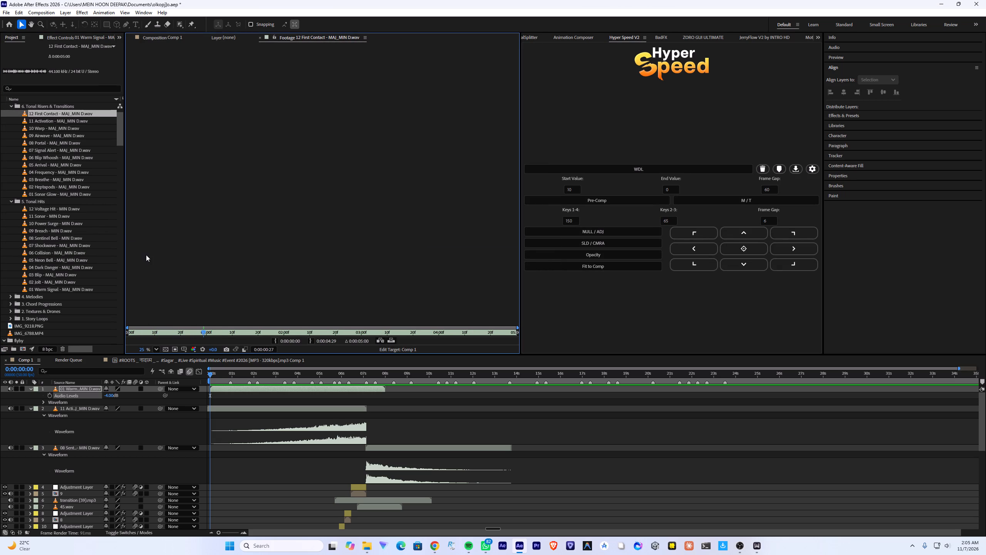
scroll(263, 420, "down", 3)
scroll(262, 420, "up", 4)
Reveal the waveform of the 01 Warm Signal layer in Comp 1.
type("ll")
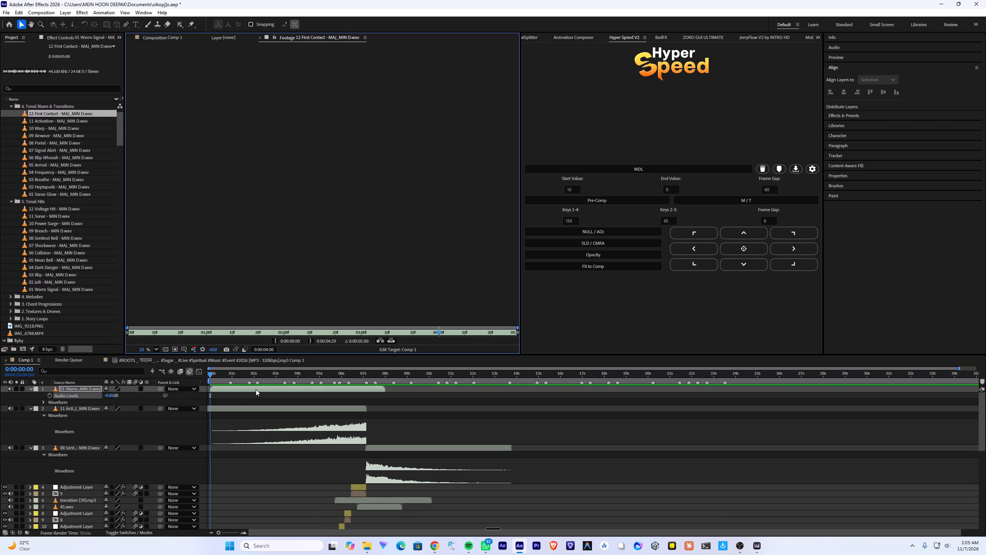
left_click(254, 388)
type("ll")
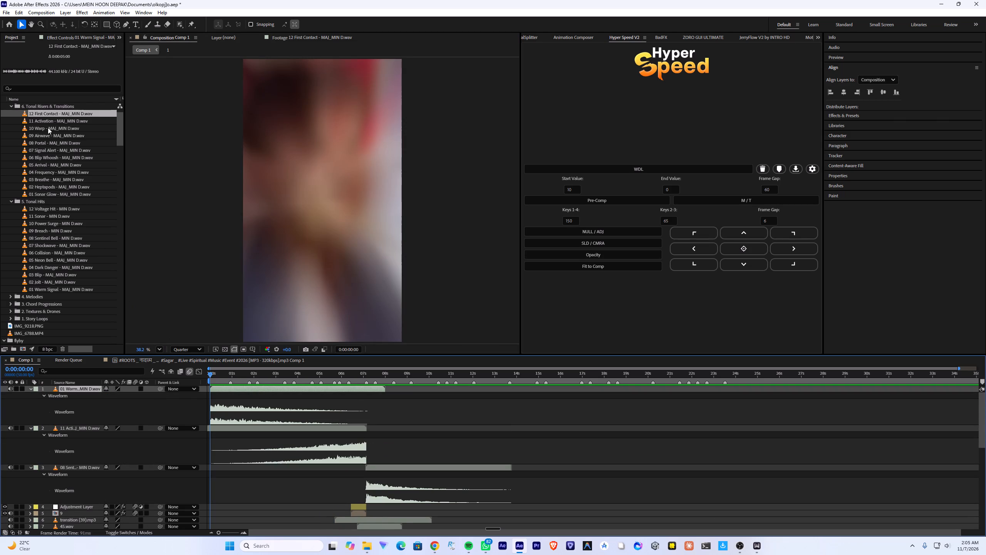
Audition the 11 Activation and 10 Warp risers from the Tonal Risers & Transitions folder.
double_click(50, 119)
key("space")
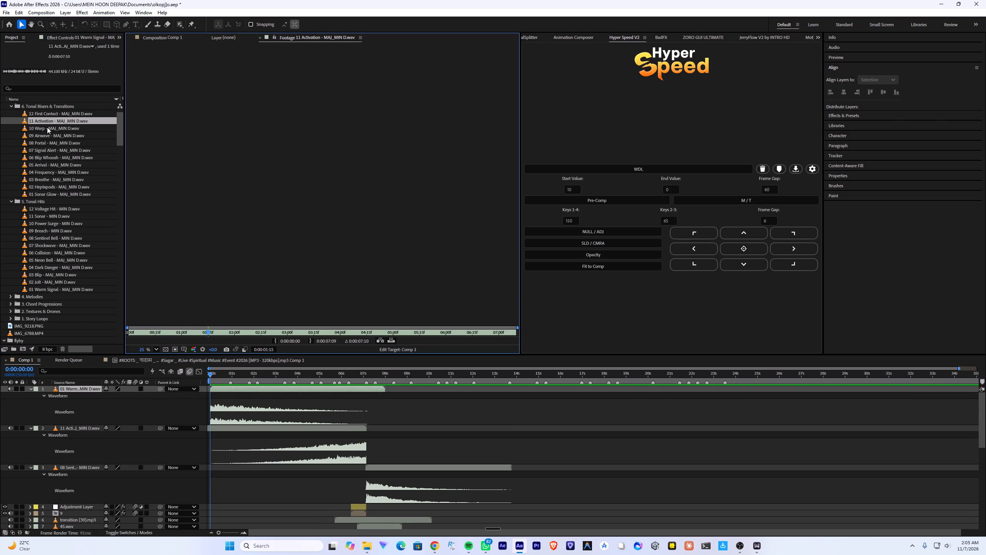
double_click(47, 127)
key("space")
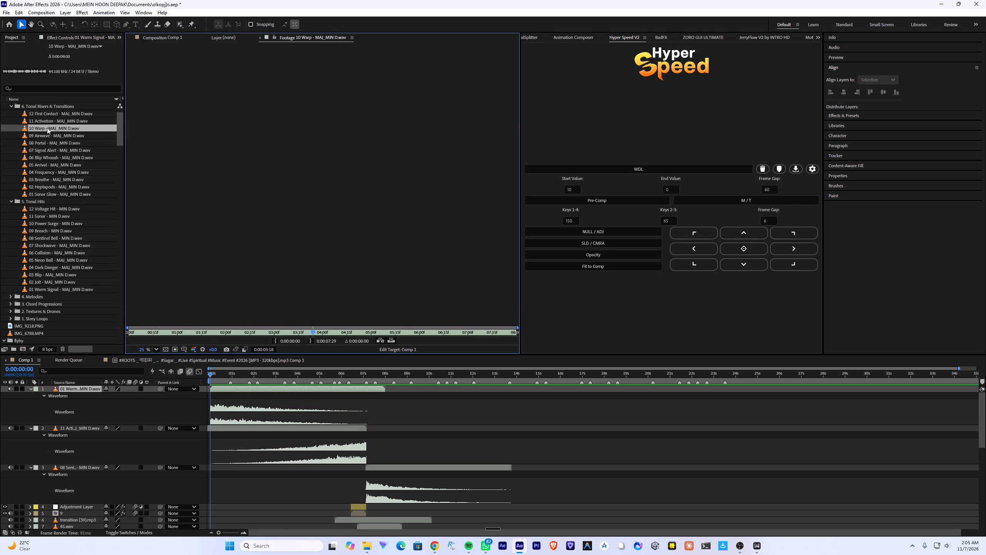
Add 10 Warp to Comp 1 directly above the 7.mp3 layer, starting just before 2 seconds, and reveal its waveform.
left_click_drag(47, 128, 255, 513)
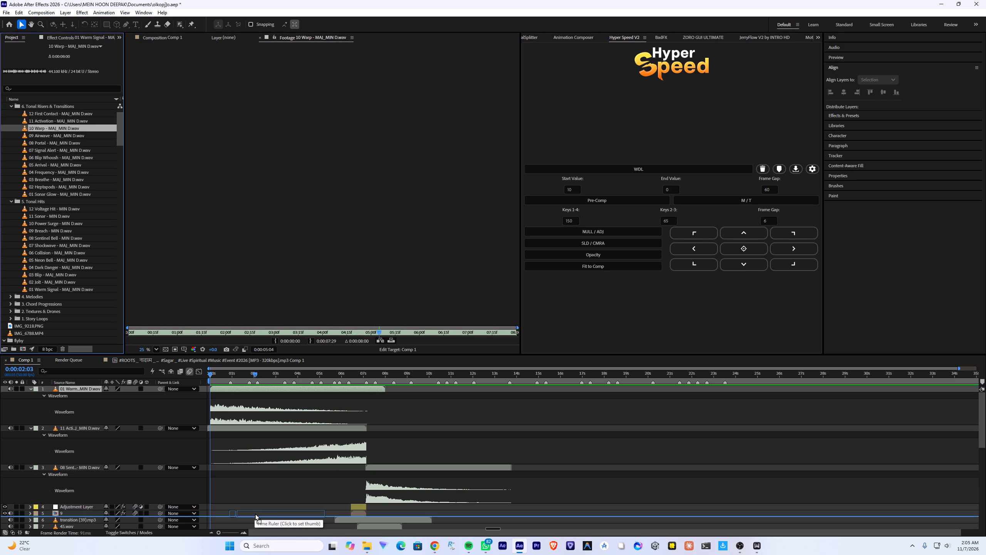
left_click_drag(255, 513, 249, 526)
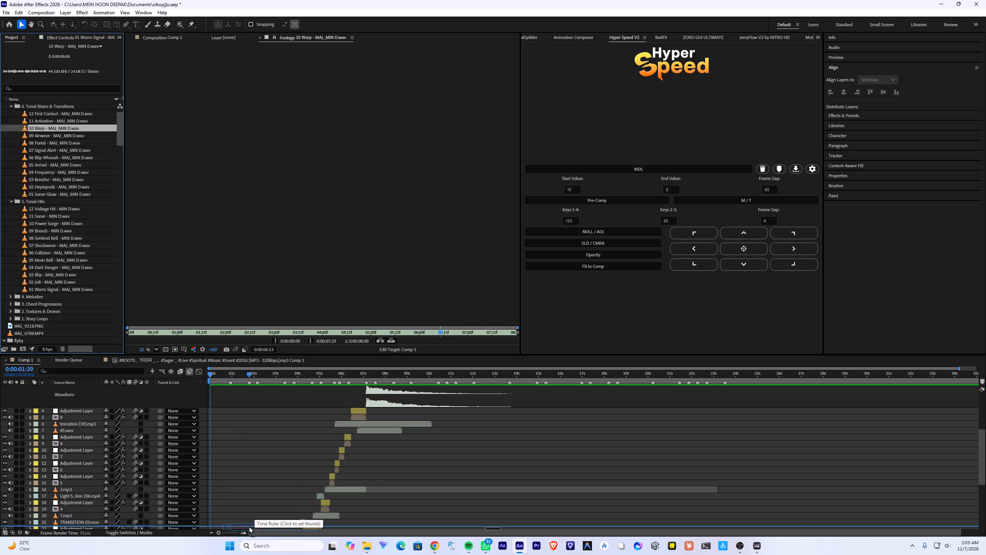
left_click_drag(249, 526, 249, 512)
scroll(286, 500, "down", 1, "alt")
scroll(269, 510, "up", 2, "alt")
scroll(271, 507, "down", 8)
scroll(280, 474, "up", 1)
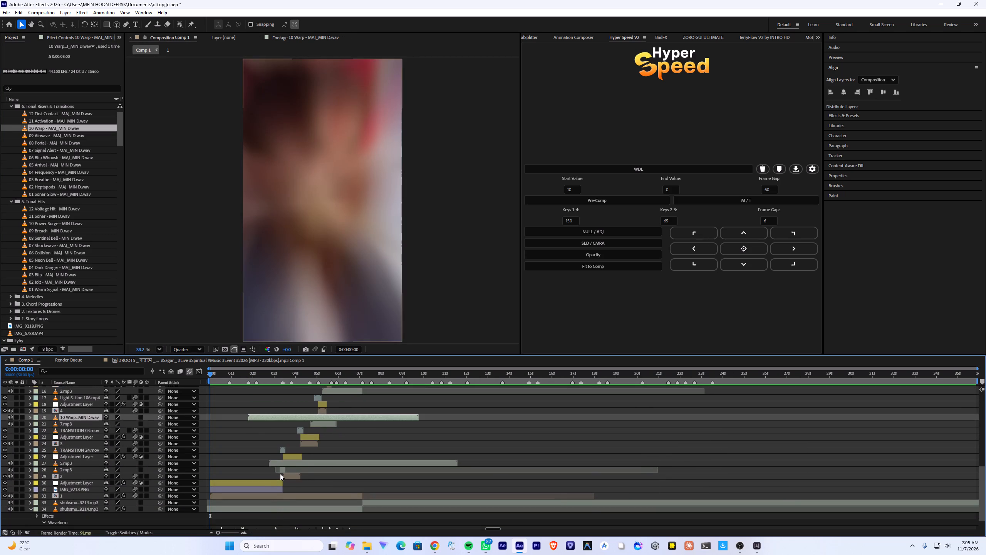
type("ll")
Move the 10 Warp layer earlier so its waveform peak meets the cut at 0:00:03:20, and return the playhead to 0:00:00:00.
scroll(249, 465, "up", 2, "alt")
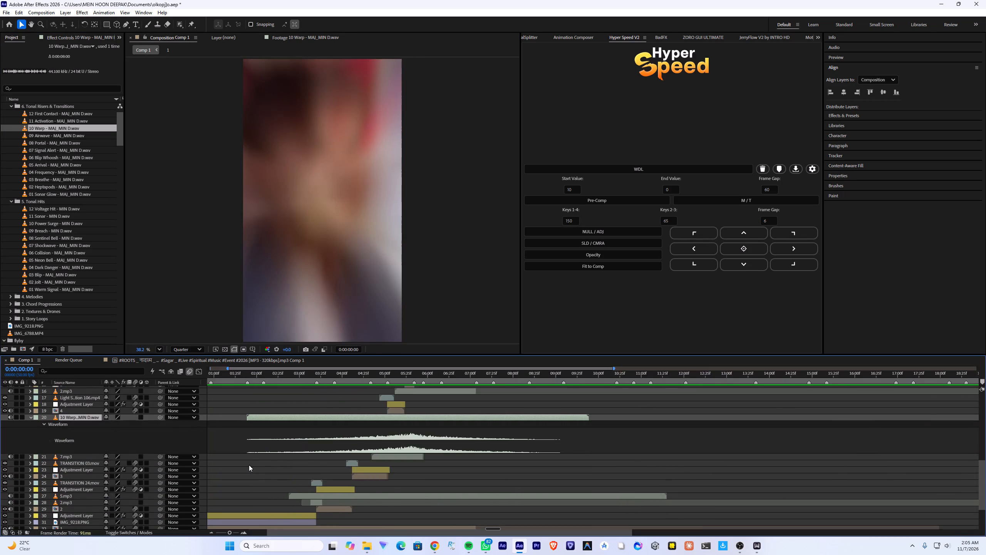
scroll(249, 465, "up", 1, "alt")
left_click_drag(416, 420, 244, 433)
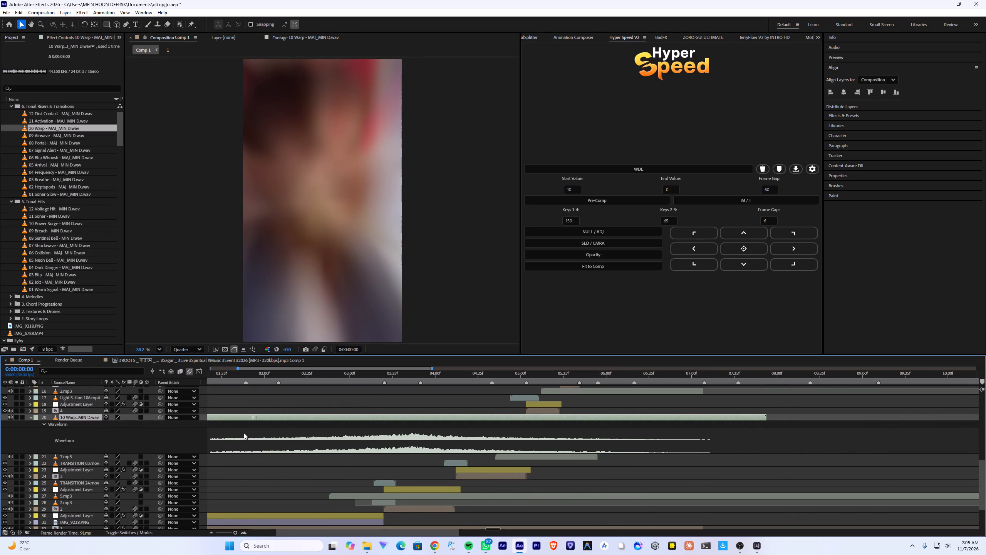
left_click_drag(244, 433, 228, 437)
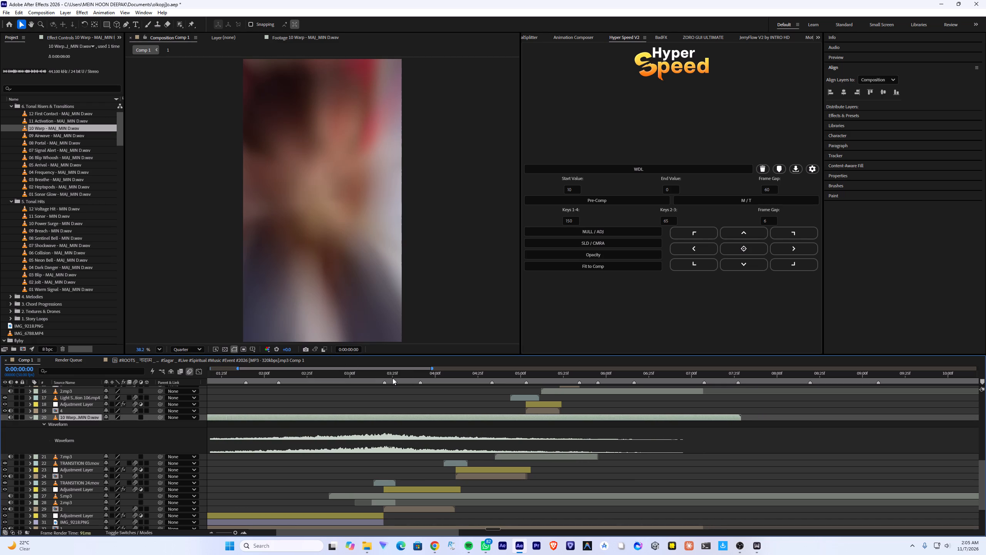
left_click(382, 377)
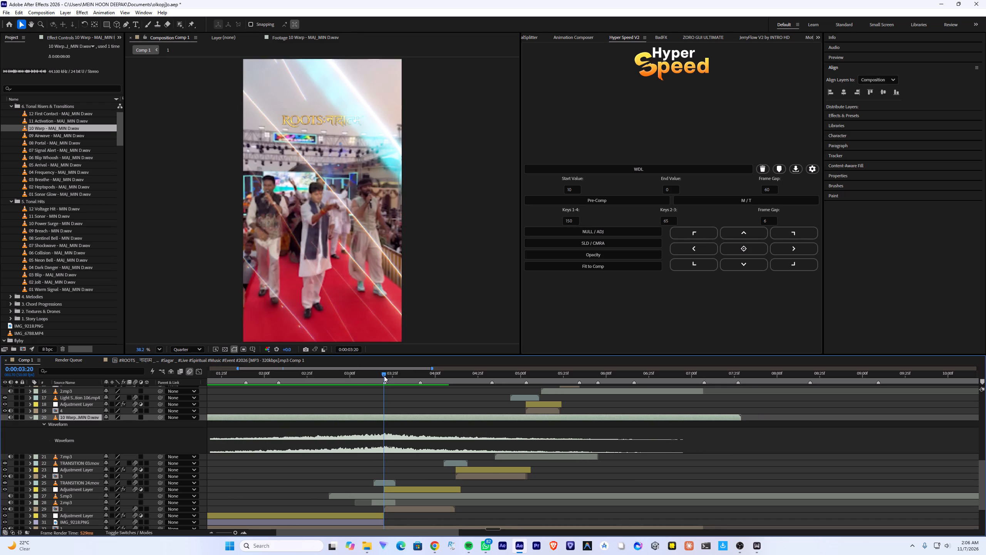
scroll(413, 422, "down", 2, "alt")
scroll(343, 391, "down", 3, "alt")
left_click_drag(257, 375, 137, 393)
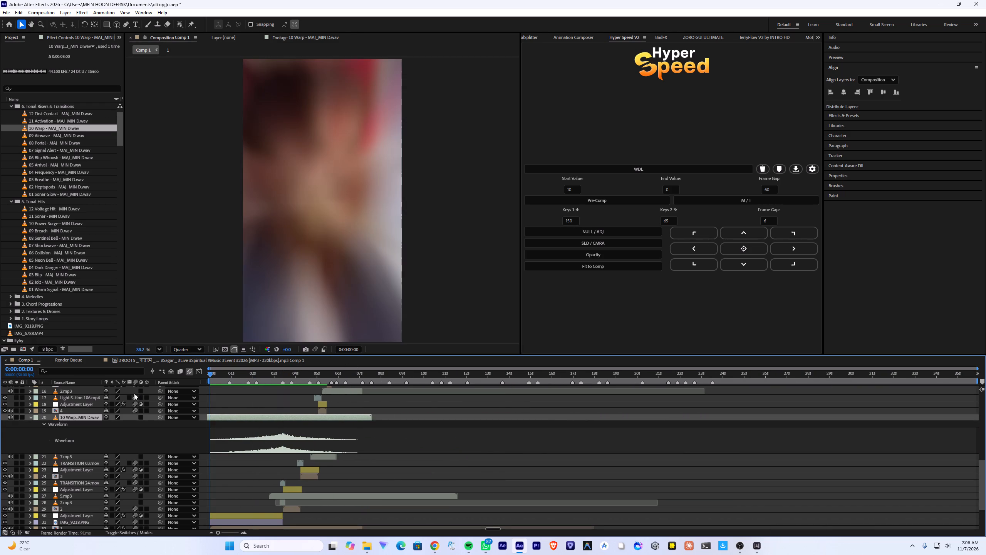
Play Comp 1 from the start and again from about 0:00:02:31, examining how the 10 Warp riser sits with the other sound layers.
key("space")
scroll(233, 431, "up", 7)
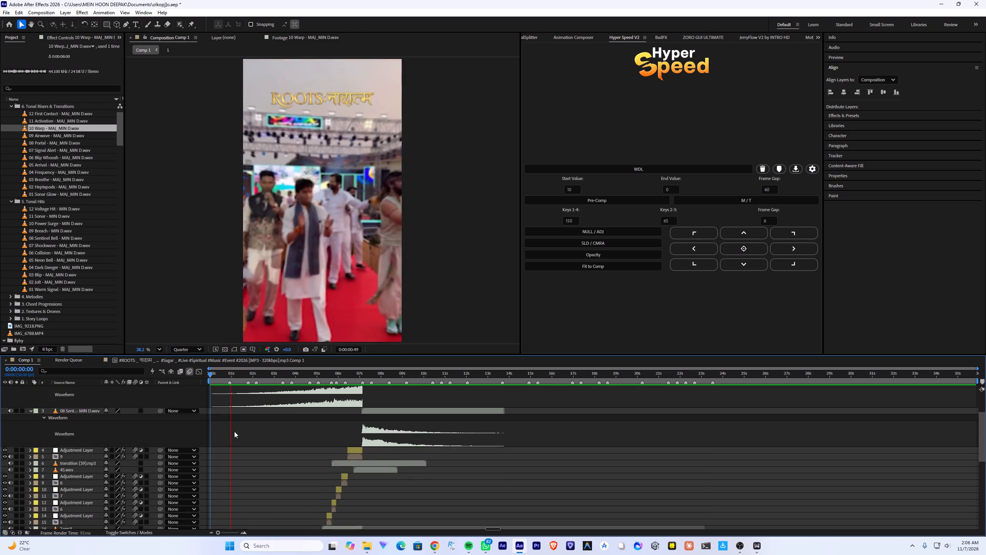
scroll(234, 431, "up", 5)
left_click(240, 484)
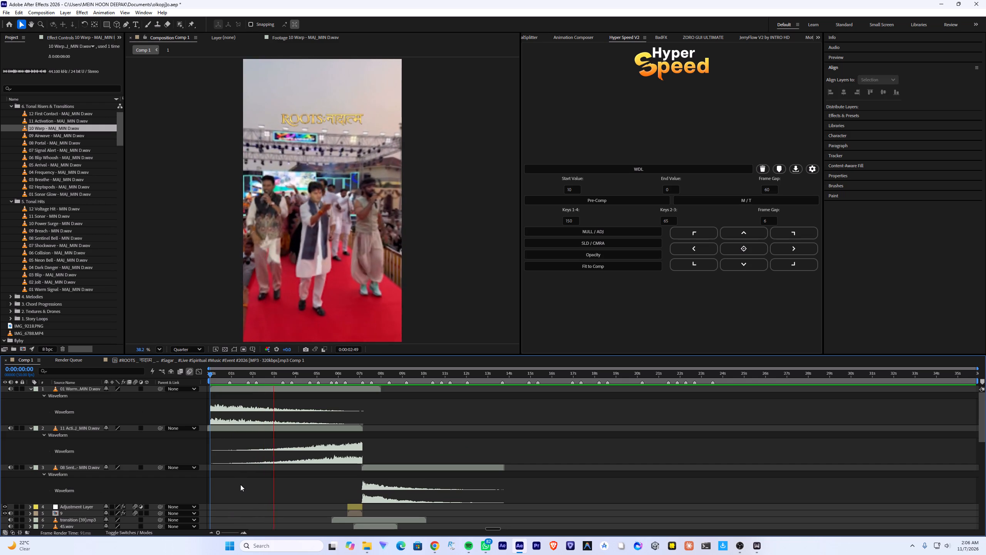
scroll(265, 453, "down", 2)
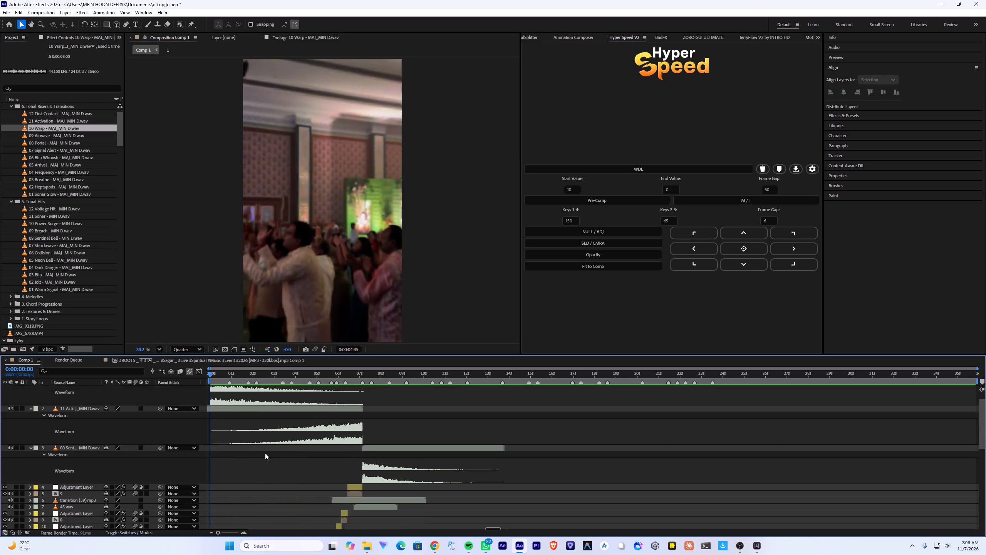
scroll(265, 453, "down", 8)
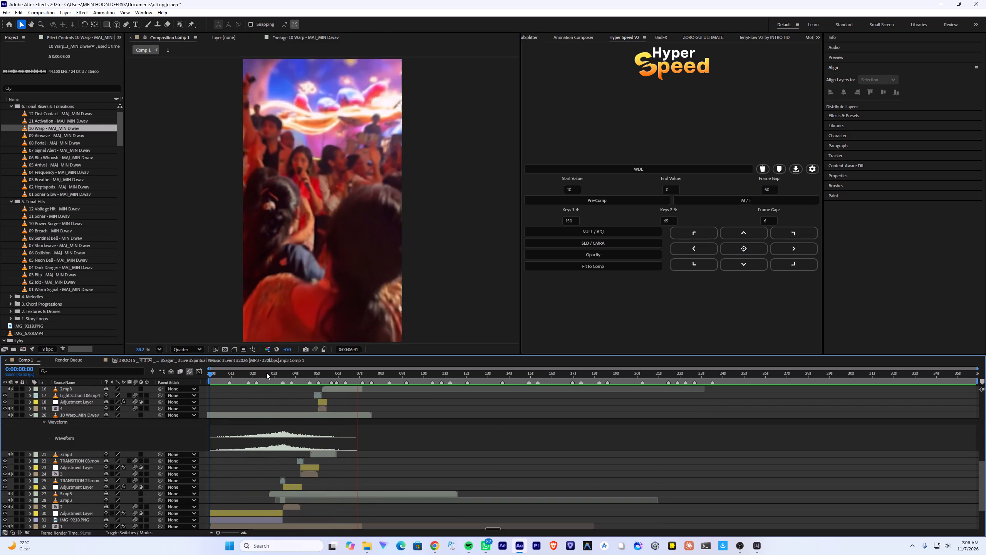
left_click(266, 376)
key("space")
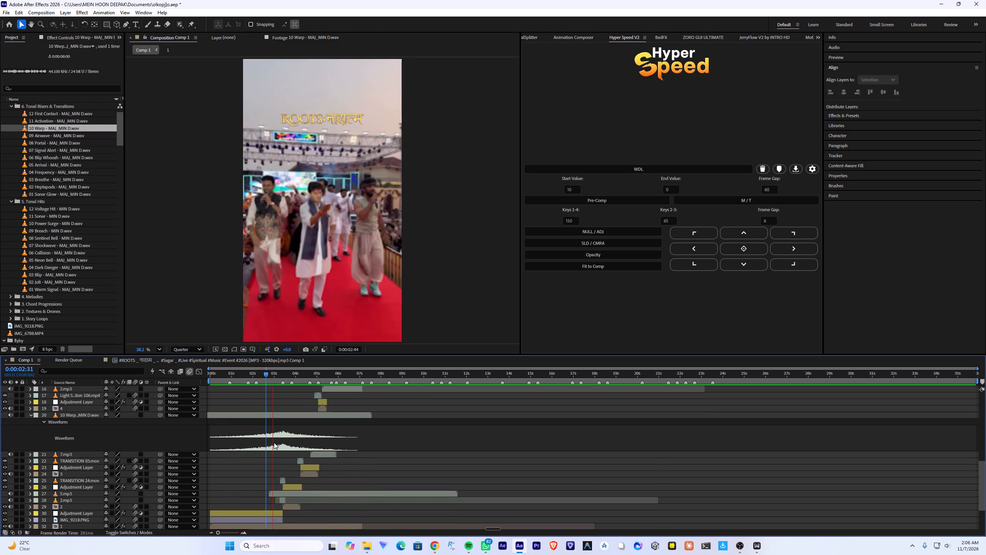
scroll(274, 443, "up", 5)
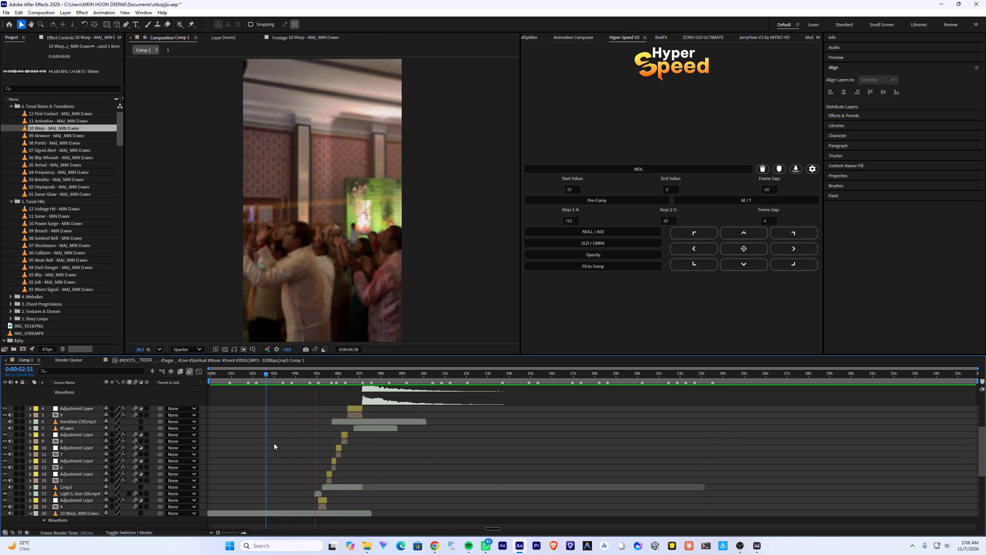
scroll(274, 443, "up", 11)
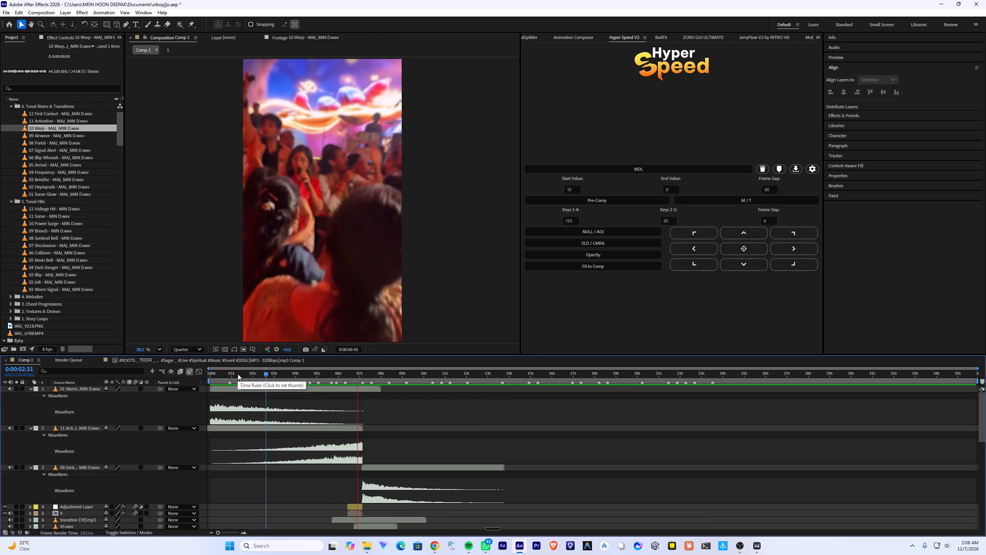
left_click_drag(238, 374, 141, 387)
key("space")
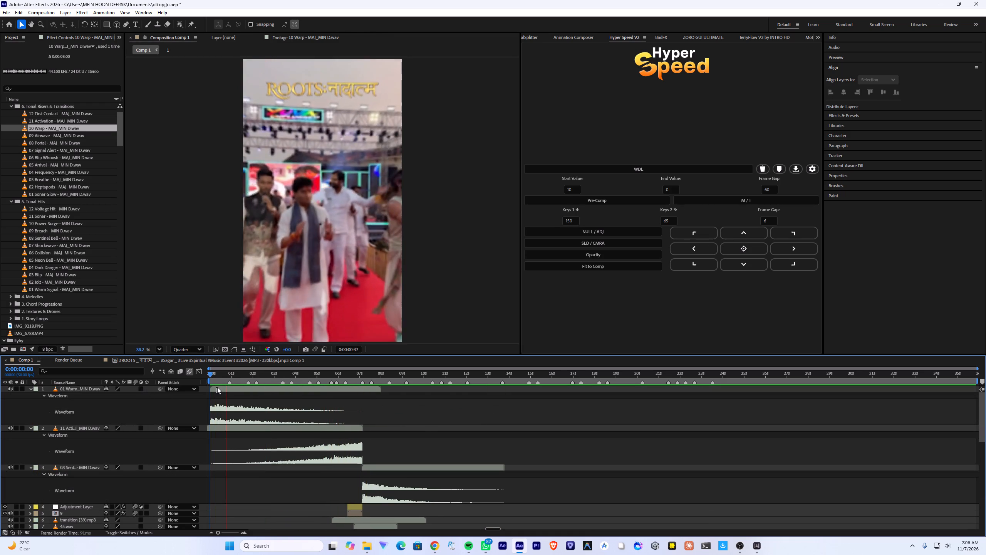
Delete the 01 Warm Signal layer from Comp 1.
left_click(229, 390)
key("Delete")
Play Comp 1 from 0:00:00:00 to check the remaining risers and hits against the cuts.
left_click_drag(217, 374, 154, 386)
key("space")
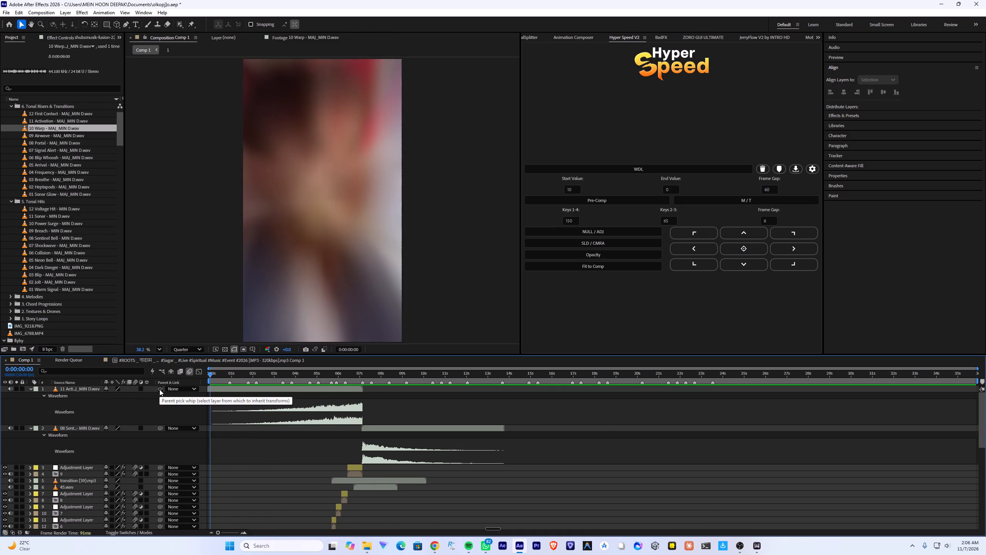
left_click_drag(218, 374, 179, 380)
key("space")
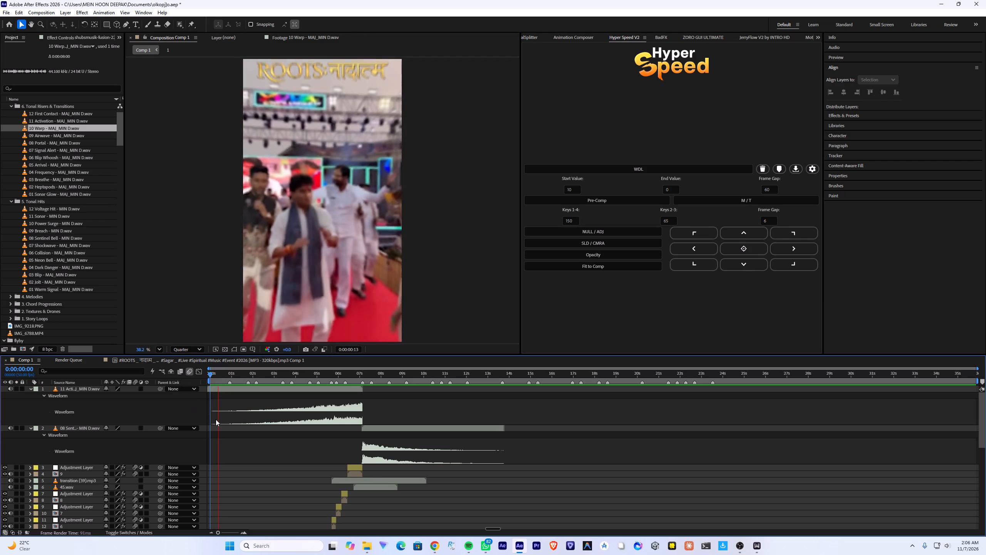
scroll(263, 431, "down", 8)
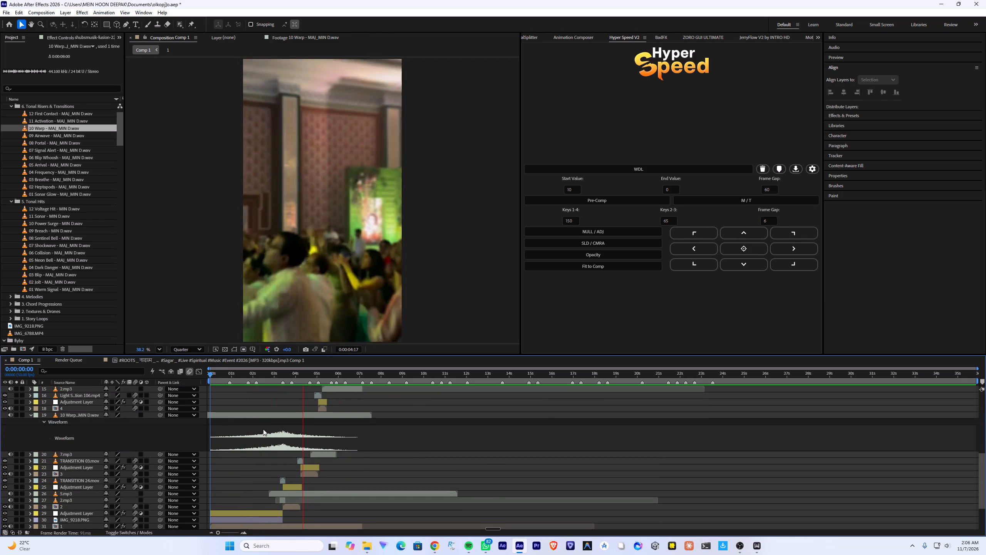
scroll(316, 450, "up", 8)
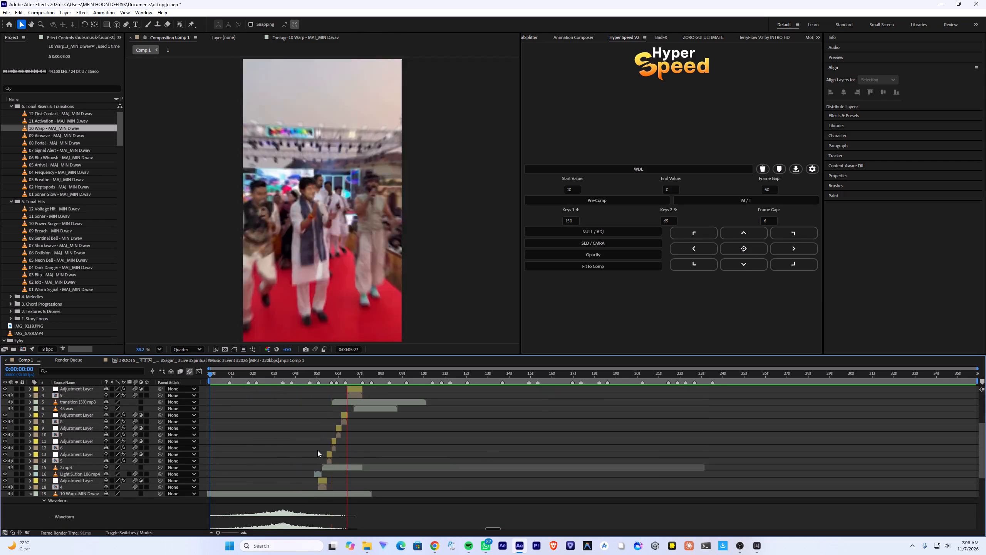
scroll(317, 450, "up", 3)
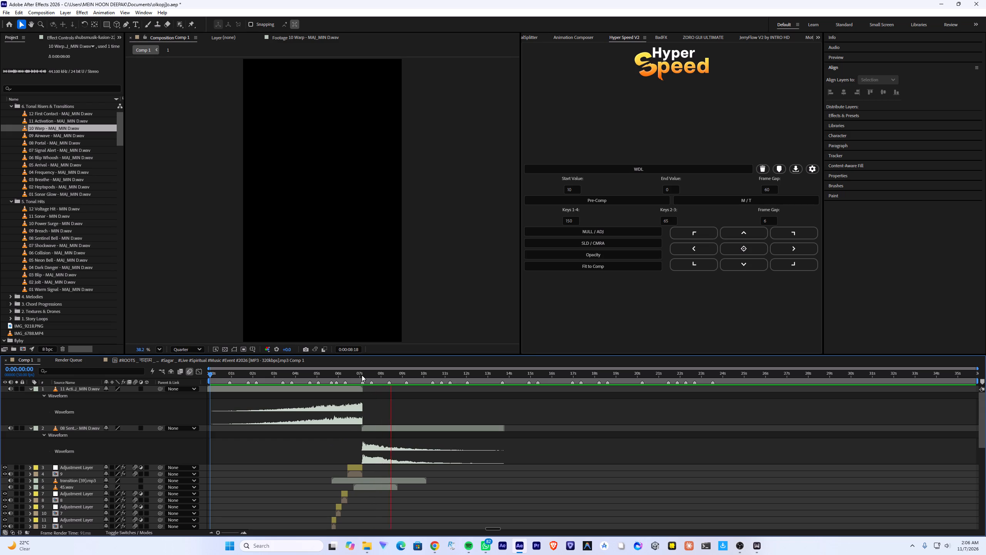
Set the Audio Levels of the 08 Sentinel Bell layer, which starts just after 7 seconds, to +5 dB.
left_click(362, 375)
left_click(372, 430)
key("l")
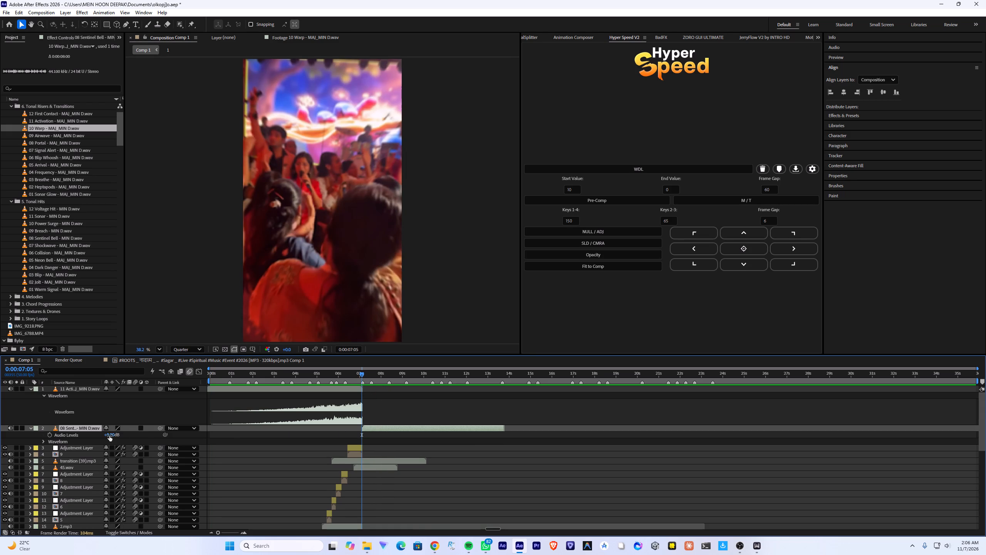
left_click(109, 436)
key("5")
key("Return")
Play back Comp 1 from 0:00:05:06 and from 0:00:06:14 to check the 08 Sentinel Bell hit after the riser.
left_click(319, 373)
key("space")
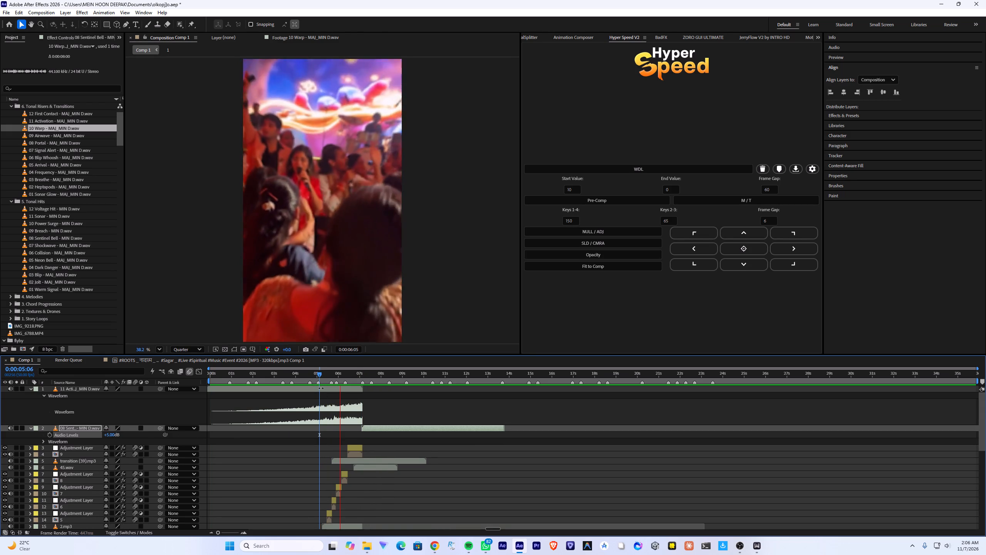
left_click(344, 373)
key("space")
scroll(363, 414, "up", 1, "alt")
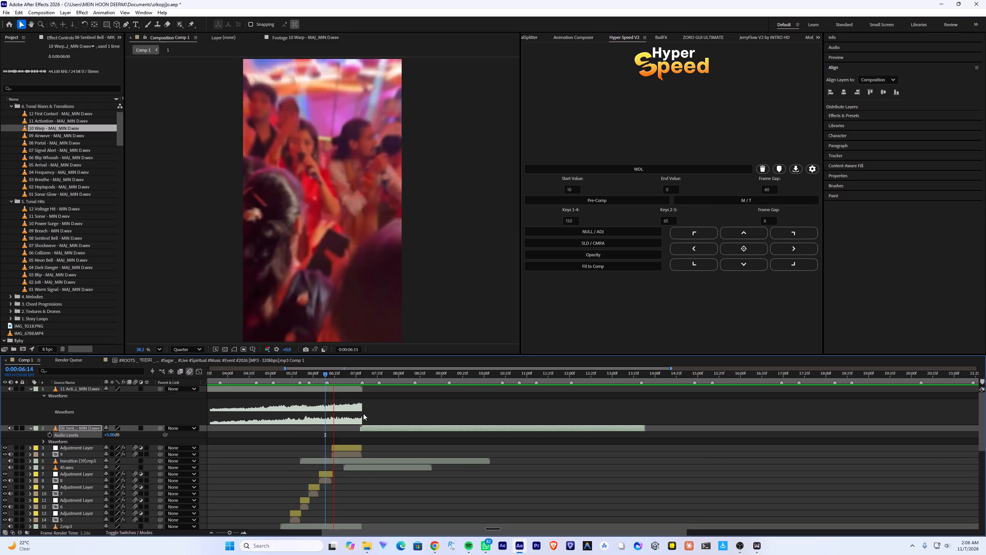
key("space")
Duplicate the 08 Sentinel Bell layer and make the copy start at 0:00:00:00.
key("ctrl+d")
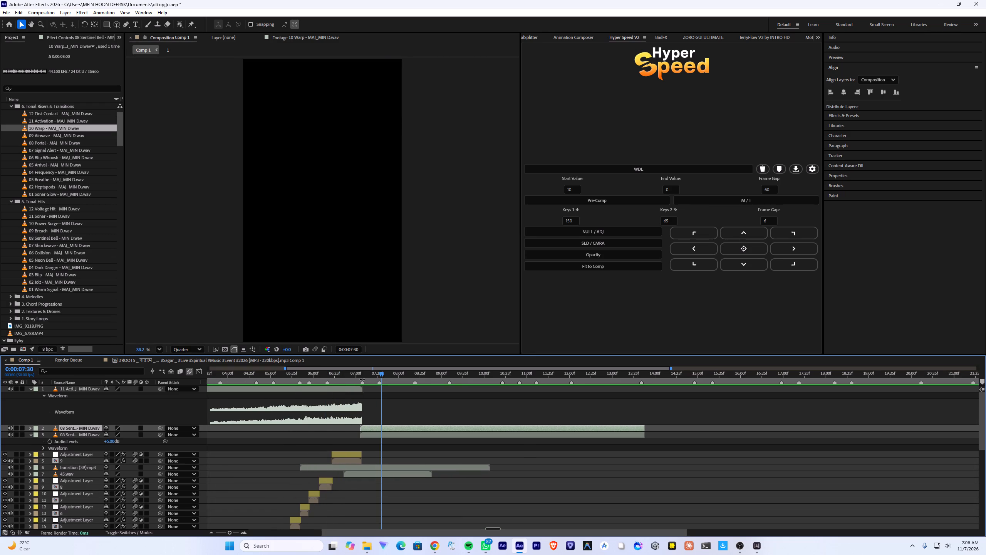
left_click_drag(359, 373, 0, 428)
key("bracketleft")
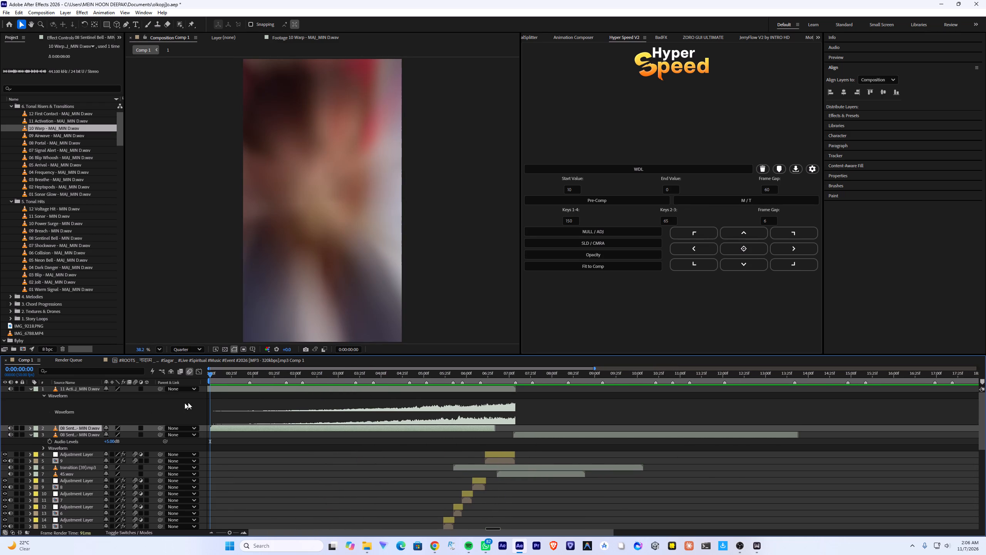
Play Comp 1 repeatedly from the start to check the opening bell, risers and hits through the 7-second cut.
key("space")
scroll(275, 423, "down", 1, "alt")
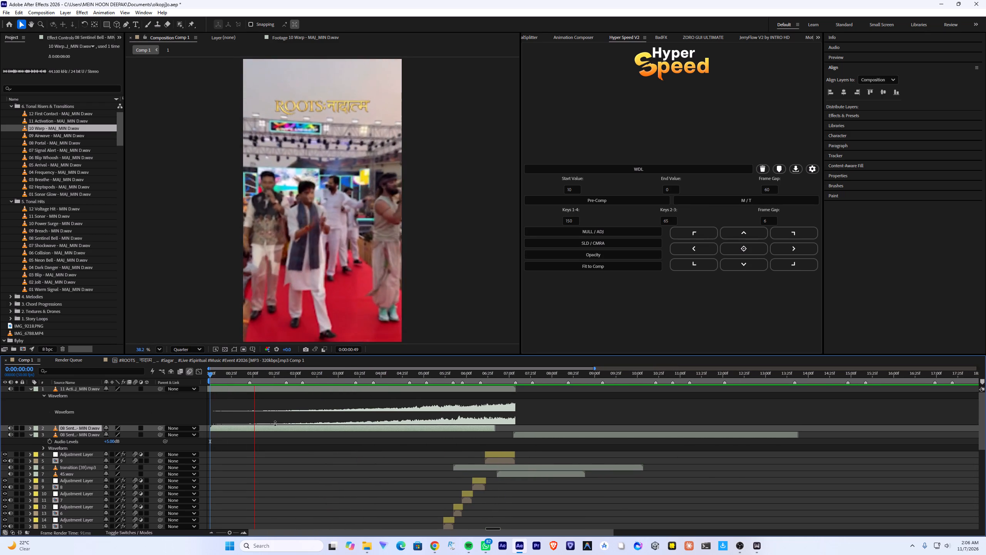
left_click_drag(246, 376, 160, 392)
key("space")
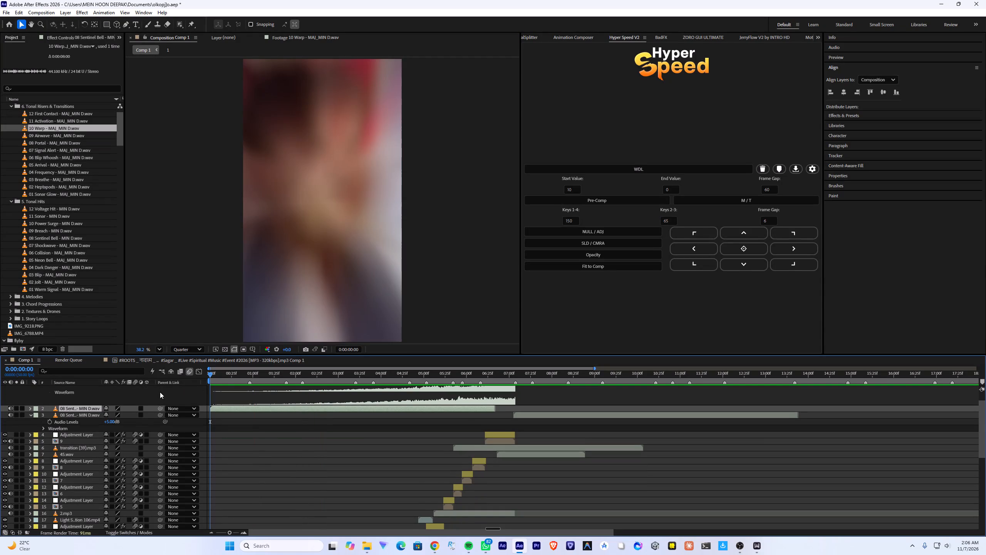
scroll(298, 436, "down", 1, "alt")
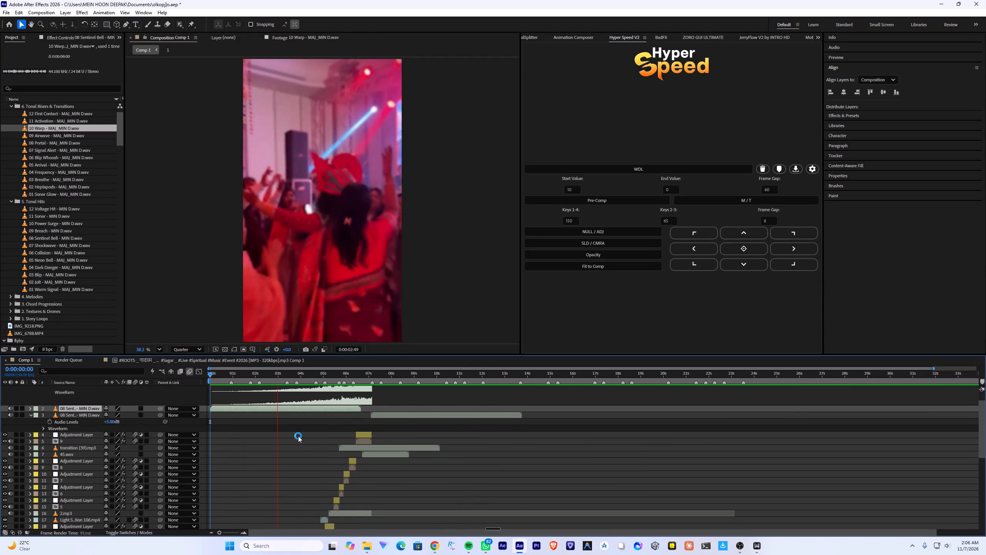
scroll(298, 436, "up", 1, "alt")
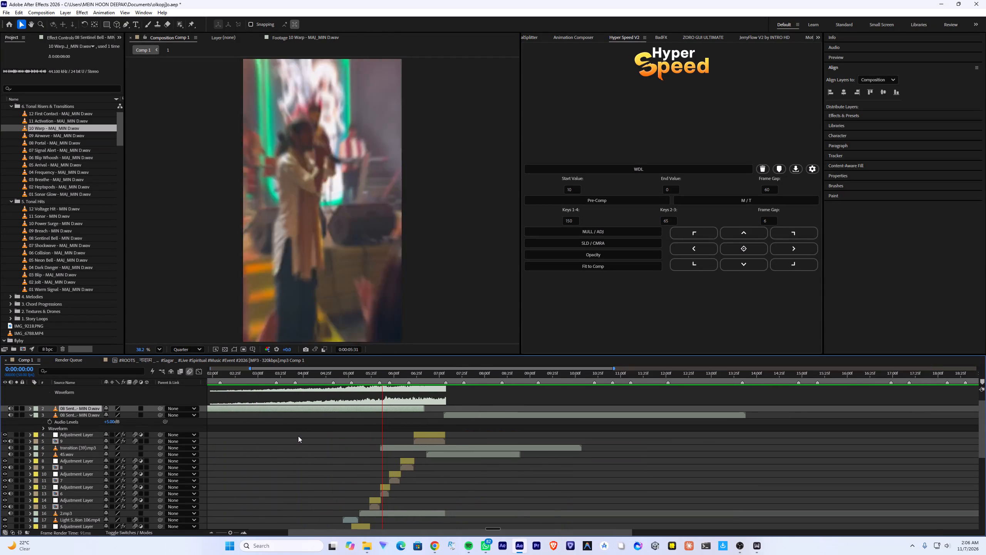
scroll(298, 436, "down", 7)
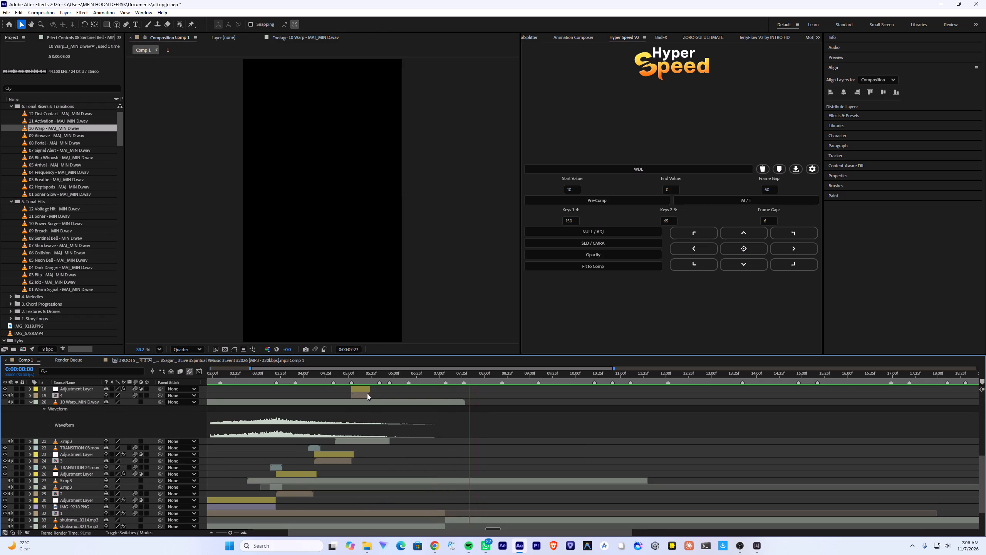
left_click_drag(359, 373, 12, 418)
key("space")
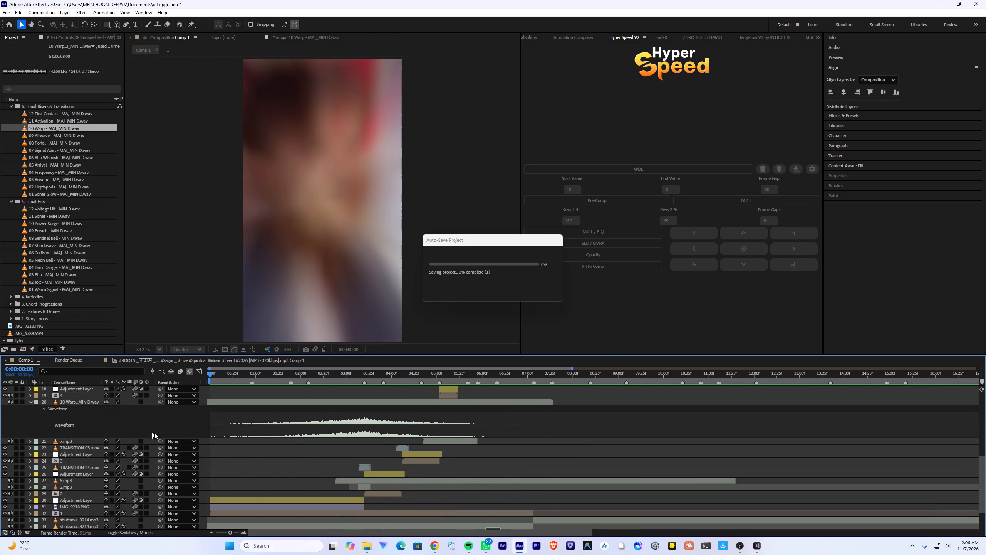
key("space")
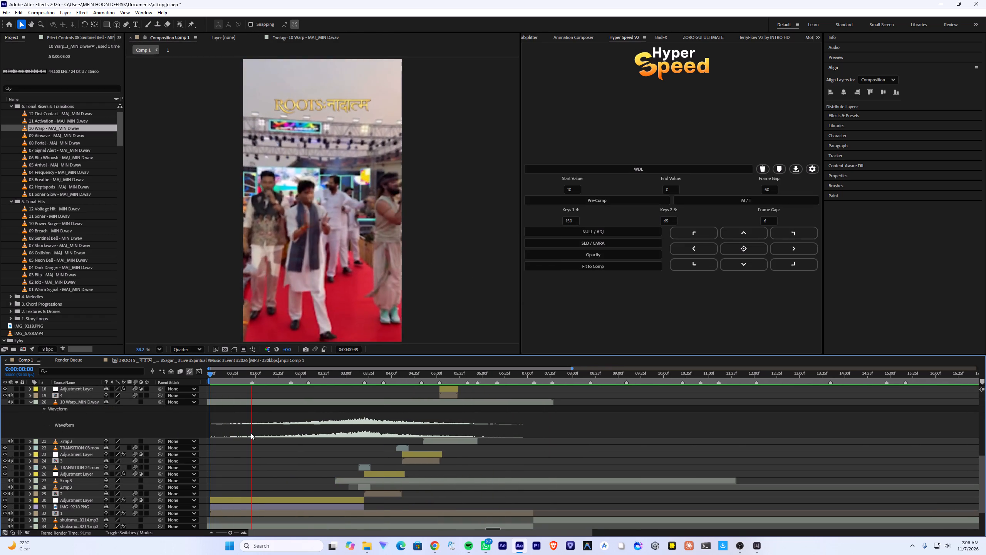
scroll(251, 433, "up", 10)
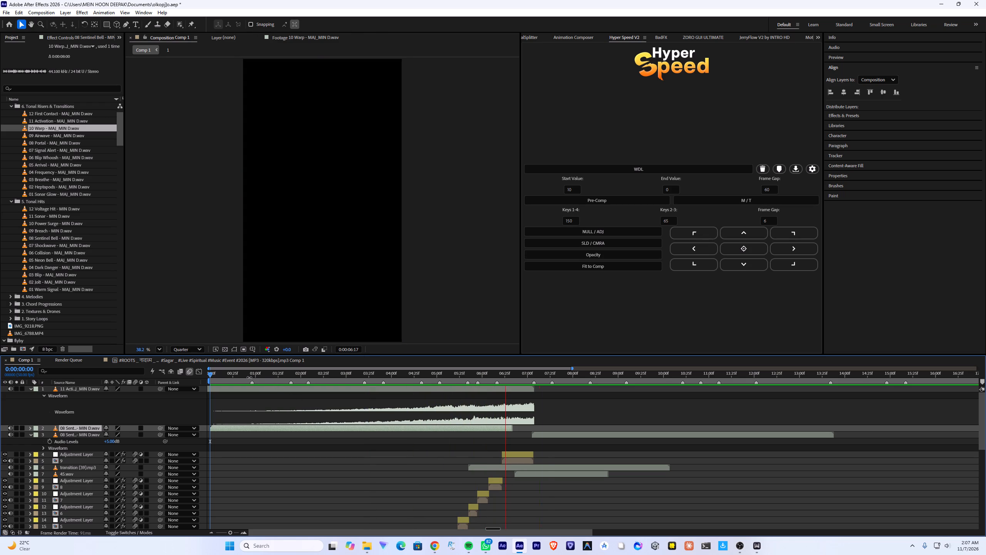
left_click_drag(249, 377, 139, 389)
key("space")
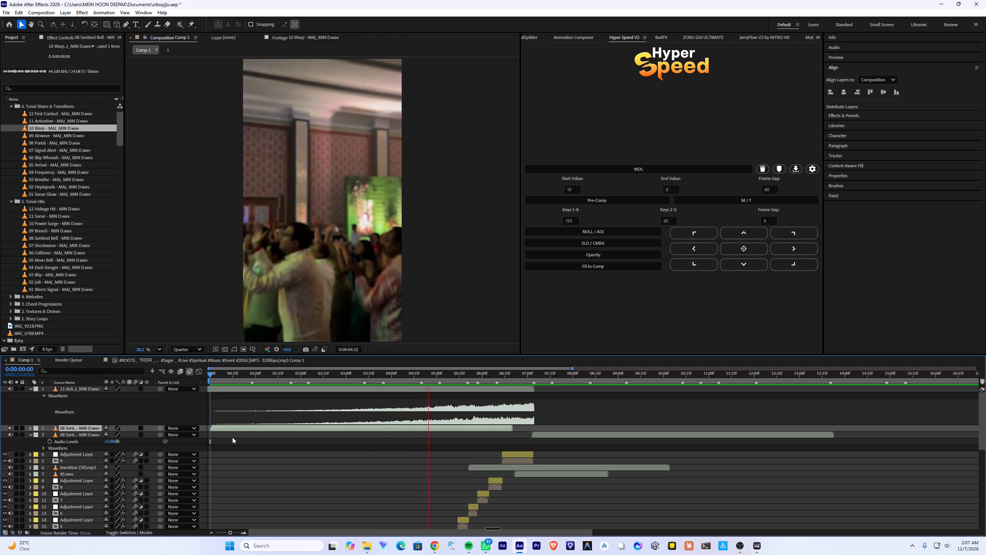
scroll(285, 437, "up", 4)
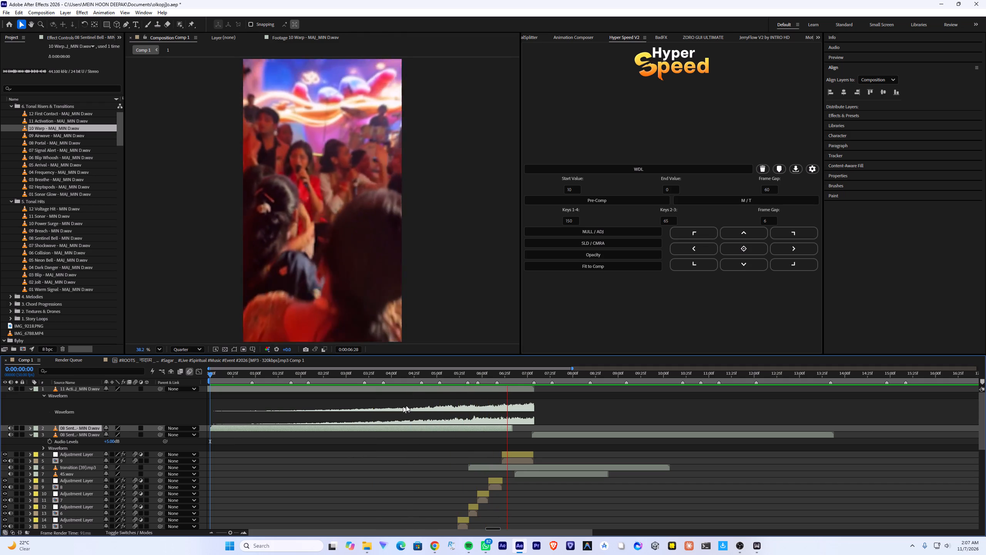
Place the playhead at 0:00:07:07, where the 11 Activation riser ends, and save the project.
left_click(534, 374)
key("ctrl+s")
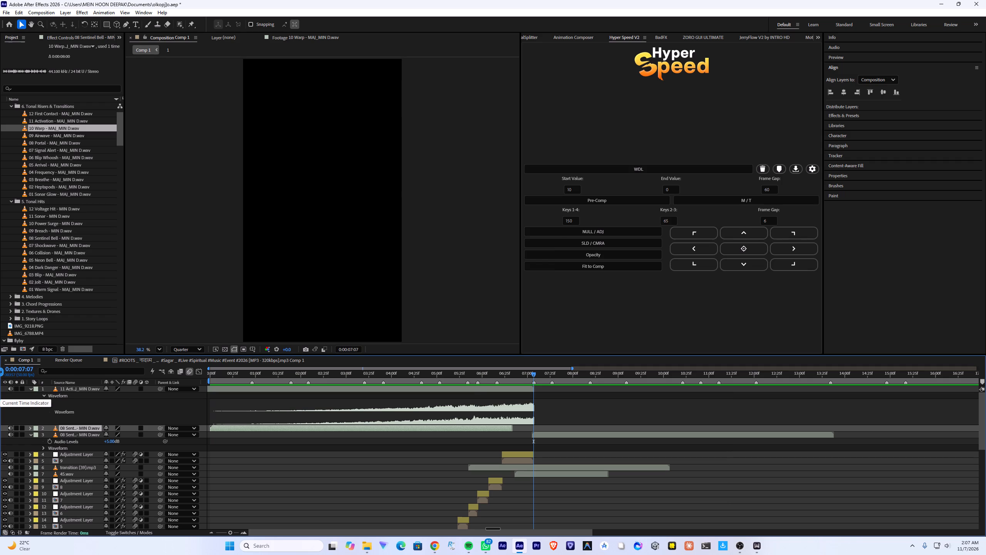
Collapse the Key of D folder and audition the raam audio file from its beginning and from a later point.
scroll(58, 124, "up", 3)
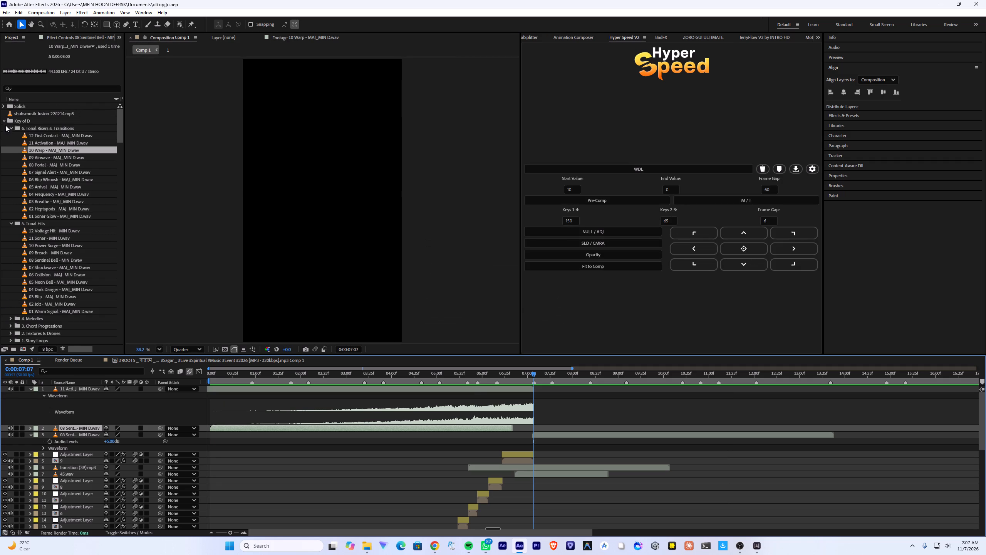
left_click(4, 124)
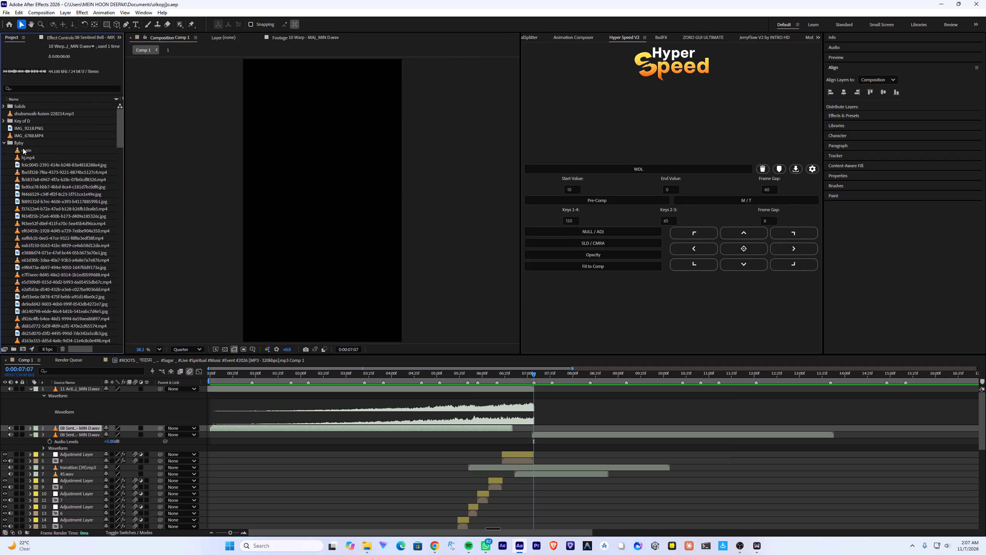
double_click(25, 150)
key("space")
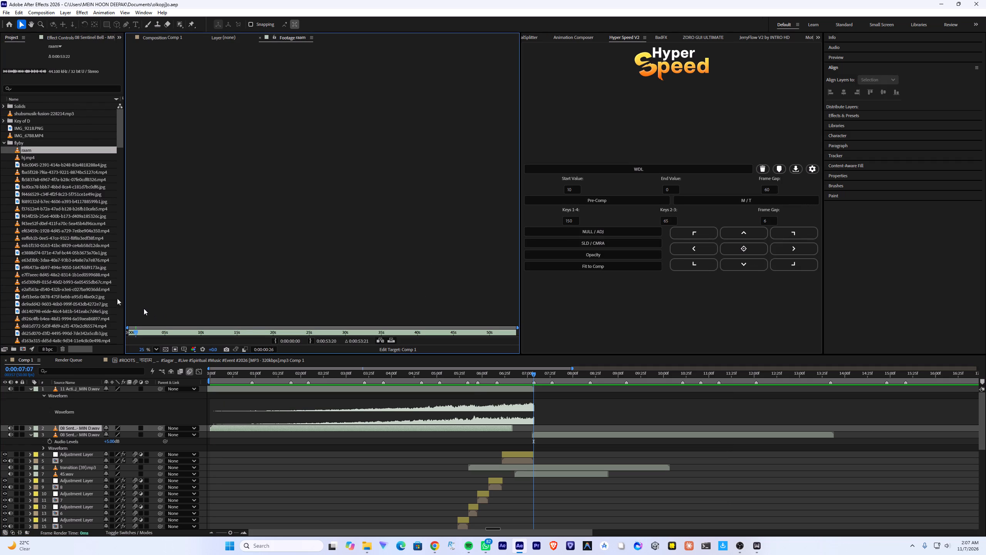
left_click(171, 334)
key("space")
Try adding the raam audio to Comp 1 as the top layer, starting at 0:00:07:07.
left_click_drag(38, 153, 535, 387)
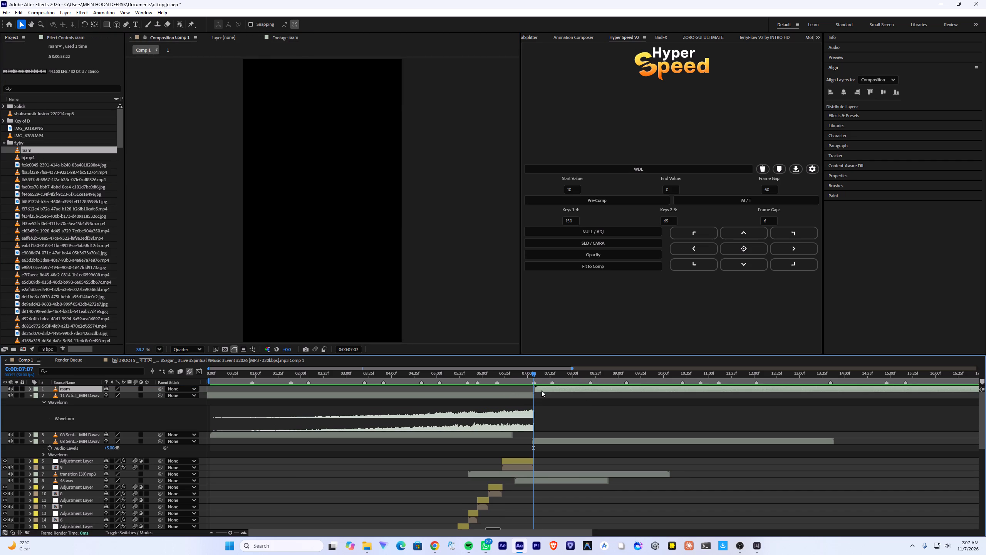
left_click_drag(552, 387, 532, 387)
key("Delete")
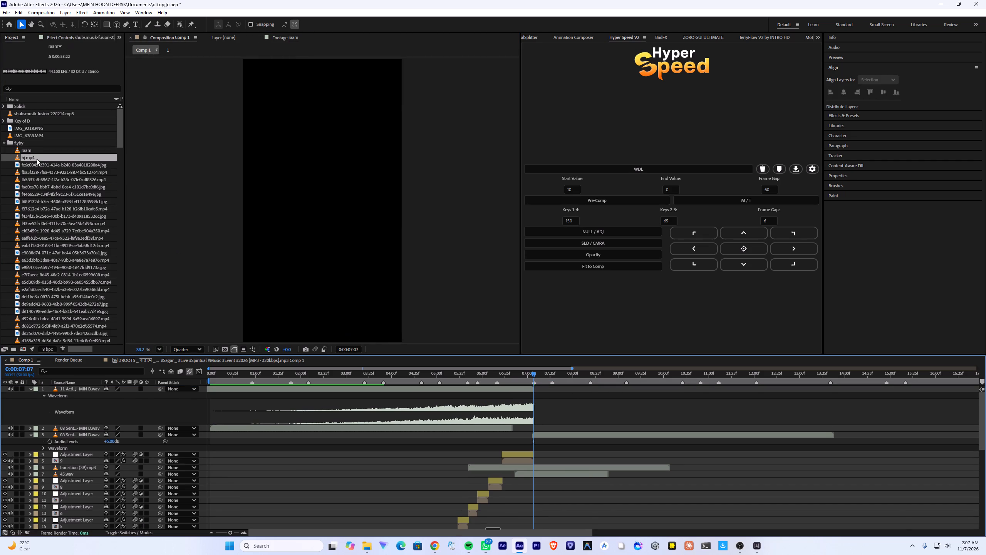
Preview the hj.mp4 and fba5f328 clips from the flyby folder, examining the stage footage up close.
double_click(37, 159)
key("space")
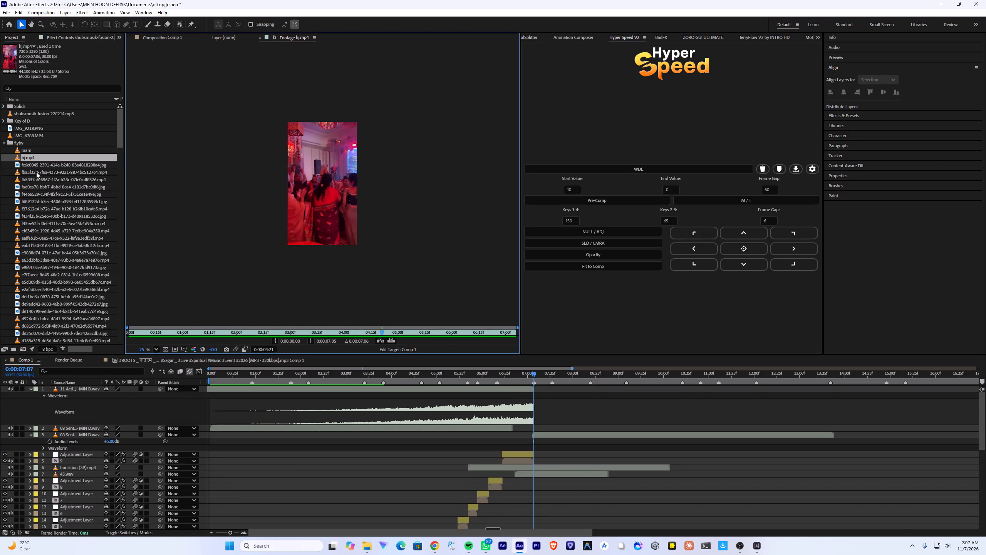
double_click(36, 172)
key("space")
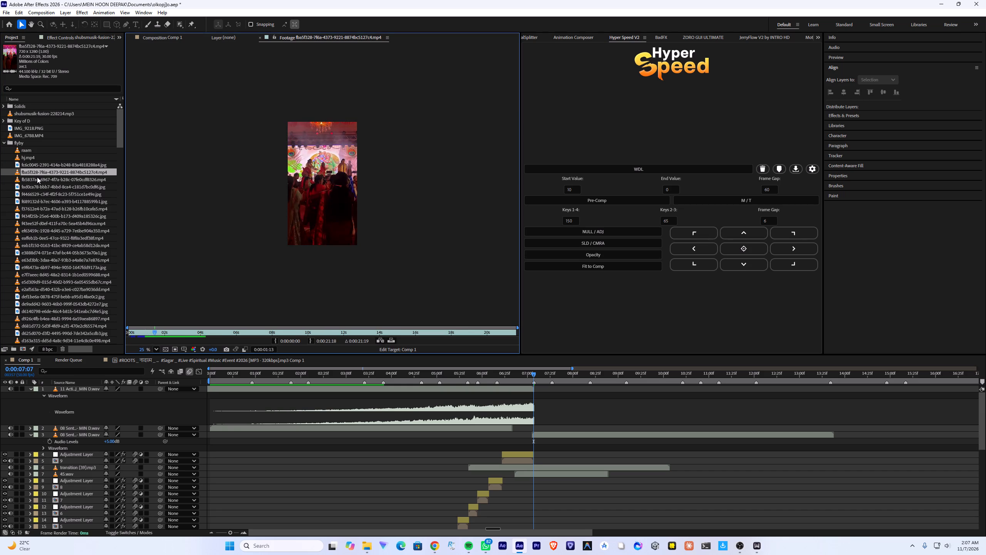
key("space")
key("space")
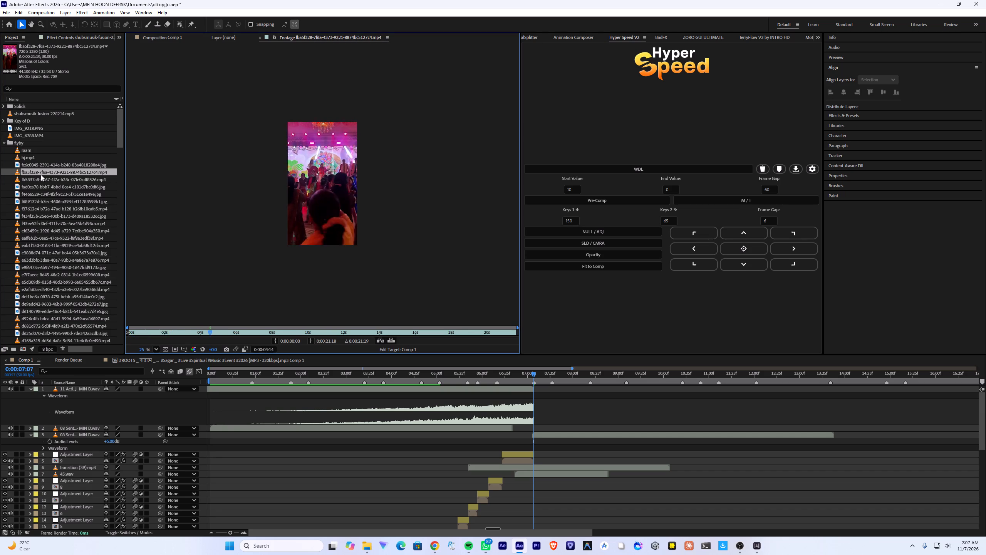
key("space")
scroll(336, 169, "up", 1)
key("space")
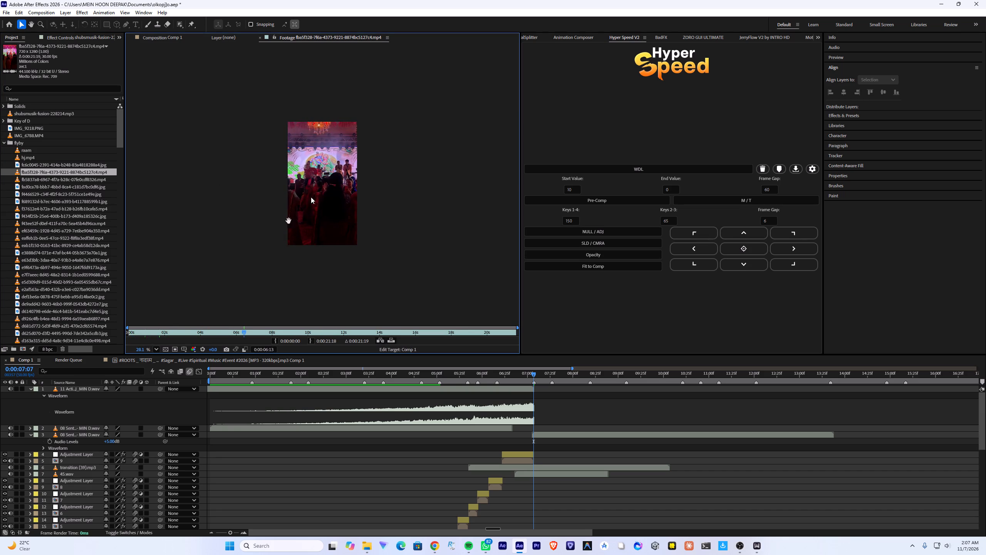
key("space")
scroll(310, 168, "up", 16)
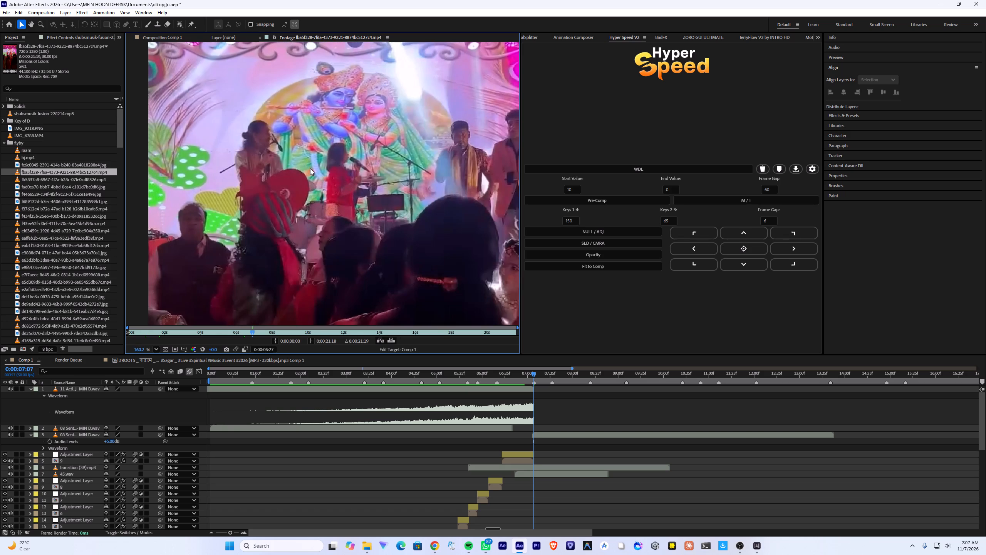
scroll(310, 168, "down", 6)
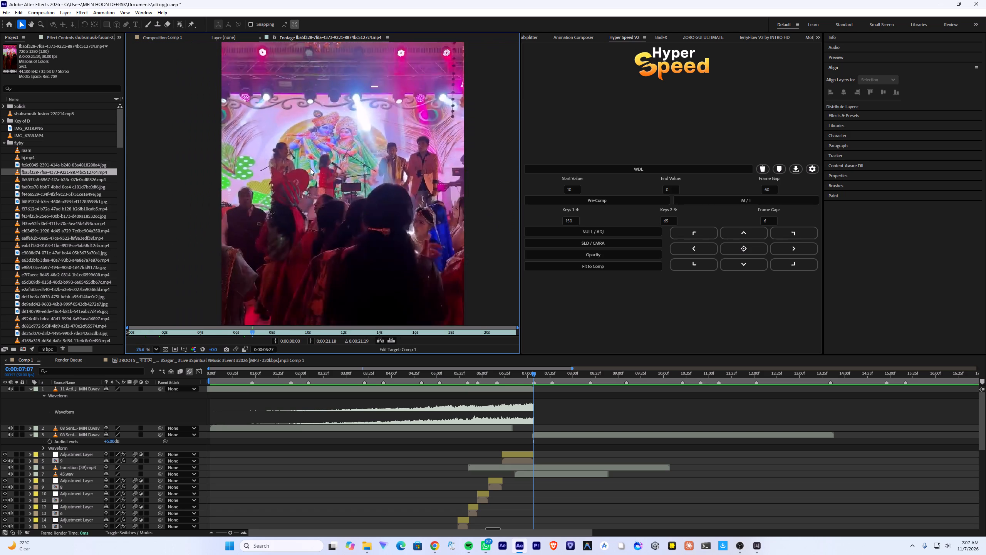
scroll(310, 168, "down", 7)
scroll(307, 173, "up", 2)
Add the fba5f328 clip to Comp 1 as the top layer starting at 0:00:07:07, fit it to the frame and mute its audio.
left_click_drag(42, 174, 53, 177)
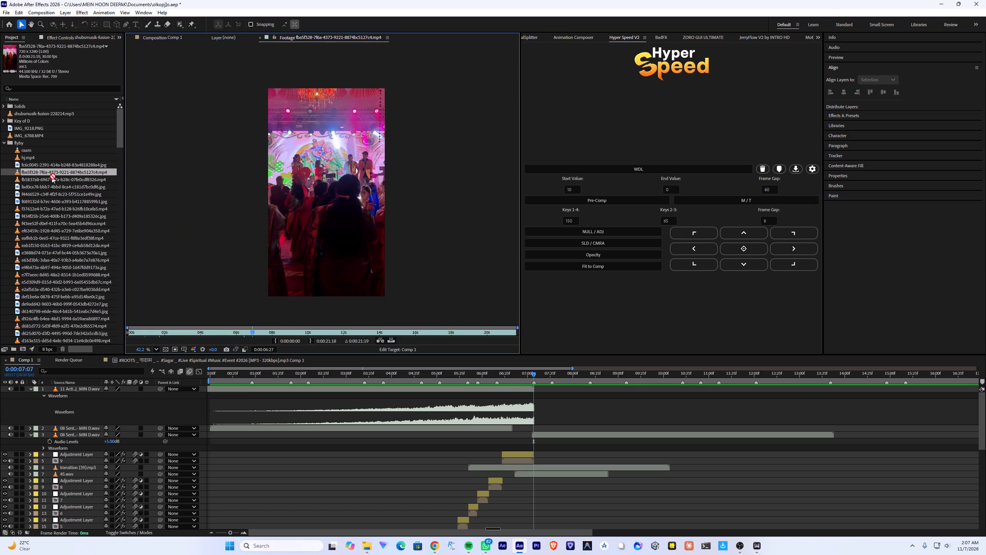
left_click_drag(53, 177, 533, 387)
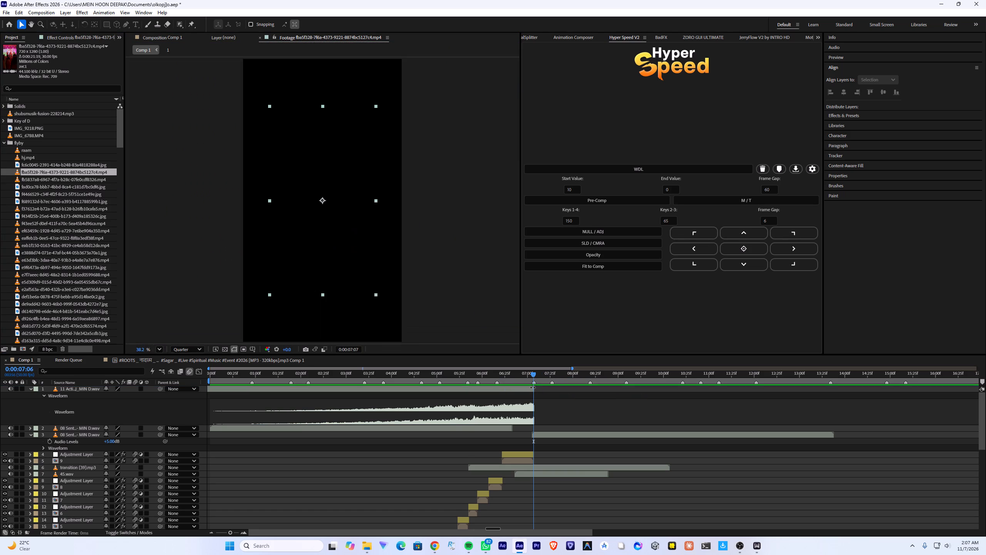
key("ctrl+alt+shift+h")
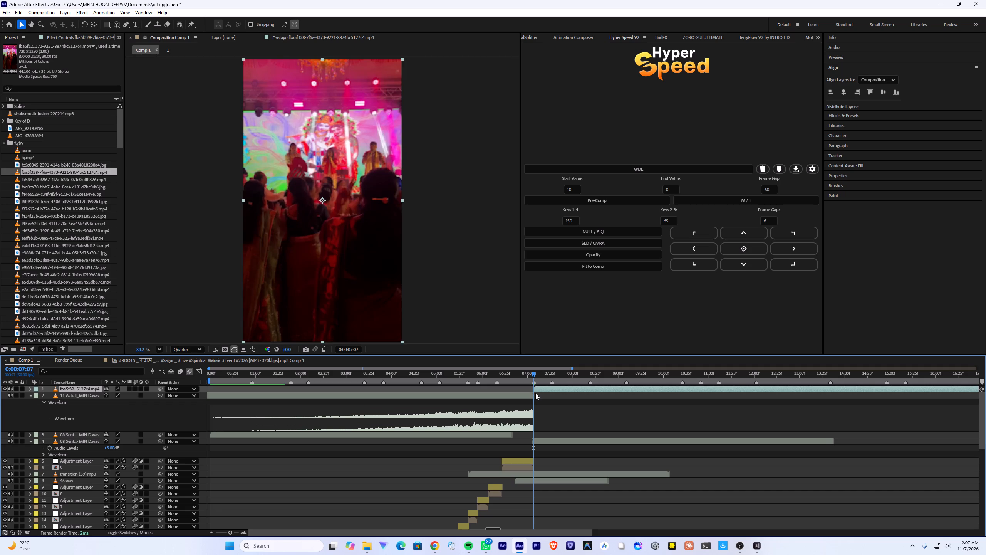
key("bracketleft")
left_click(10, 390)
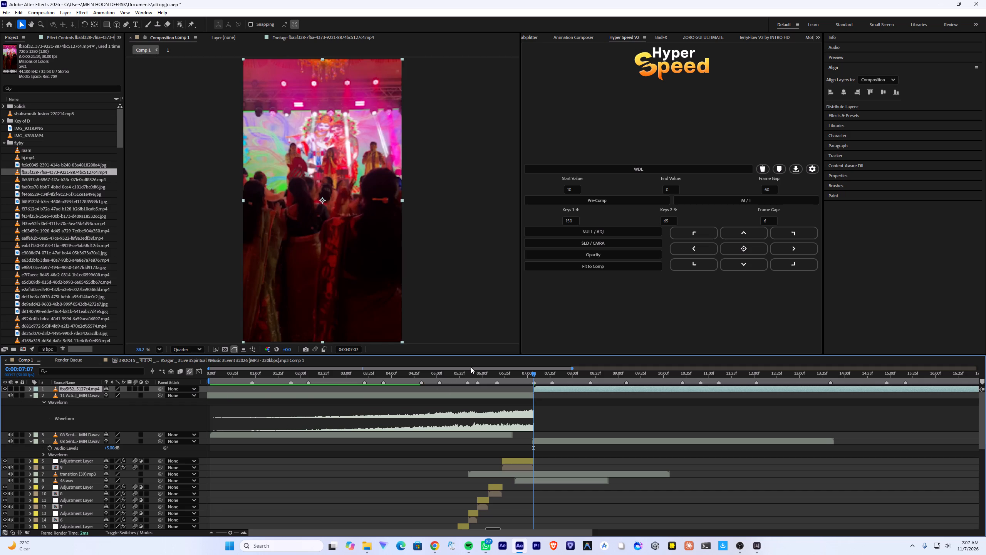
Play Comp 1 across the cut at 0:00:07:07 to check how the new stage clip comes in.
left_click(460, 375)
key("space")
scroll(402, 412, "down", 1, "alt")
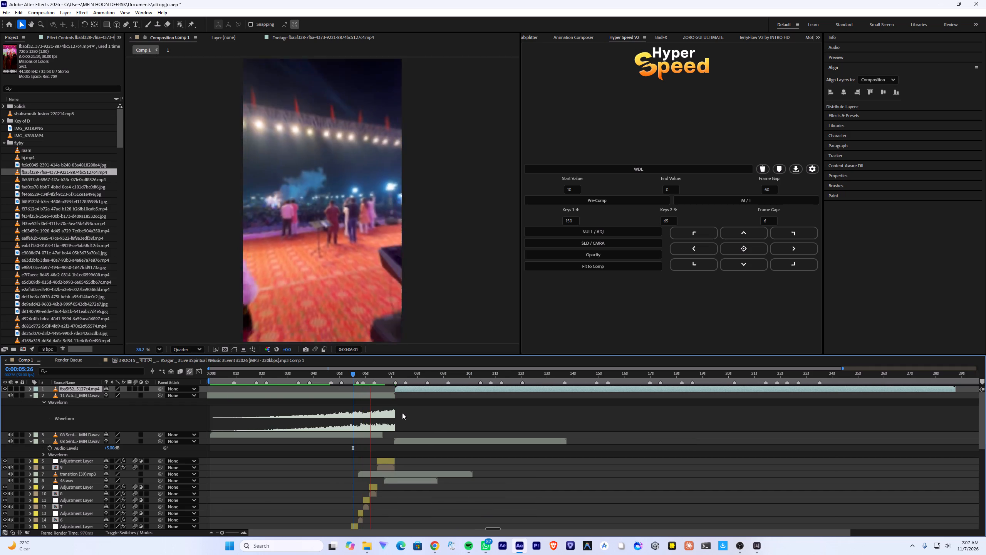
scroll(384, 406, "up", 1, "alt")
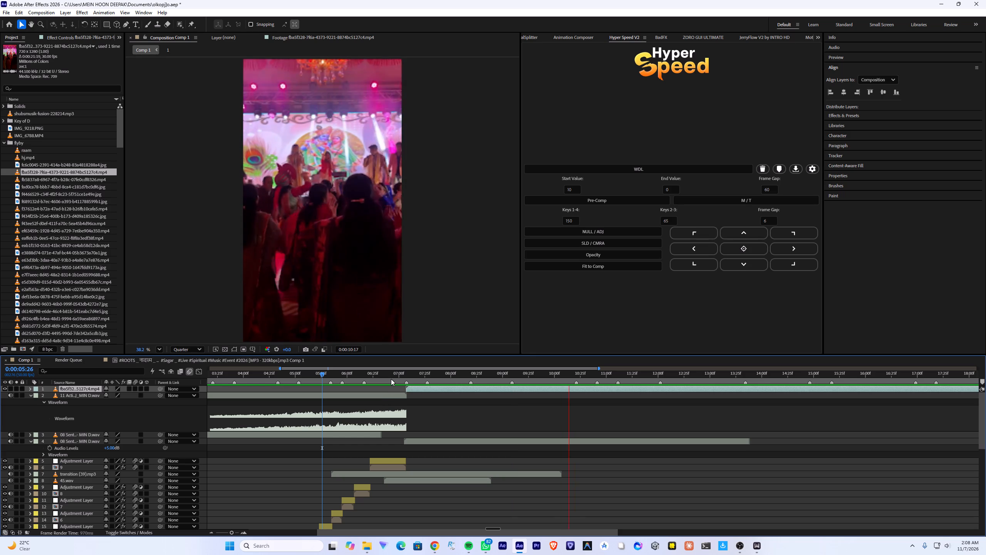
Pre-compose the new stage clip and copy the Twixtor effect from layer 9 onto it at 0:00:07:07.
left_click_drag(388, 378, 353, 381)
left_click_drag(387, 376, 406, 378)
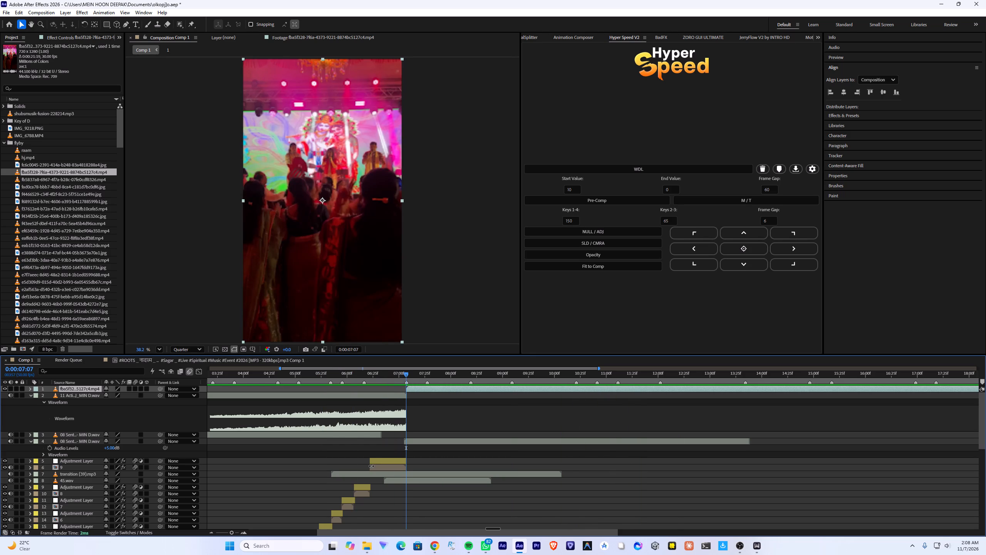
left_click(371, 466)
left_click(69, 39)
left_click(25, 52)
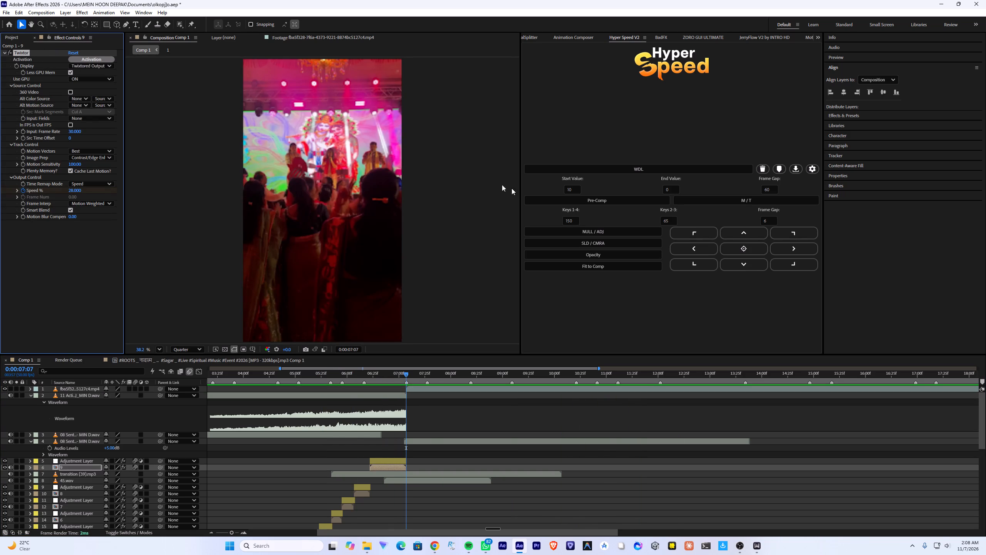
key("ctrl+c")
left_click(426, 385)
left_click(423, 389)
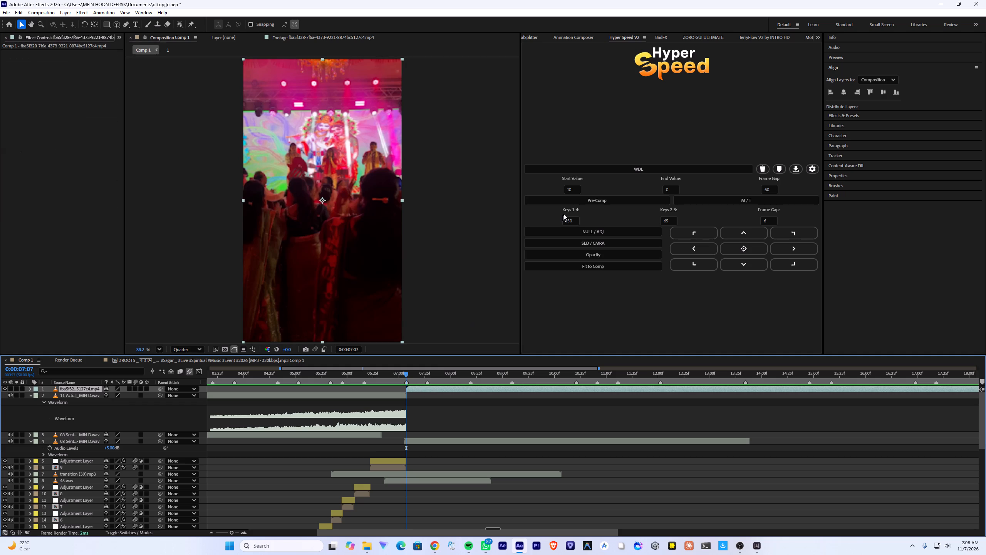
left_click(589, 196)
left_click(413, 391)
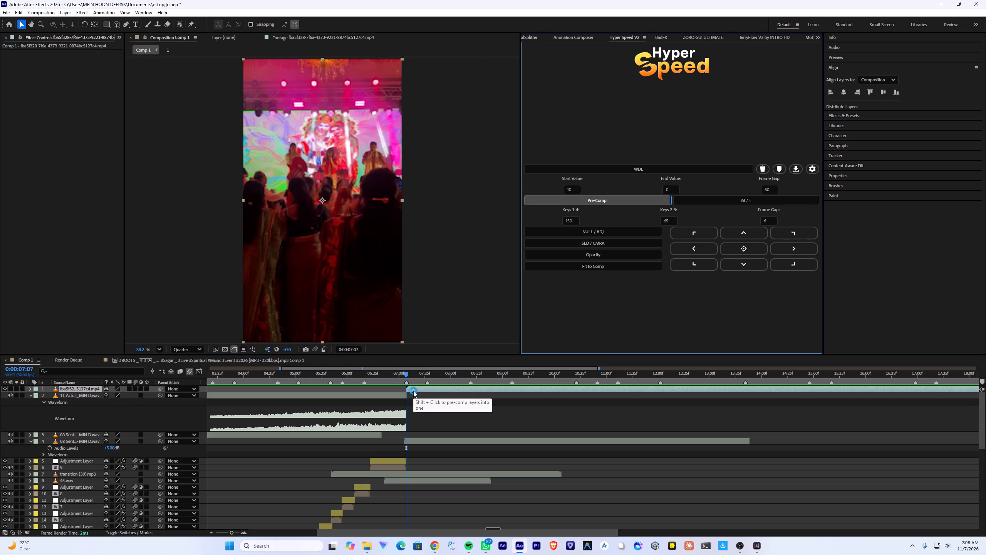
key("ctrl+v")
Play Comp 1 from 0:00:05:32, from the start and from 0:00:03:11 to review the cuts and the slowed clip.
left_click_drag(407, 377, 329, 377)
key("space")
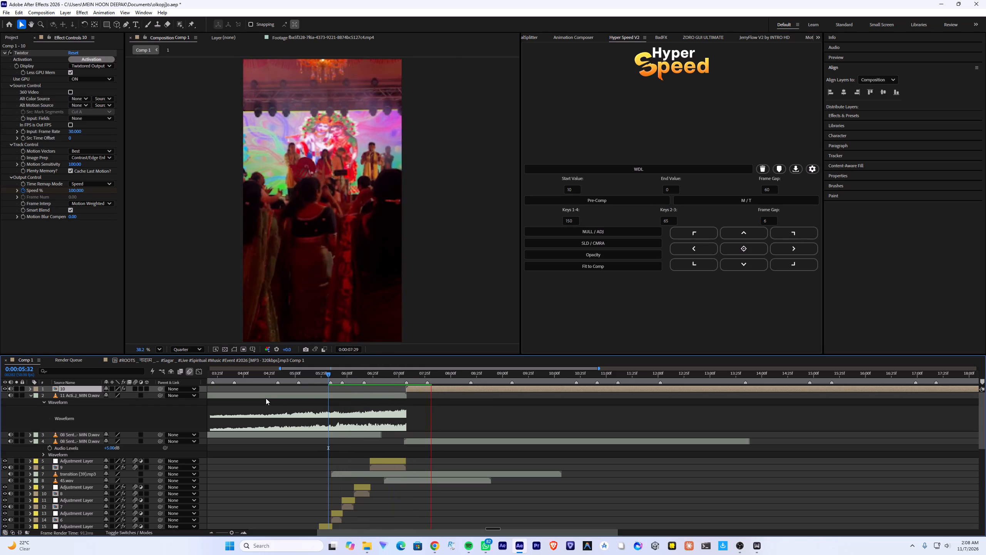
left_click_drag(362, 374, 54, 402)
key("space")
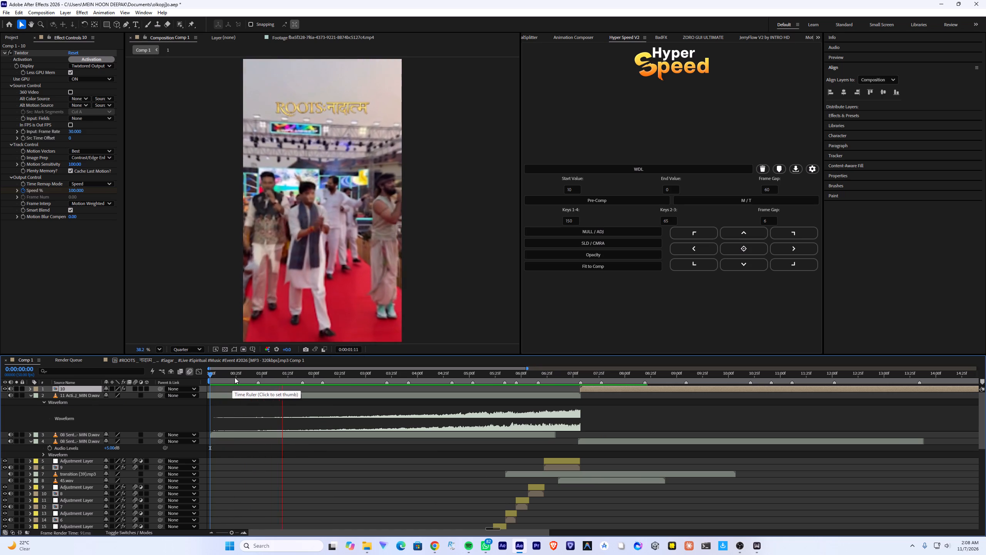
scroll(443, 402, "down", 8)
scroll(388, 393, "down", 3)
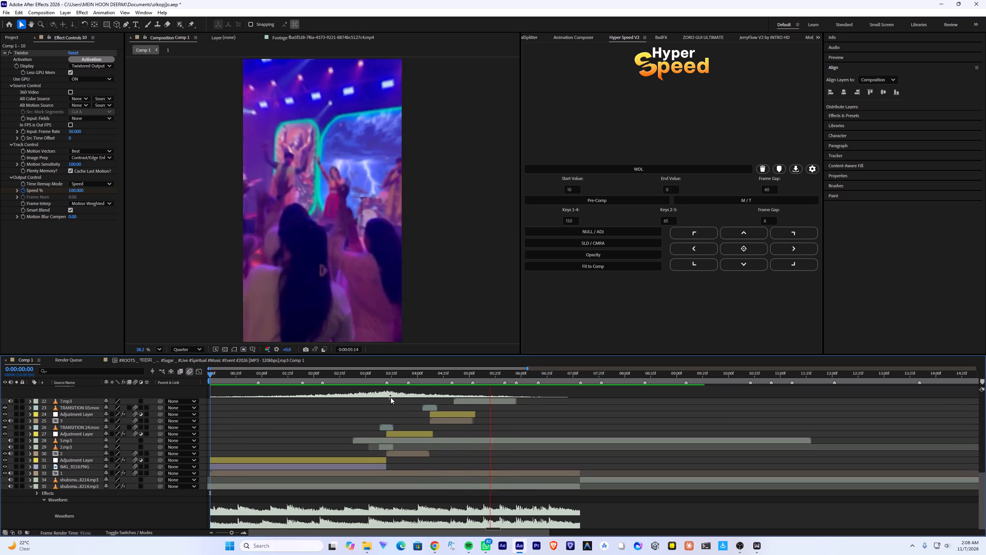
scroll(411, 410, "up", 13)
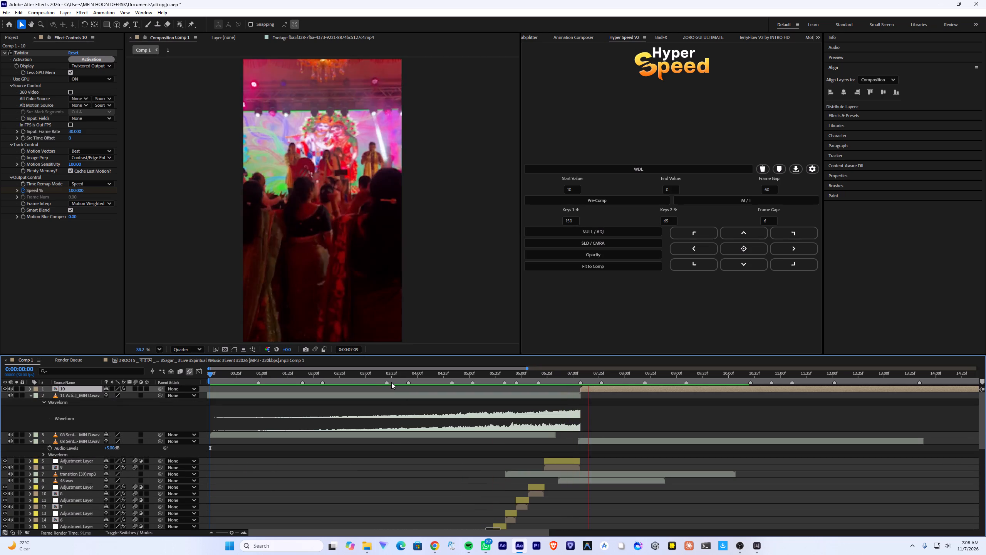
left_click(377, 375)
key("space")
key("space")
scroll(404, 415, "down", 8)
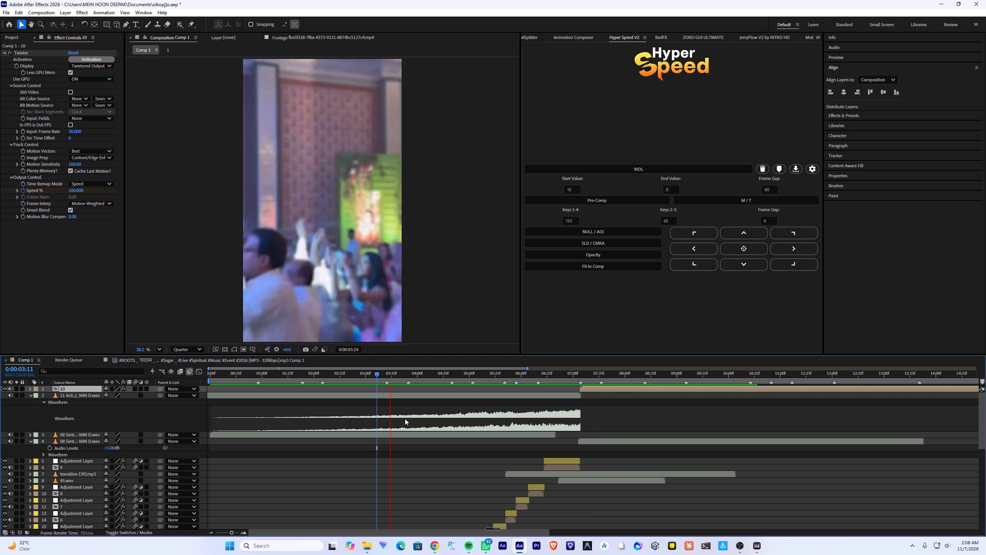
Add a text layer reading "shivpuri" near the frame's centre at 0:00:03:20, directly above the TRANSITION 24.mov layer.
left_click(386, 375)
scroll(392, 399, "up", 3, "alt")
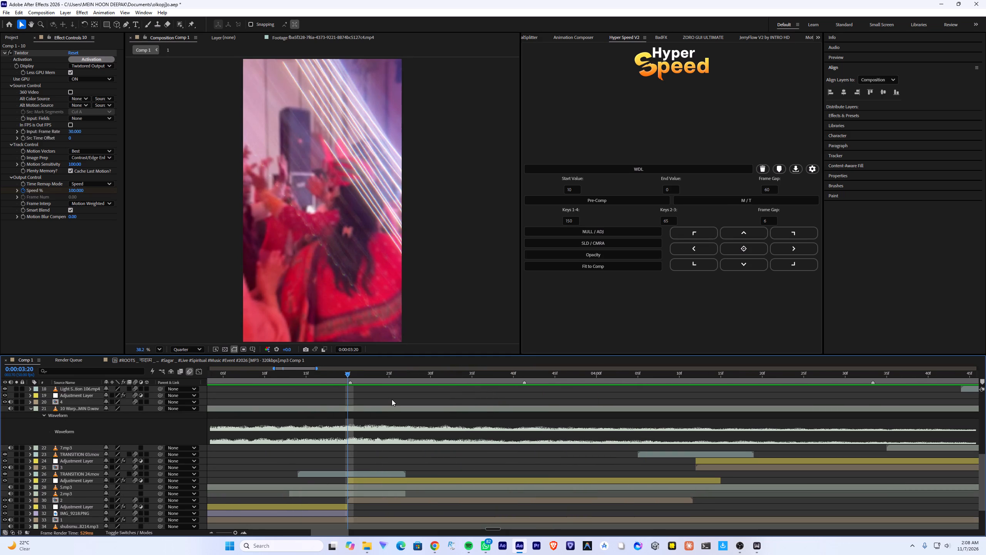
left_click(357, 484)
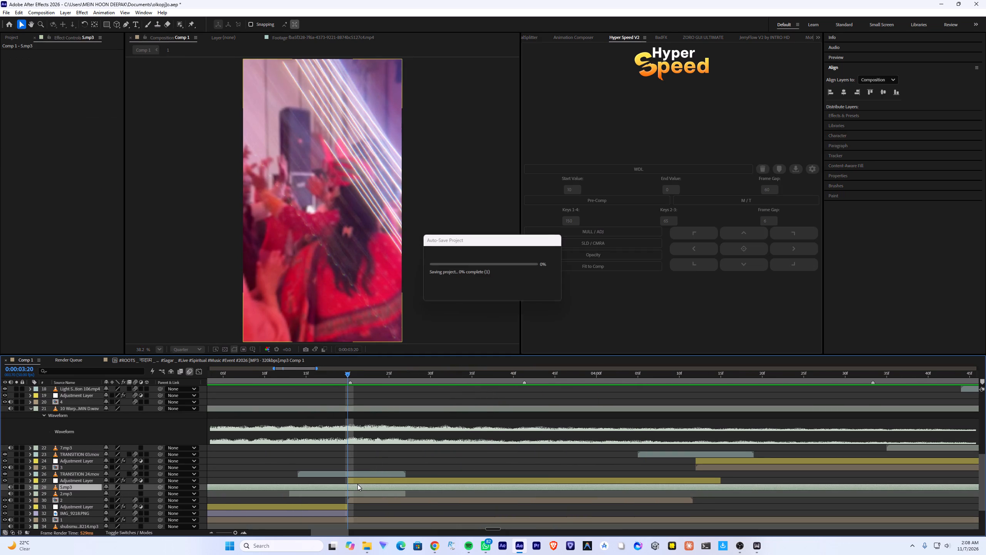
left_click(359, 474)
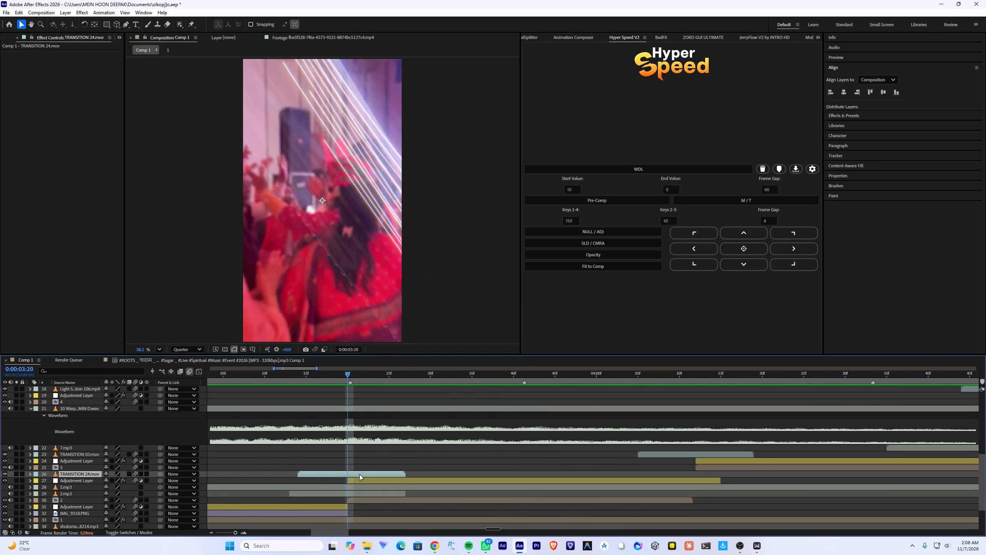
key("ctrl+t")
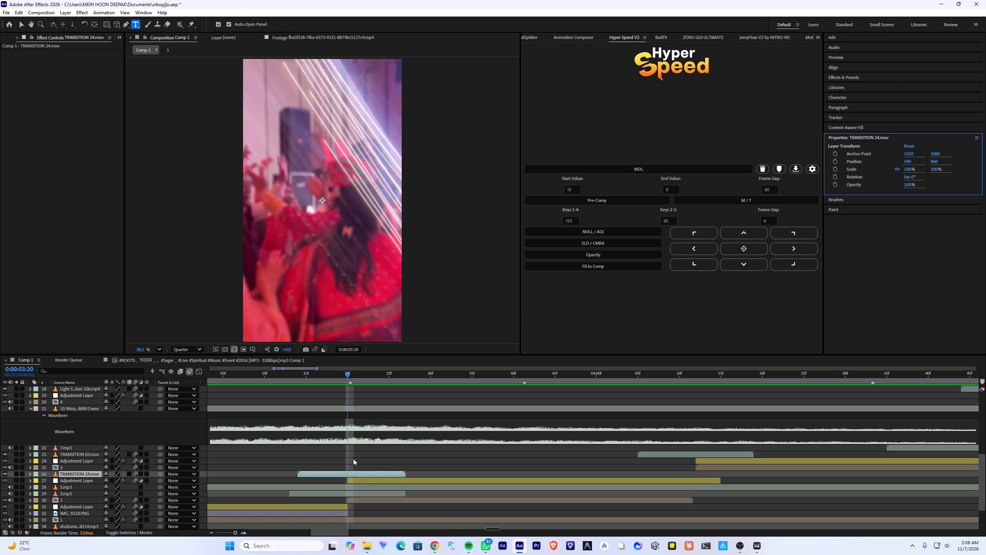
left_click(315, 204)
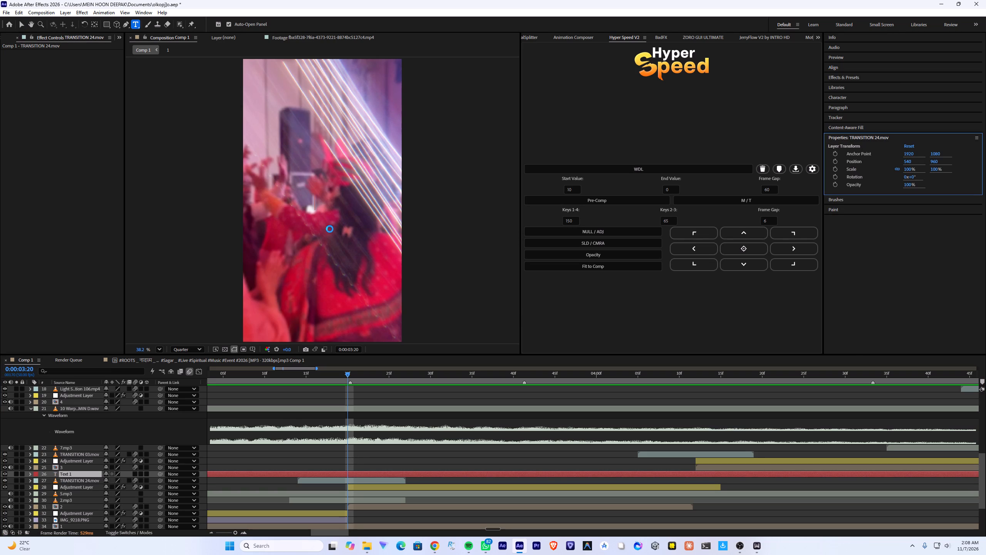
key("s")
type("hivpuri")
key("ctrl+a")
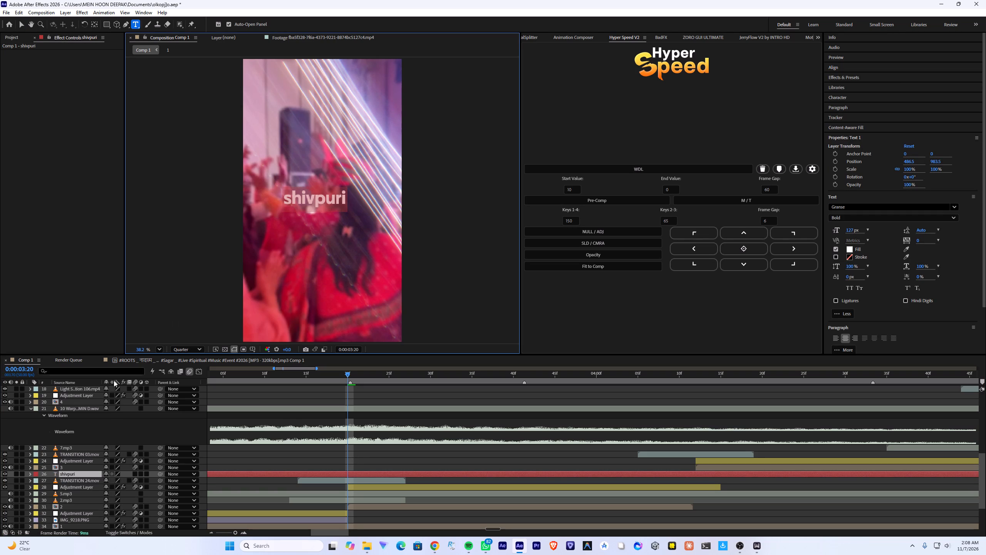
Try the Difference blending mode on the shivpuri text layer, and settle on Exclusion.
left_click(136, 536)
left_click(134, 533)
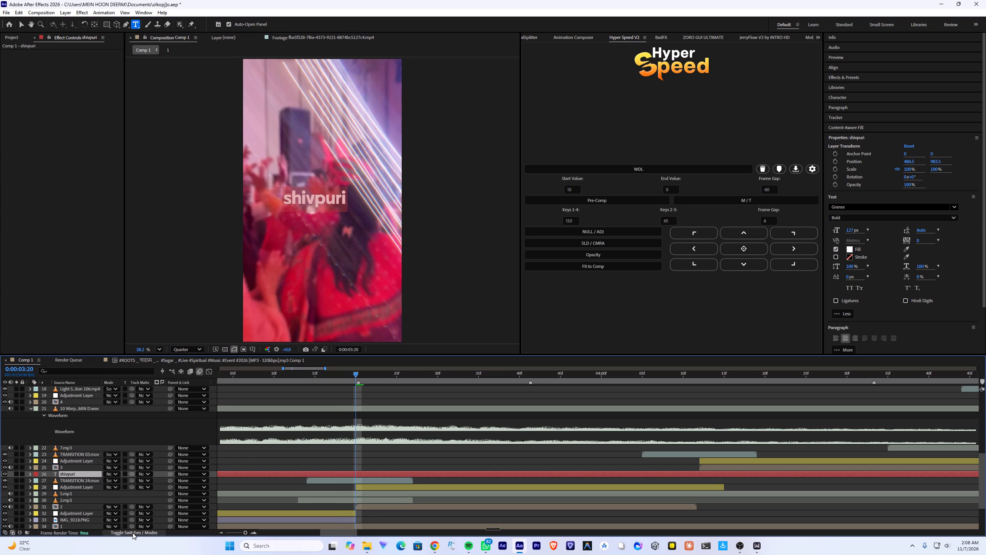
left_click(110, 477)
left_click(110, 476)
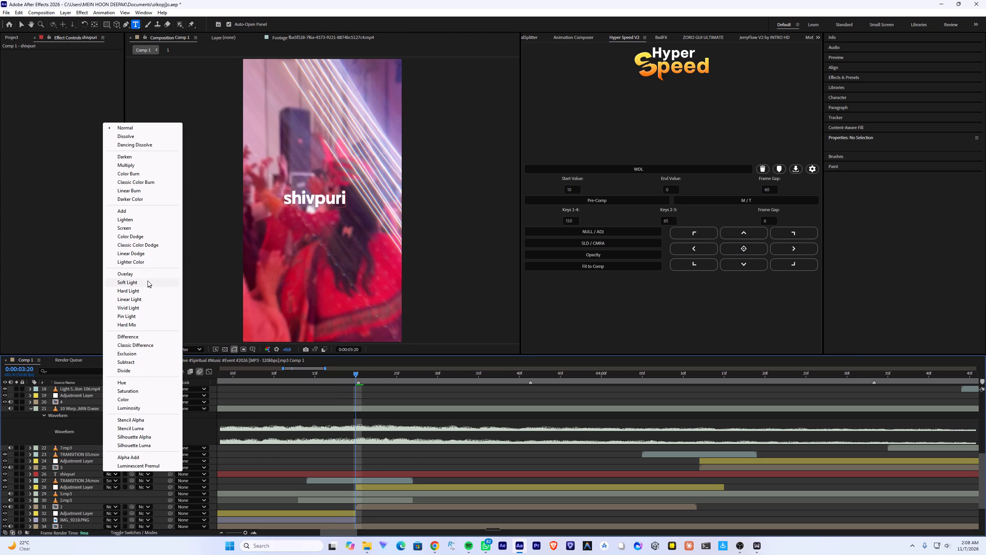
left_click(126, 339)
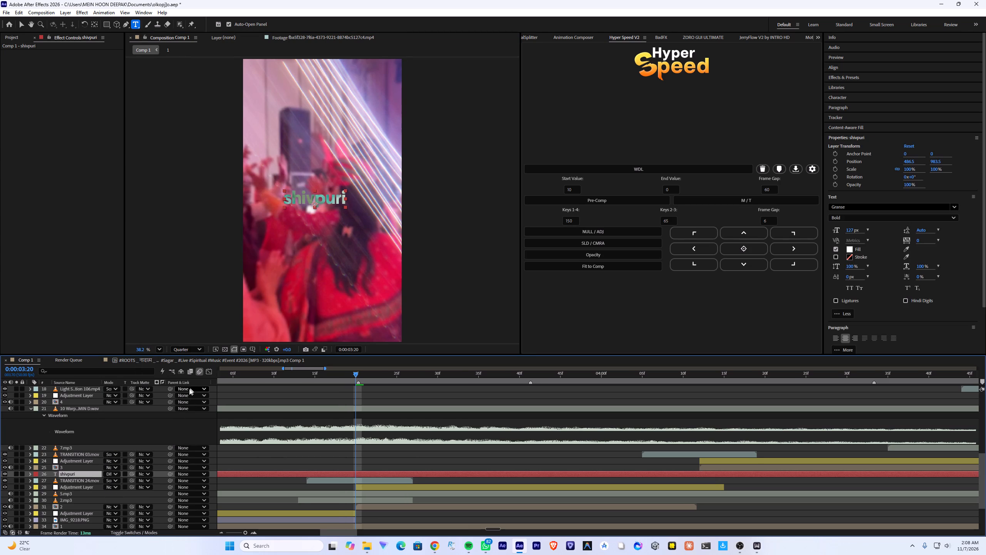
left_click(115, 475)
left_click(129, 352)
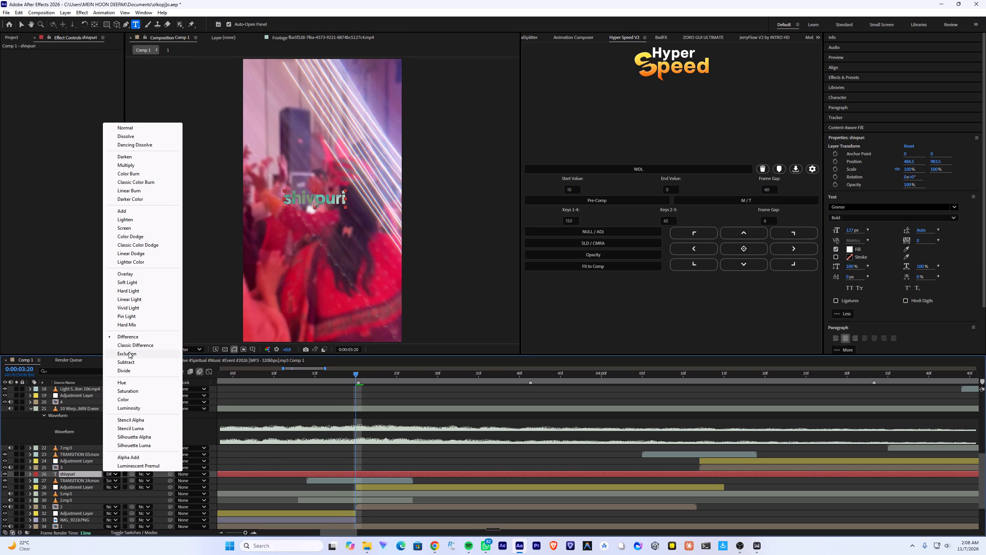
Centre the shivpuri text's anchor point and align the layer to the composition's centre horizontally and vertically.
key("v")
left_click(333, 201)
left_click(729, 247)
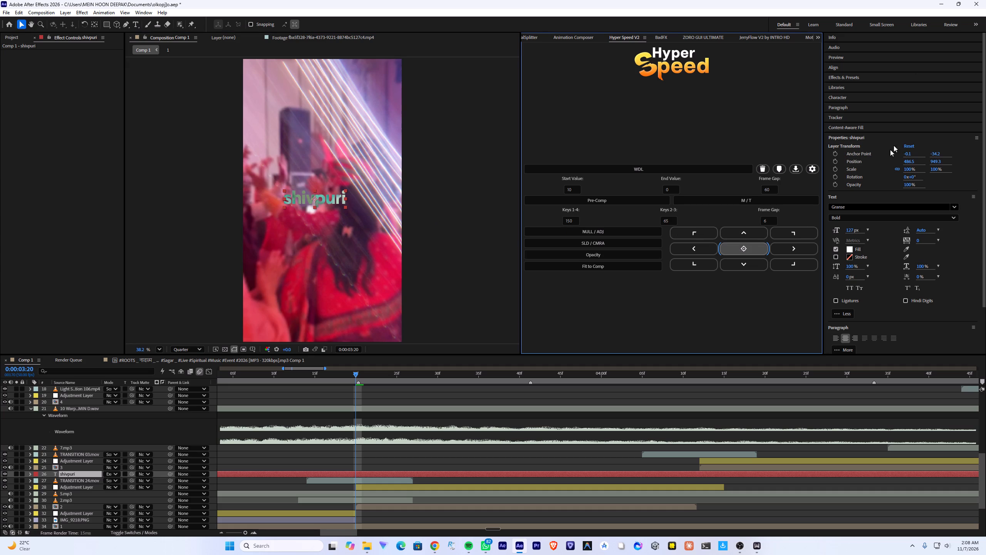
left_click(836, 67)
left_click(845, 90)
double_click(887, 91)
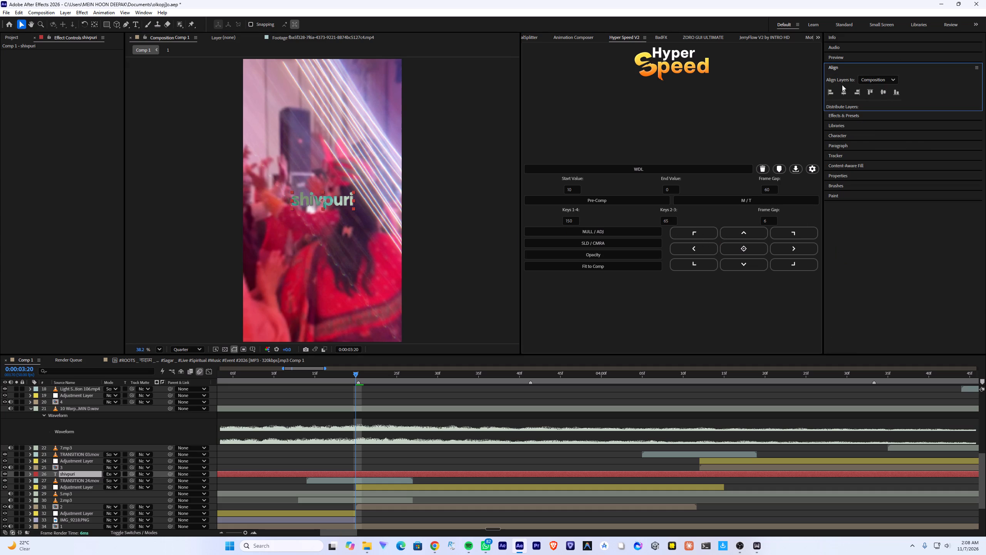
double_click(843, 92)
left_click(746, 255)
double_click(743, 253)
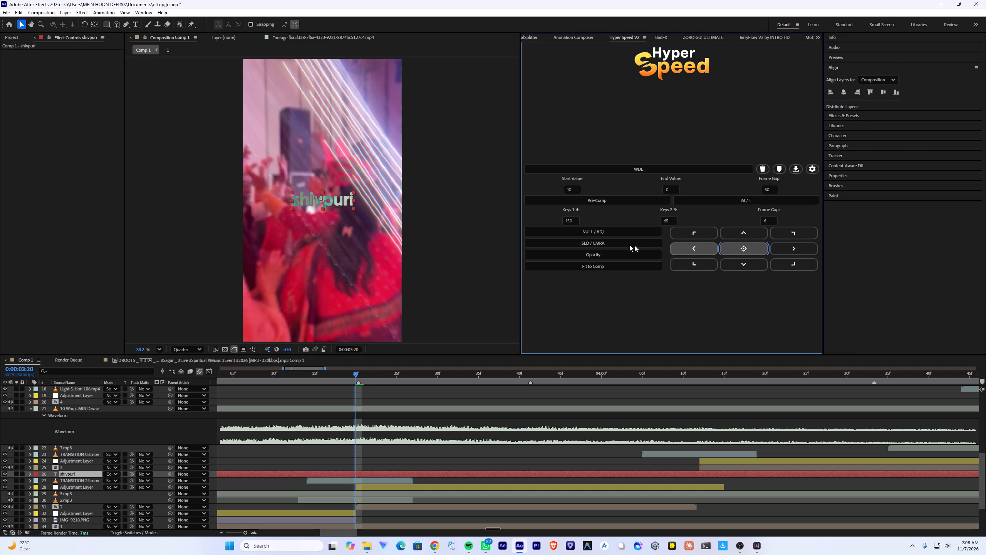
Move the shivpuri text straight up into the upper part of the frame.
left_click_drag(341, 202, 339, 118)
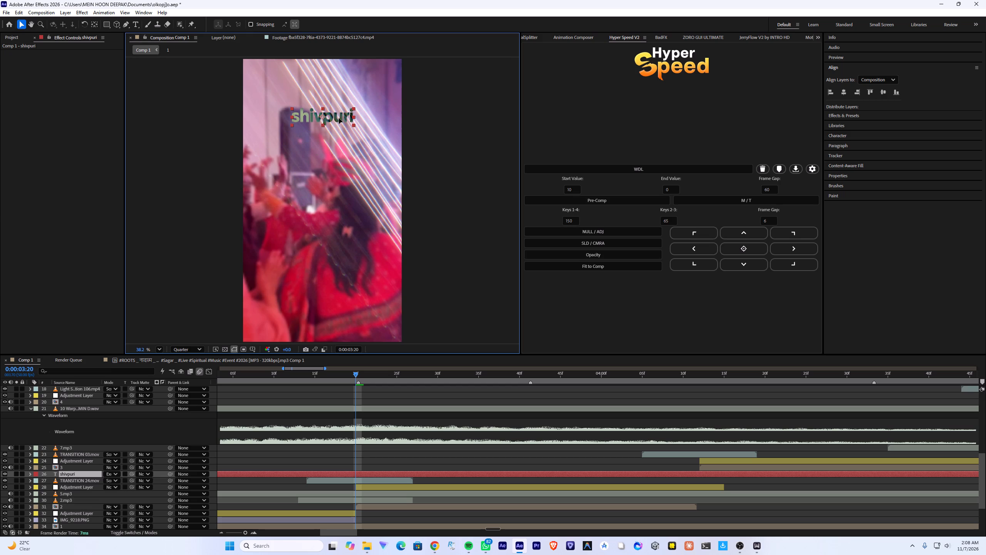
Enlarge the shivpuri text to about 159% scale and centre it in the composition horizontally and vertically.
left_click_drag(339, 118, 340, 115)
left_click_drag(353, 122, 366, 124)
left_click(343, 115)
left_click_drag(355, 123, 378, 125)
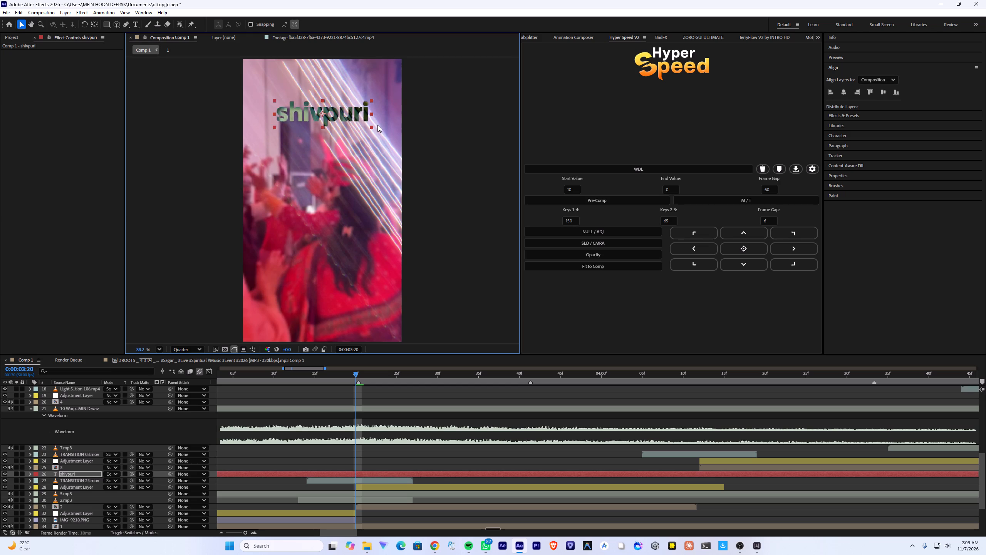
left_click_drag(378, 125, 373, 125)
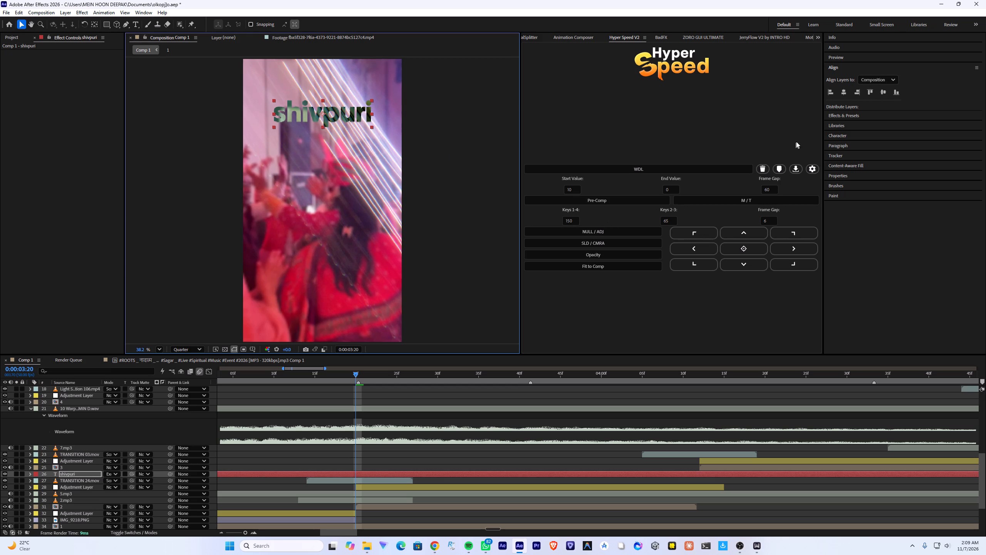
left_click(844, 94)
double_click(881, 92)
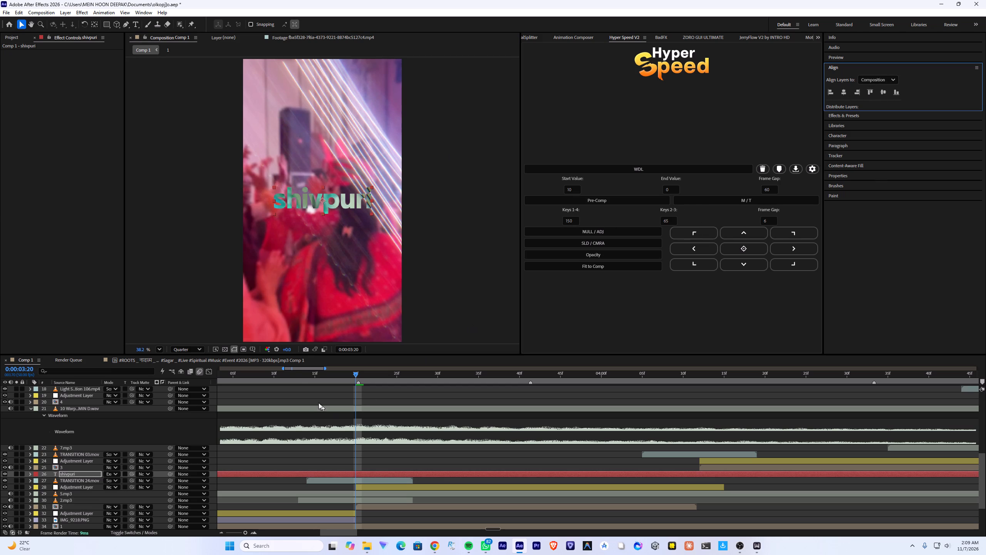
Split the shivpuri text layer at 0:00:03:20, delete the part before it, and preview the result.
key("ctrl+shift+d")
left_click(345, 481)
key("Delete")
left_click(252, 378)
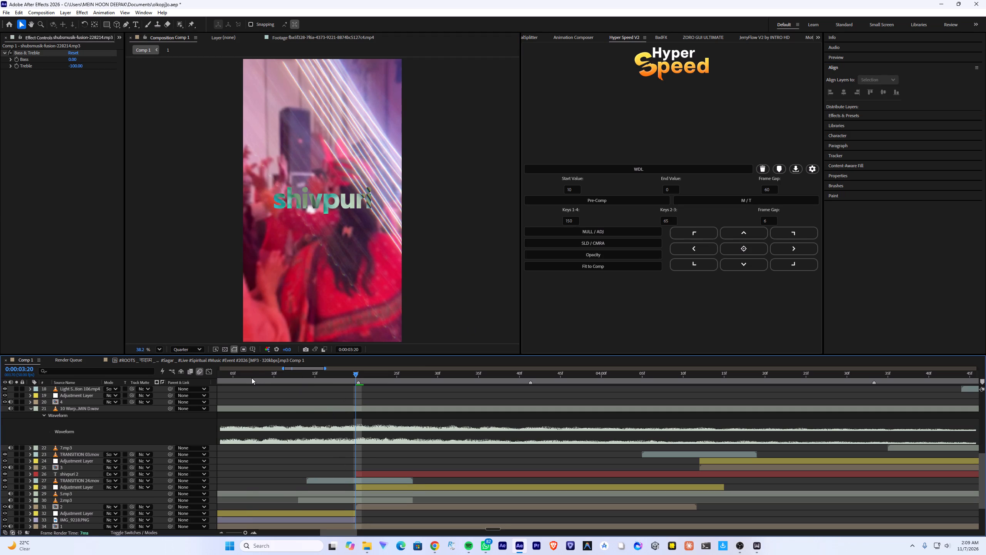
key("space")
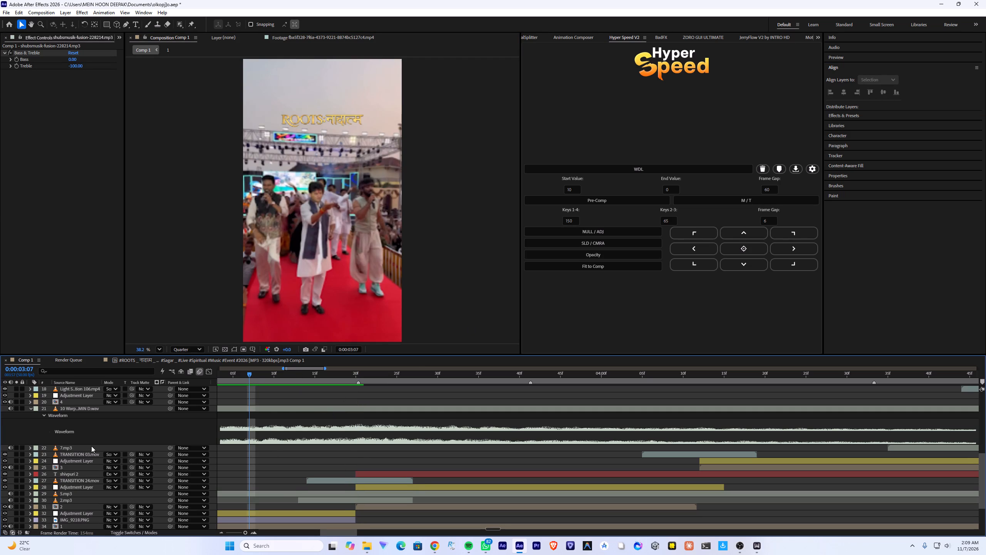
key("space")
Move the shivpuri 2 layer directly below TRANSITION 24.mov and preview the transition from 0:00:03:11.
scroll(262, 460, "down", 1, "alt")
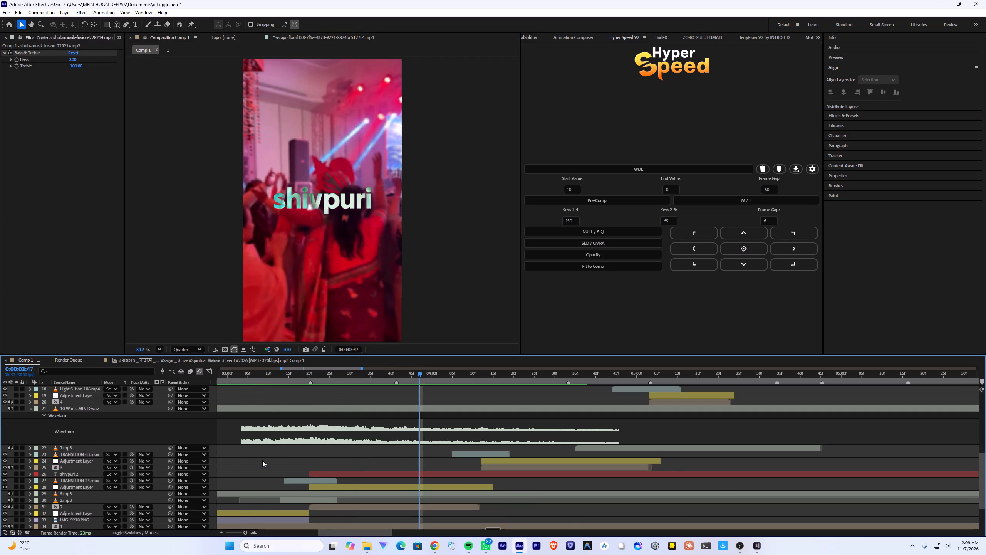
left_click(373, 476)
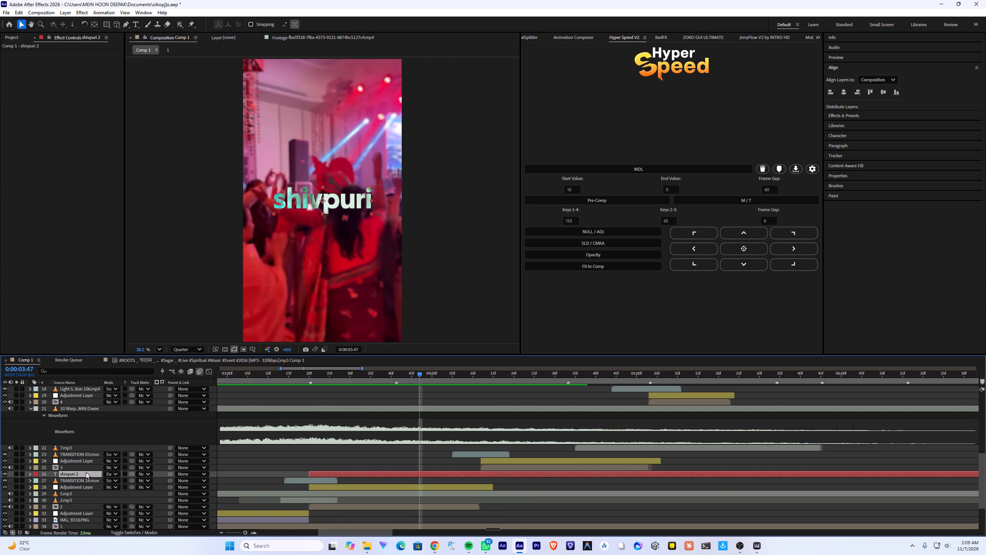
left_click_drag(85, 473, 85, 481)
left_click(273, 378)
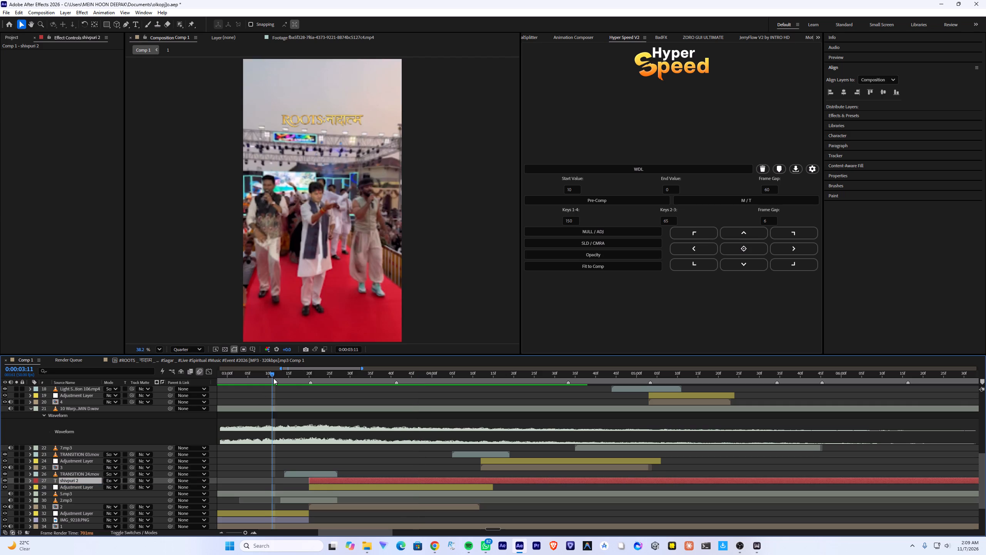
key("space")
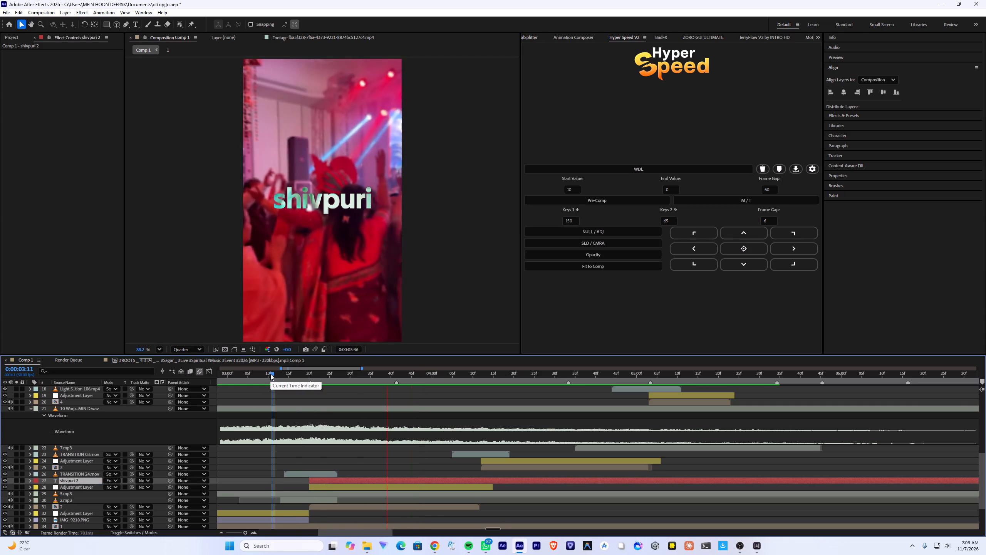
left_click(270, 374)
key("space")
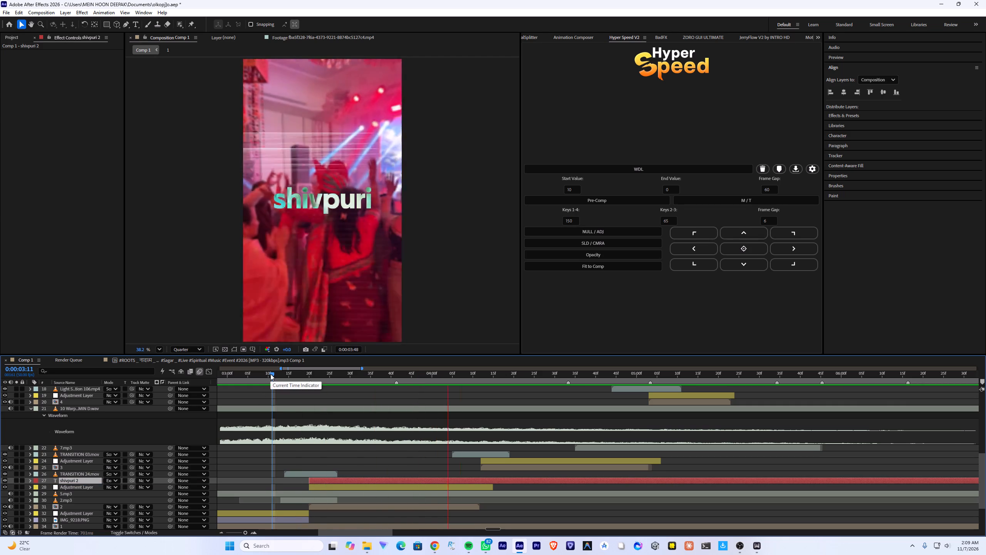
Split the shivpuri 2 layer at 0:00:04:12 and place the later part directly below TRANSITION 03.mov.
left_click_drag(270, 374, 480, 421)
key("ctrl+shift+d")
left_click_drag(84, 479, 85, 477)
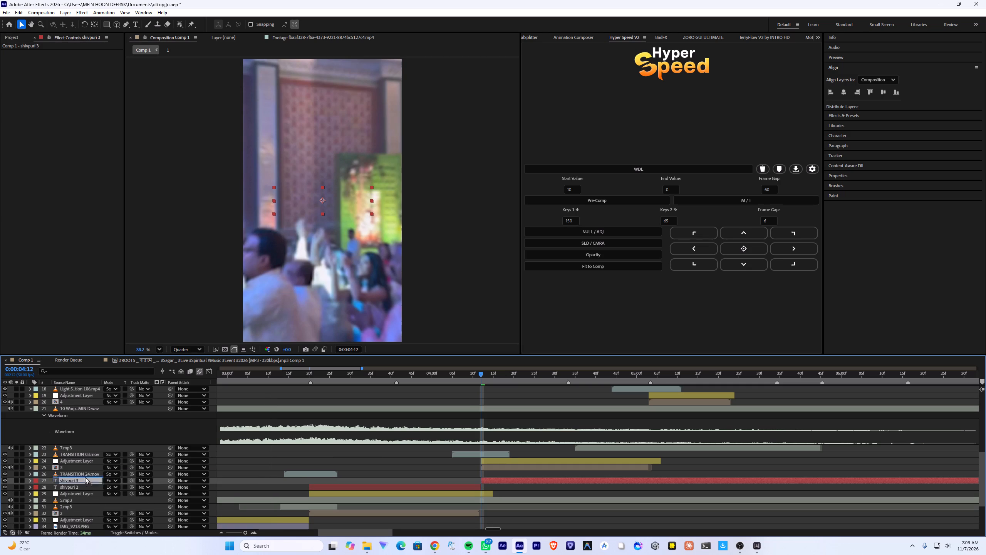
left_click_drag(85, 477, 94, 459)
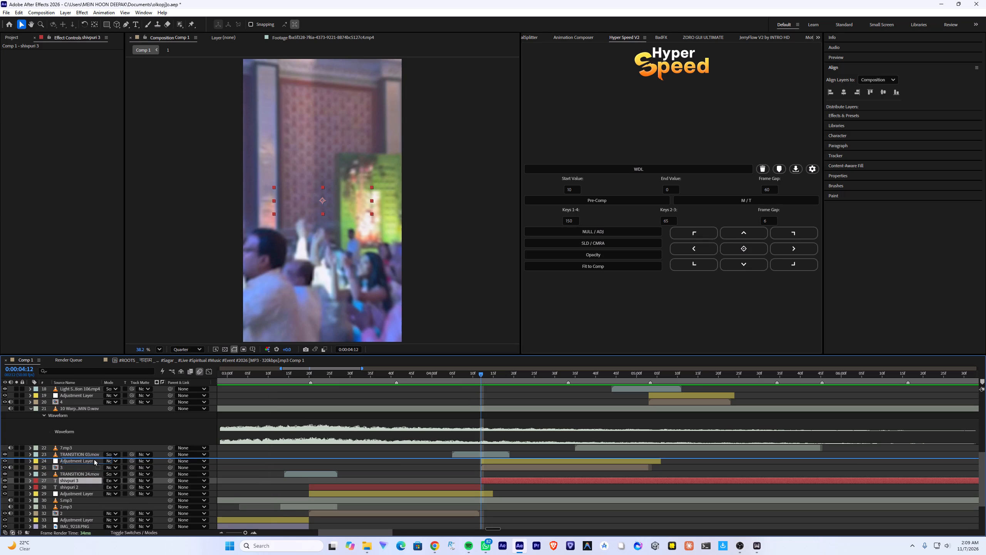
left_click_drag(94, 459, 94, 461)
left_click_drag(94, 461, 94, 458)
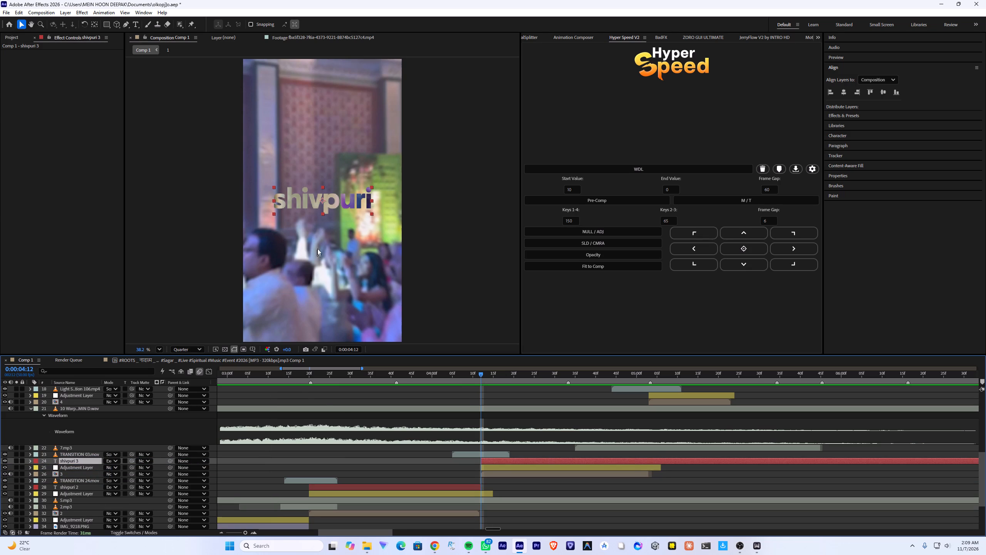
Change the shivpuri 3 text to "are you" with "ready" on a second line.
double_click(337, 202)
type("are you")
key("shift+Return")
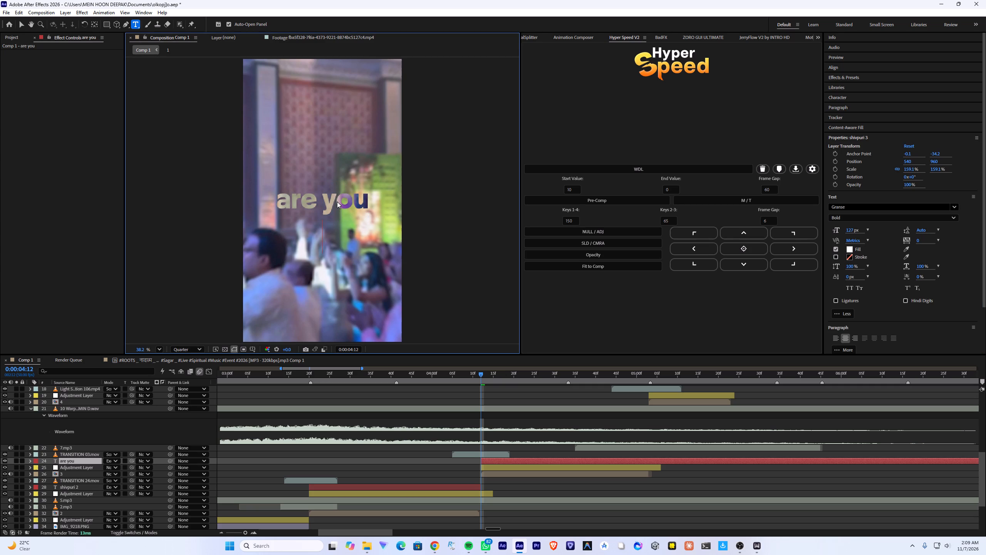
type("readu")
key("BackSpace")
key("y")
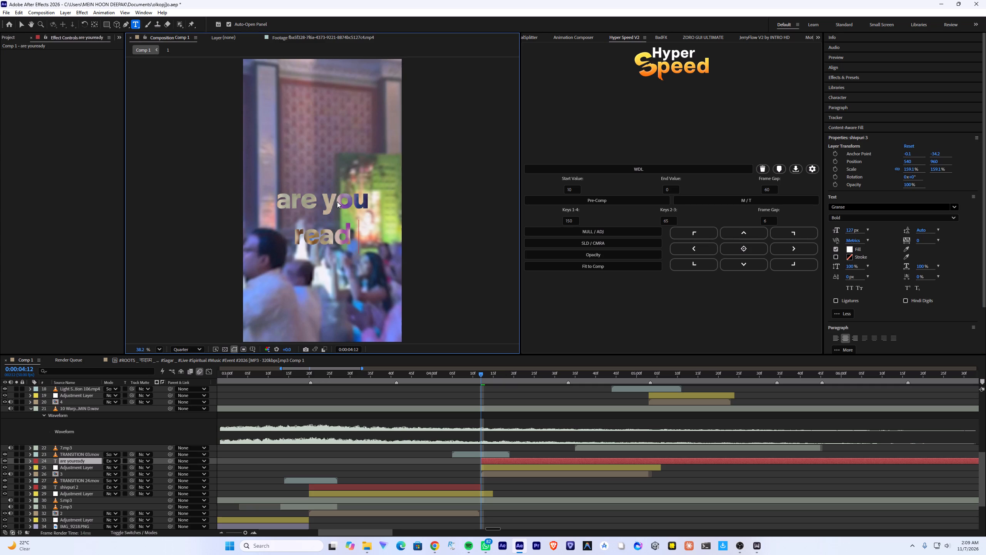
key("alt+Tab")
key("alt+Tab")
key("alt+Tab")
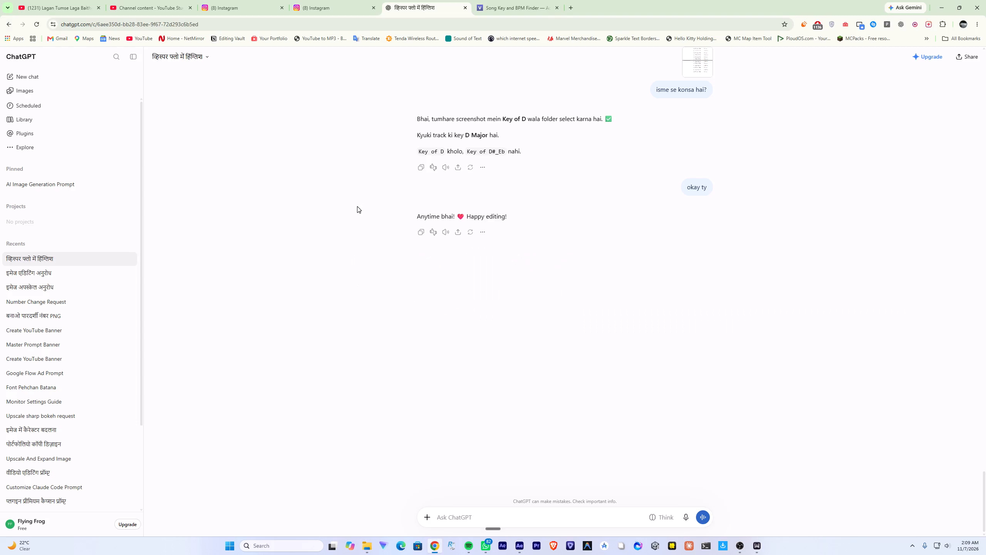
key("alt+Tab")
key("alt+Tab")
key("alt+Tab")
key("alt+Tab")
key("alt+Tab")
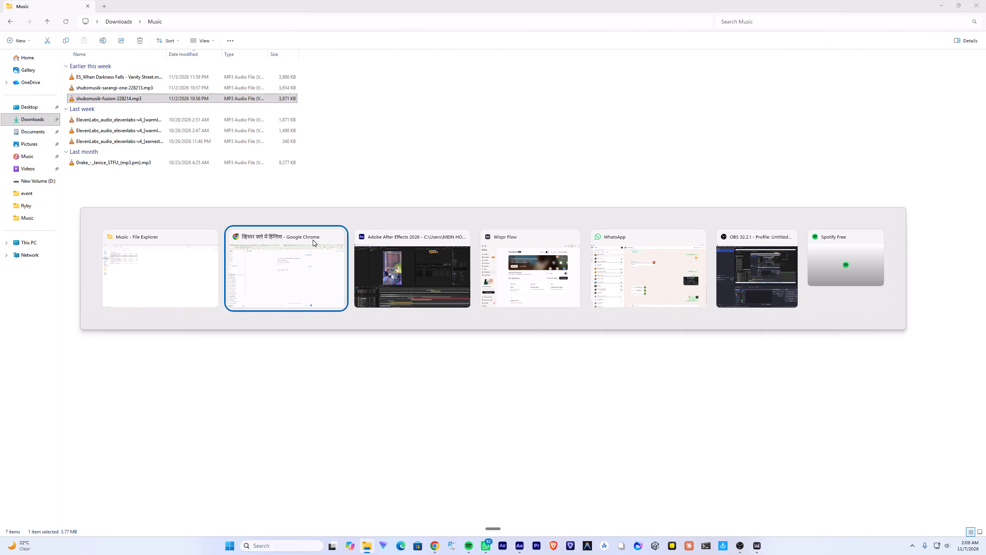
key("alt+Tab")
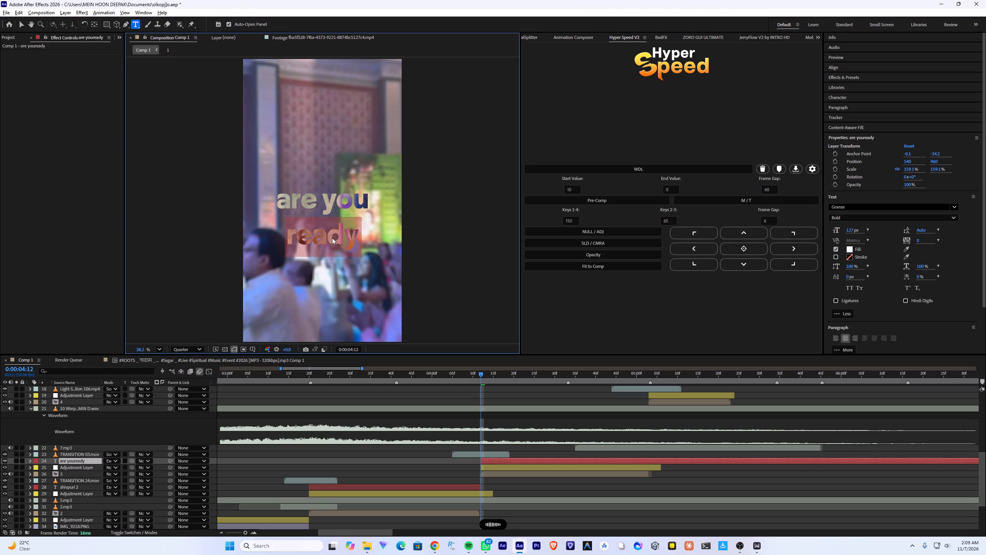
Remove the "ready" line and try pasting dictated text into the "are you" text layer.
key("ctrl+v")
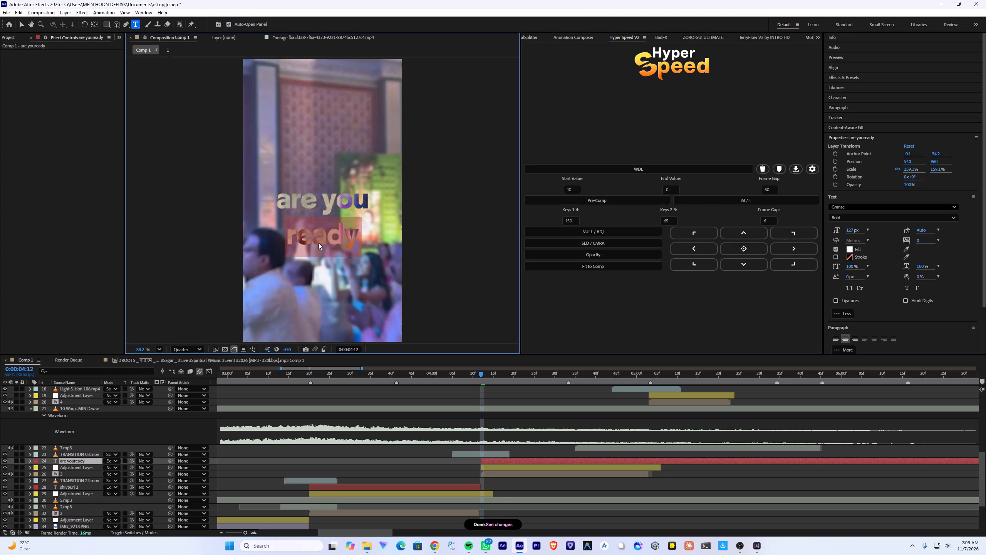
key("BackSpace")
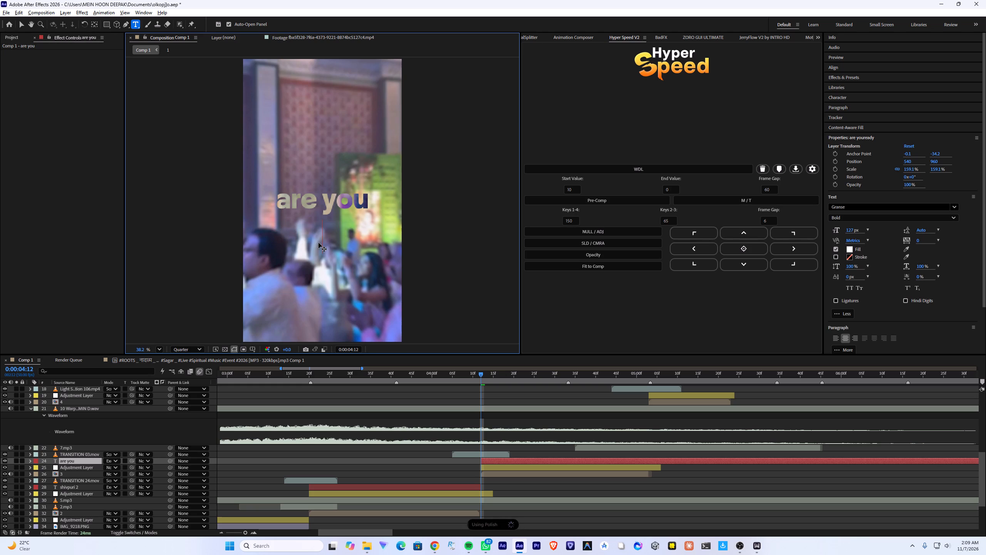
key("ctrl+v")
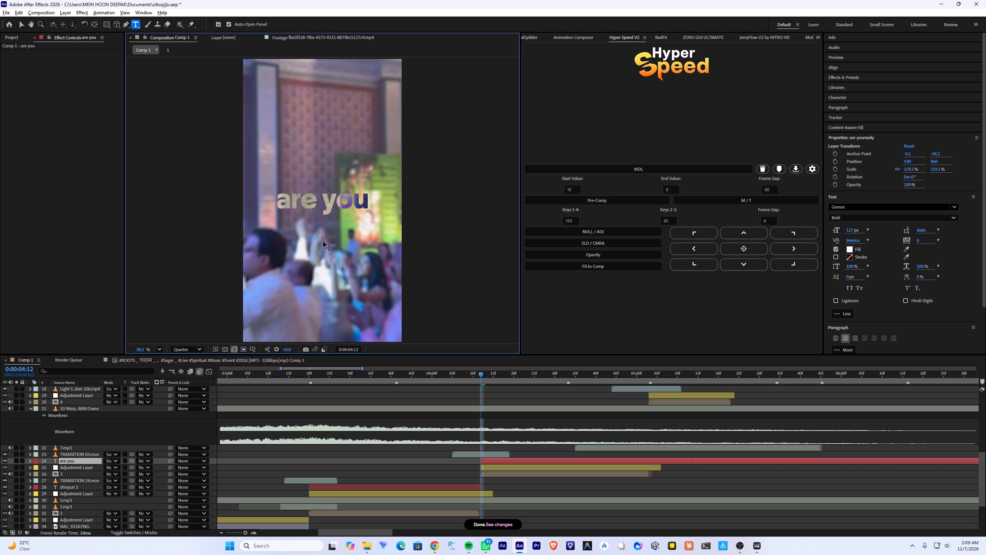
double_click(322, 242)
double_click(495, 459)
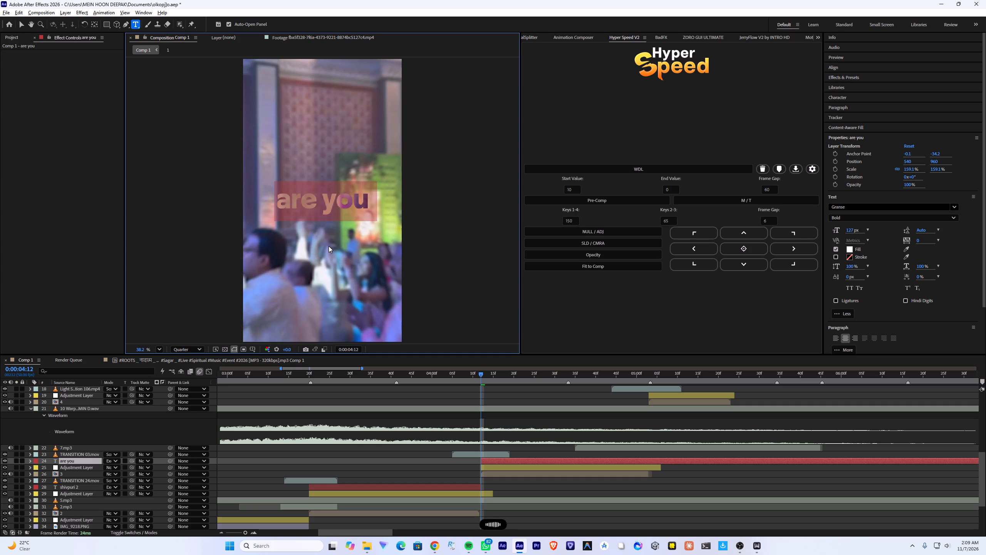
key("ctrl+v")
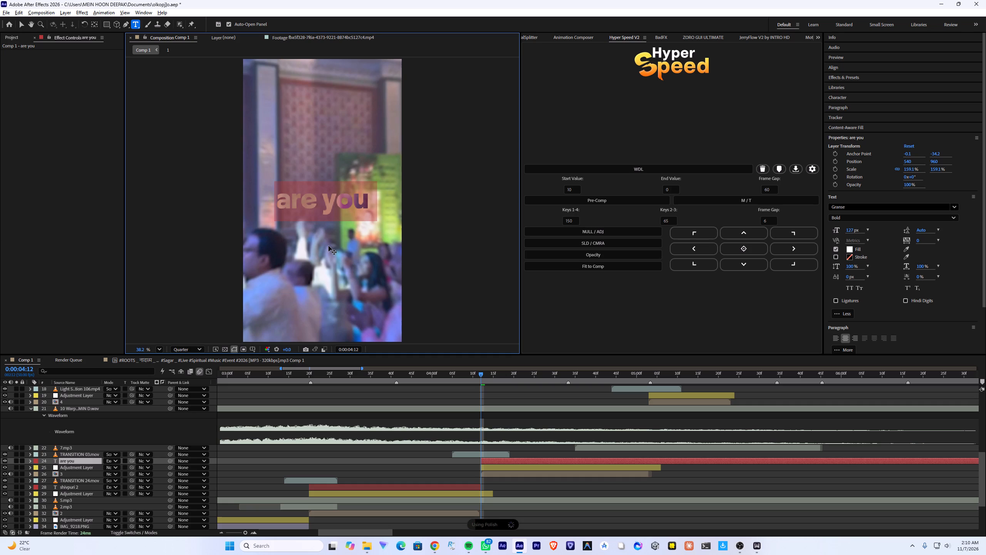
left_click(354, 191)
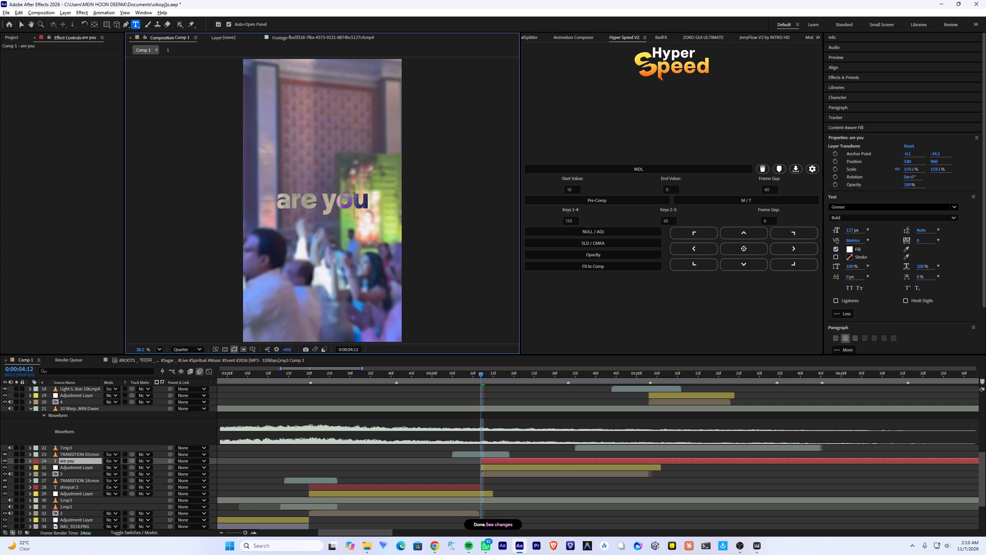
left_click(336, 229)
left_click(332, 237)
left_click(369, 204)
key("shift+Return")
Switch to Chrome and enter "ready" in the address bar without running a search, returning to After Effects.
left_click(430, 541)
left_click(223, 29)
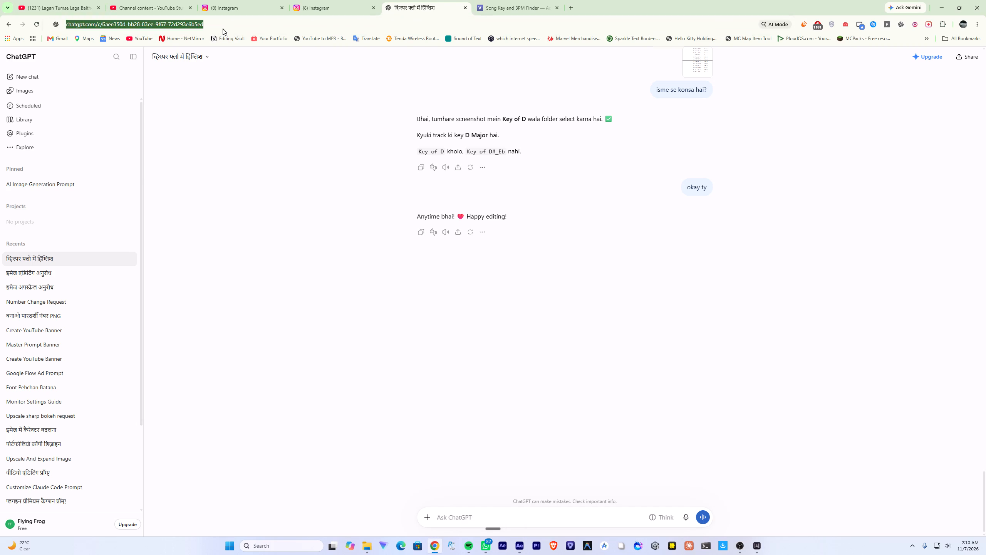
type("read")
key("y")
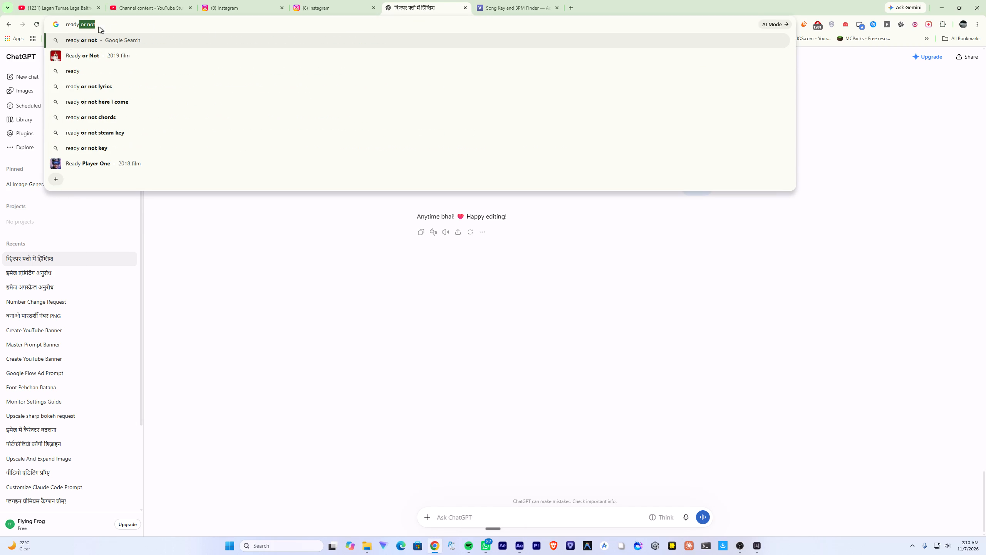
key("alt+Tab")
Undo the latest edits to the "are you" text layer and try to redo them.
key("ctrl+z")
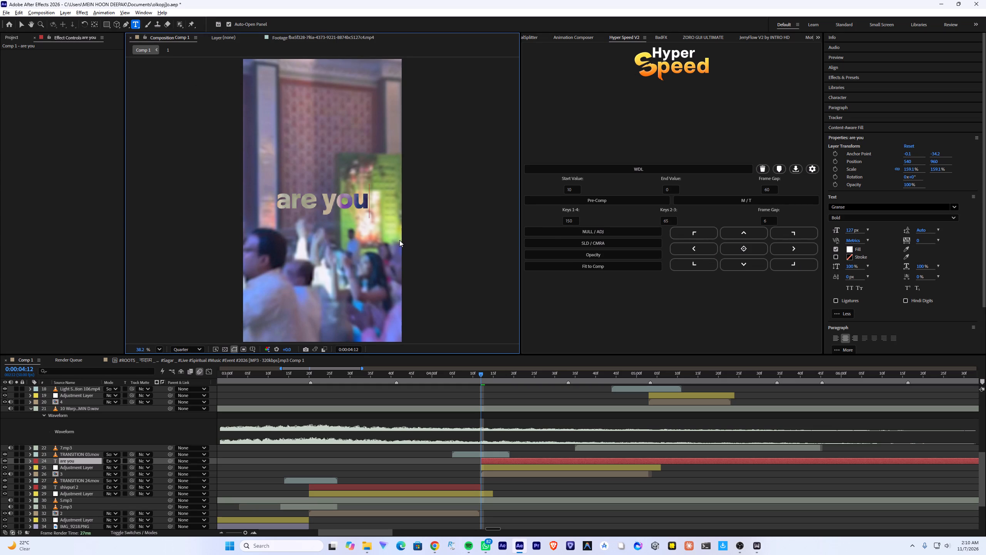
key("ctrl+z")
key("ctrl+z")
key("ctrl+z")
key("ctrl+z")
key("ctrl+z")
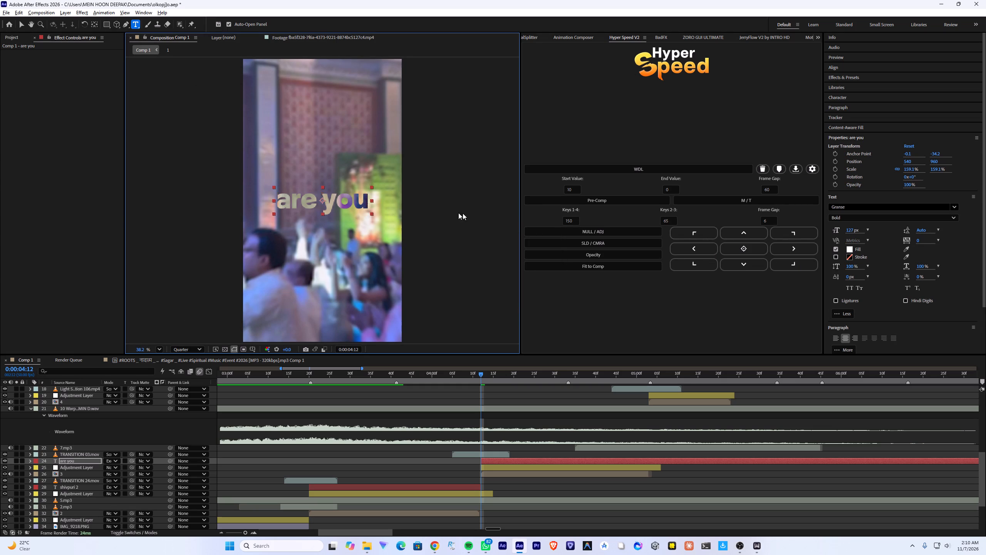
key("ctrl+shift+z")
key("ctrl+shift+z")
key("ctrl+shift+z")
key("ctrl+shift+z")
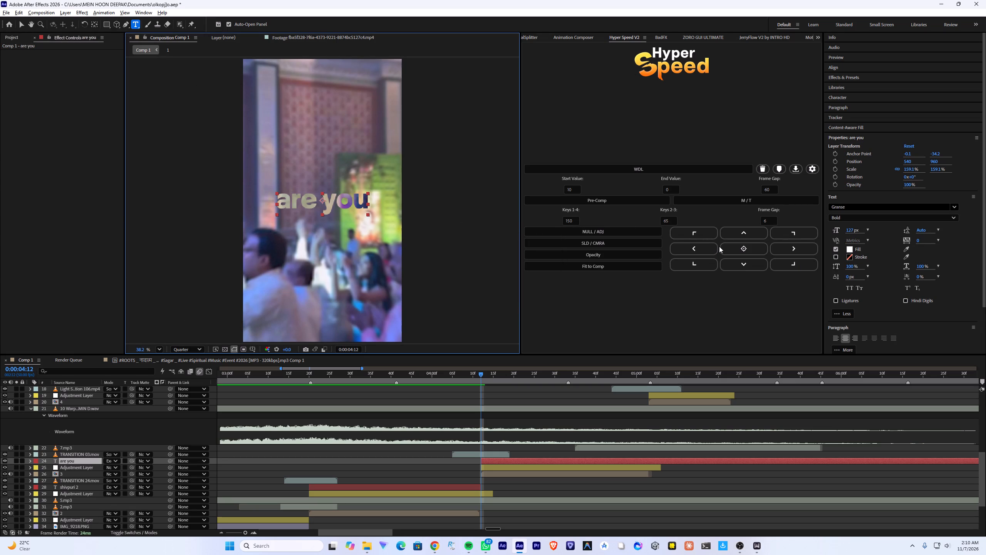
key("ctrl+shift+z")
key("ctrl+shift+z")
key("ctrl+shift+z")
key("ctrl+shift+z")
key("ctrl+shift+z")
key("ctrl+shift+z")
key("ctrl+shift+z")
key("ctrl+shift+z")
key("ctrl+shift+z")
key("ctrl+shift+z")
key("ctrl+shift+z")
Centre the anchor point of the "are you" text layer.
left_click(738, 244)
Add "ready" as a second line beneath "are you" in the text layer.
double_click(334, 203)
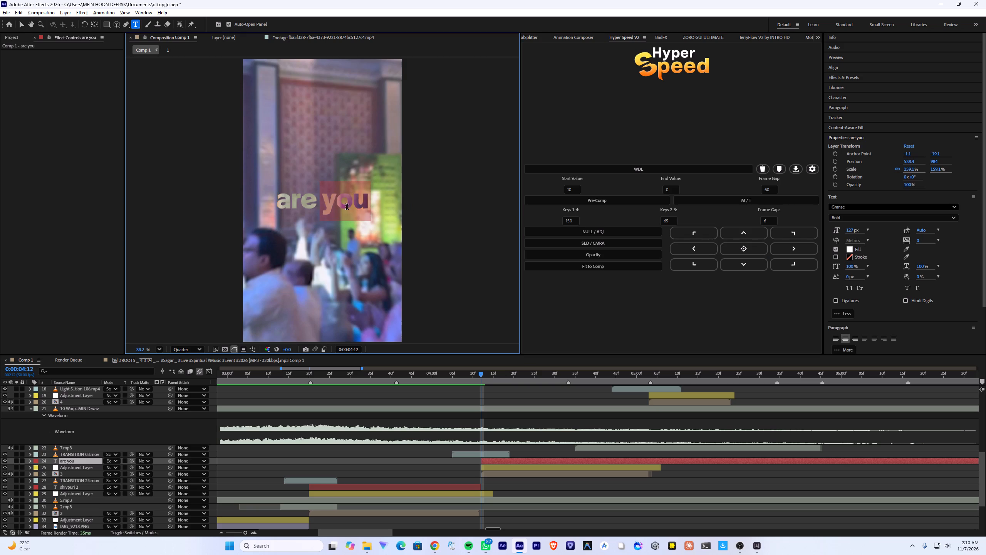
left_click(369, 202)
key("Return")
type("rea")
type("dy")
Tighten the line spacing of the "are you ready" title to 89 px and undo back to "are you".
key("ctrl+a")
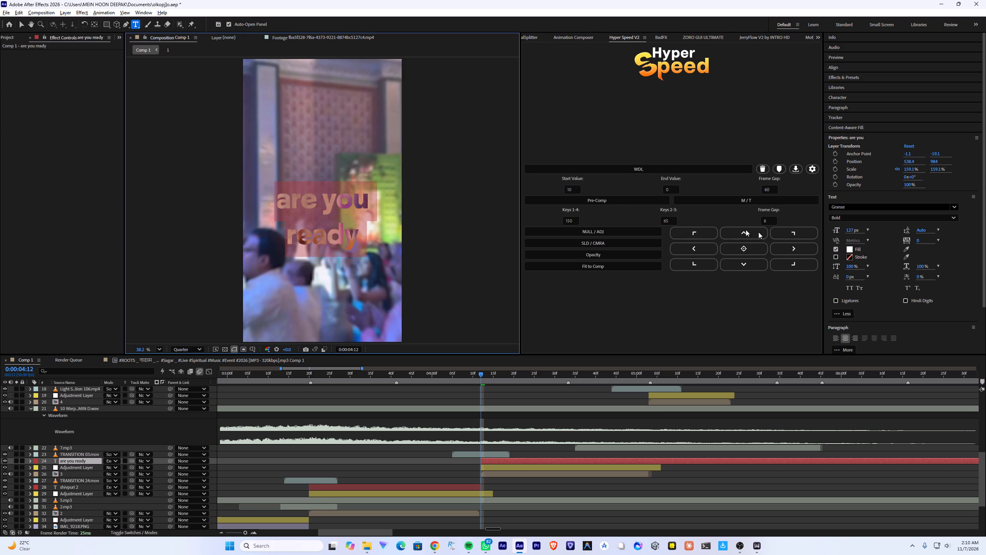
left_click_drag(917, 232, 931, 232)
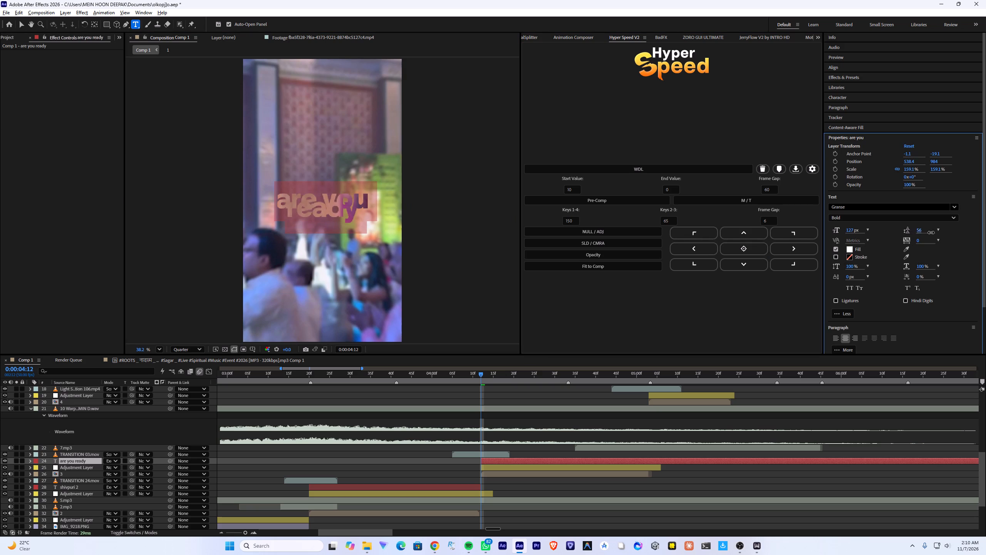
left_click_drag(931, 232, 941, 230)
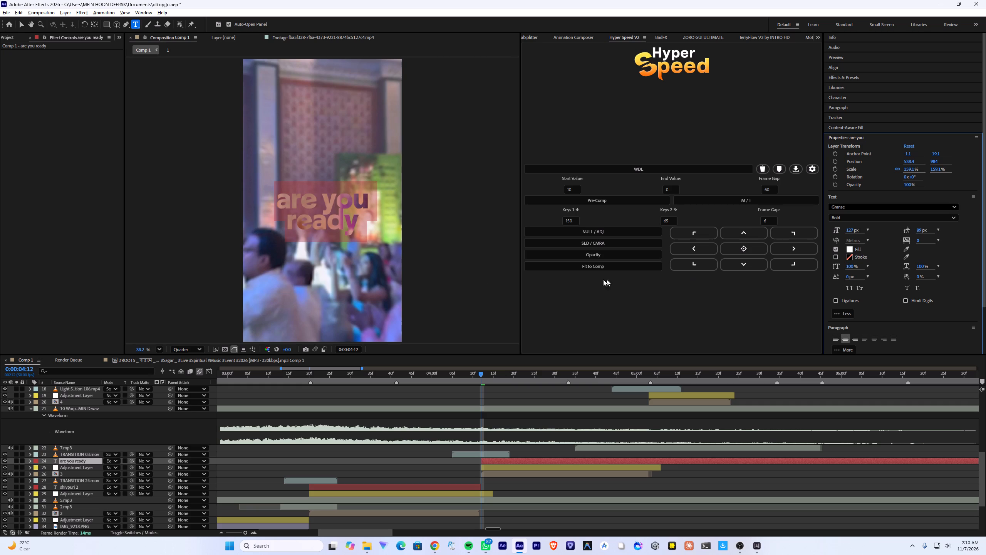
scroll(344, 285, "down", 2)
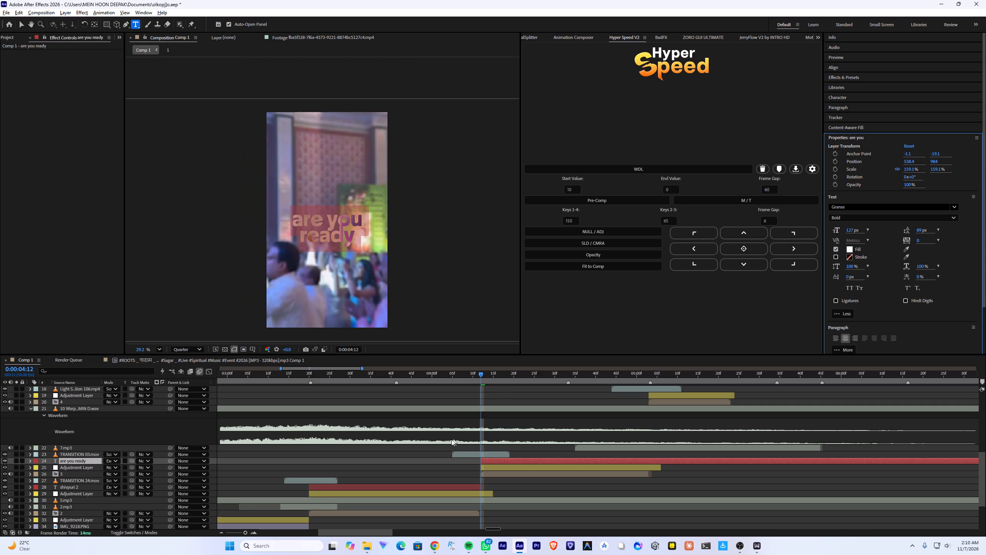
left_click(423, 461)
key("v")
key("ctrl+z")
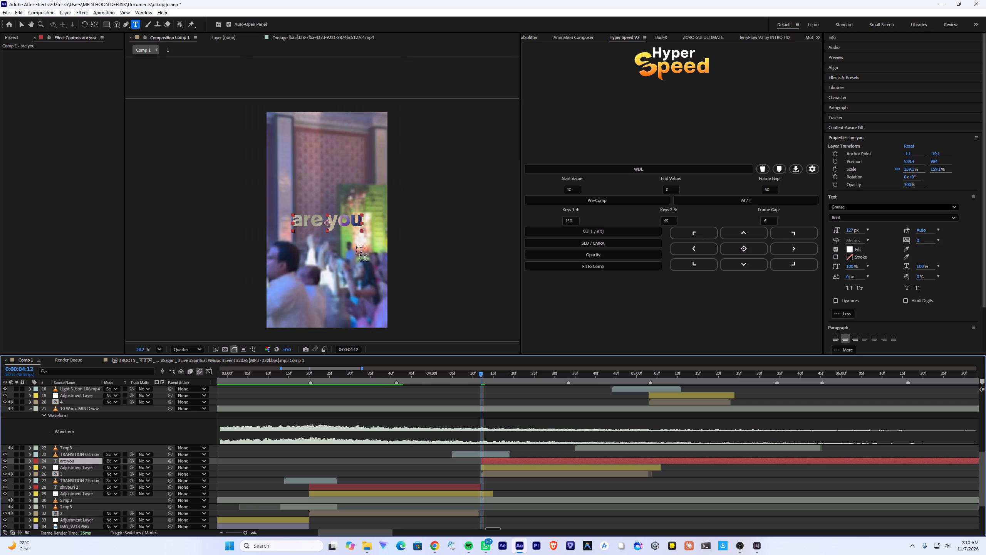
Add "ready" as a second line beneath "are you", set the line spacing to 96 px and save the project.
left_click(360, 224)
key("Return")
type("ready")
key("ctrl+a")
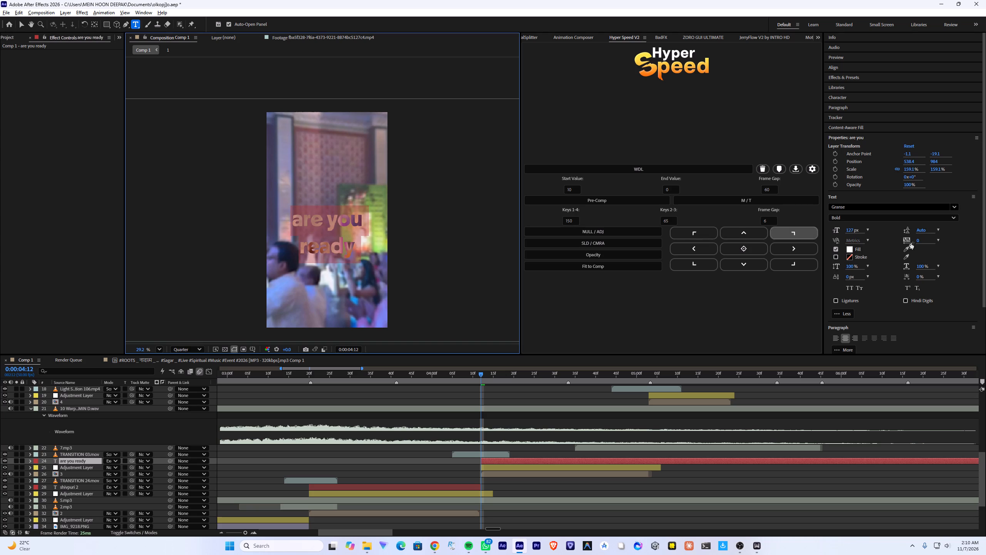
left_click_drag(924, 231, 938, 229)
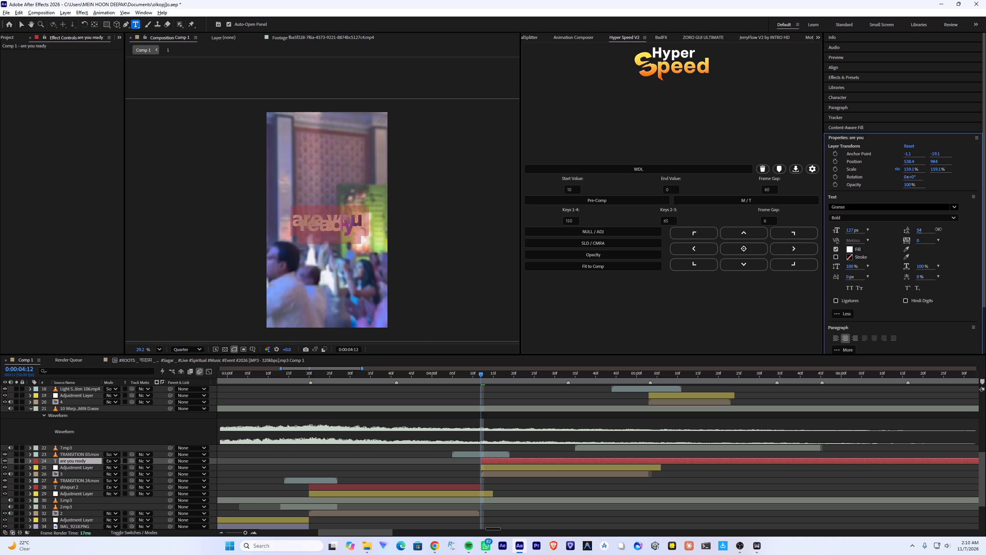
left_click_drag(938, 229, 950, 225)
left_click(459, 401)
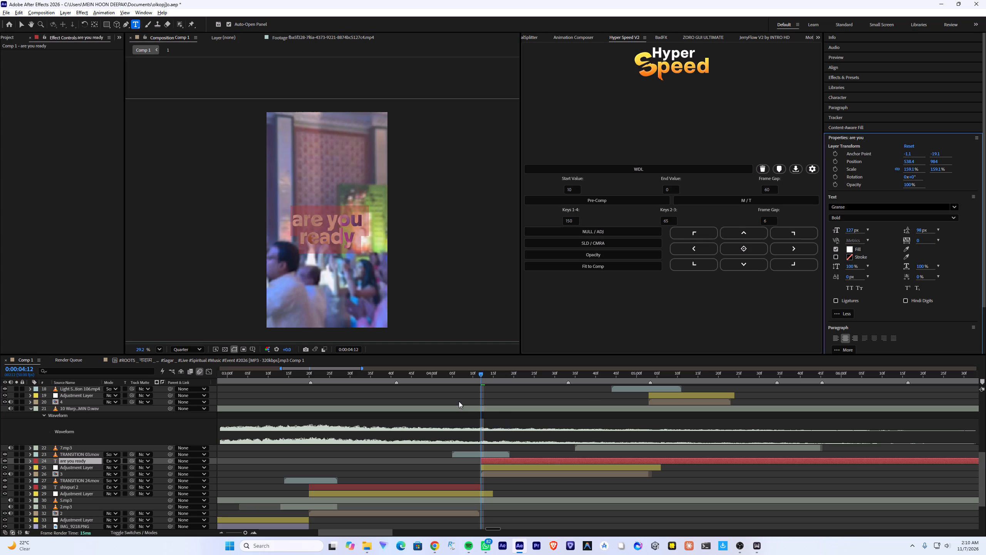
key("ctrl+s")
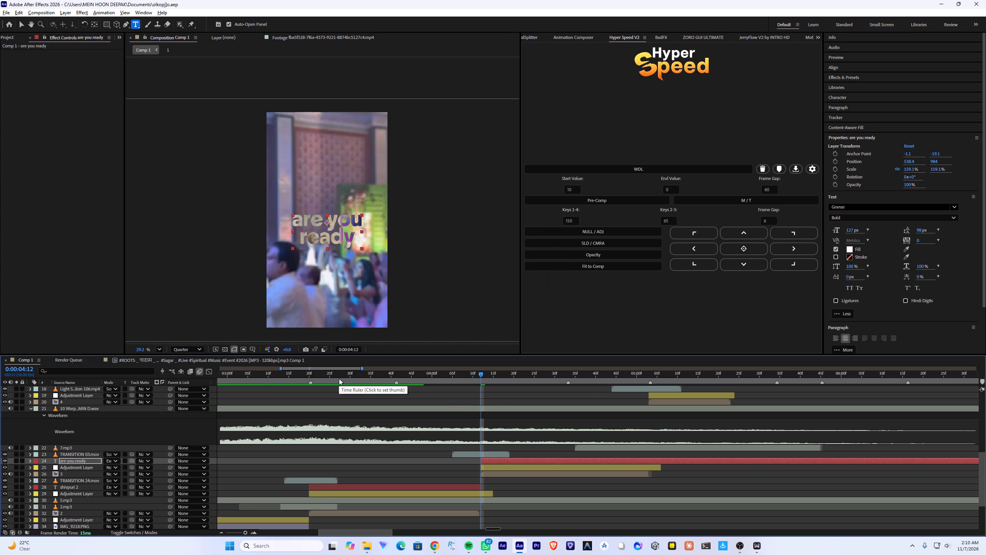
Centre the "are you ready" layer's anchor point and align the layer to the composition's horizontal and vertical centre.
double_click(755, 247)
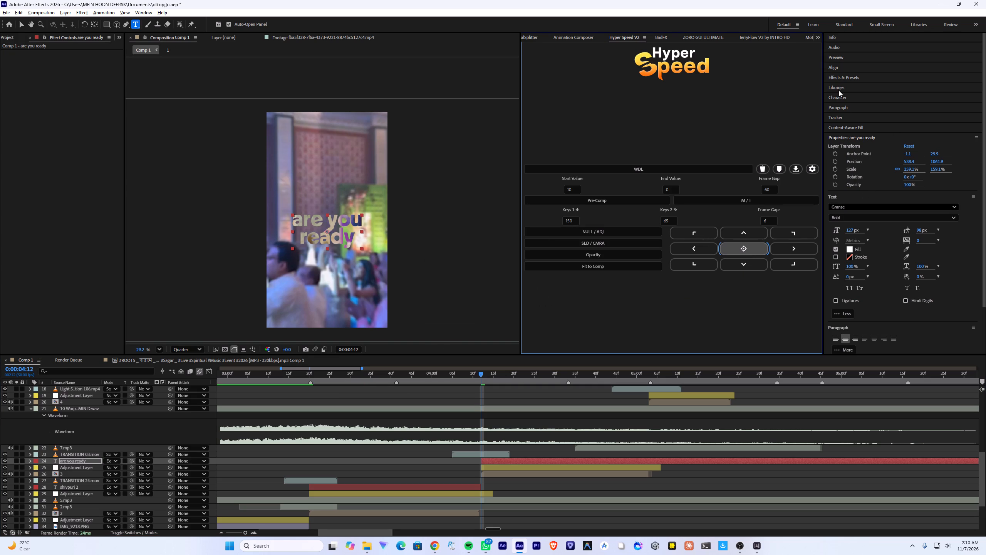
left_click(839, 109)
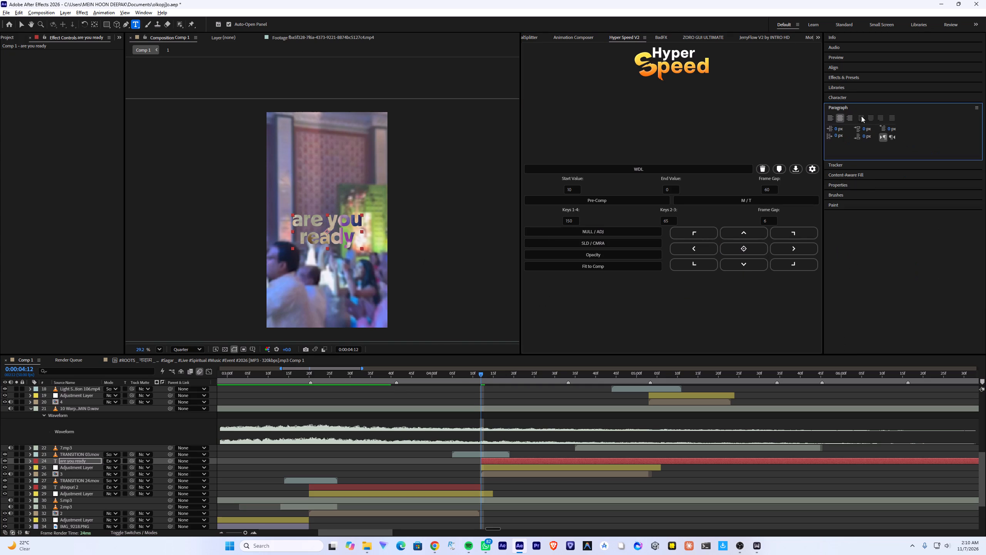
left_click(839, 106)
left_click(840, 65)
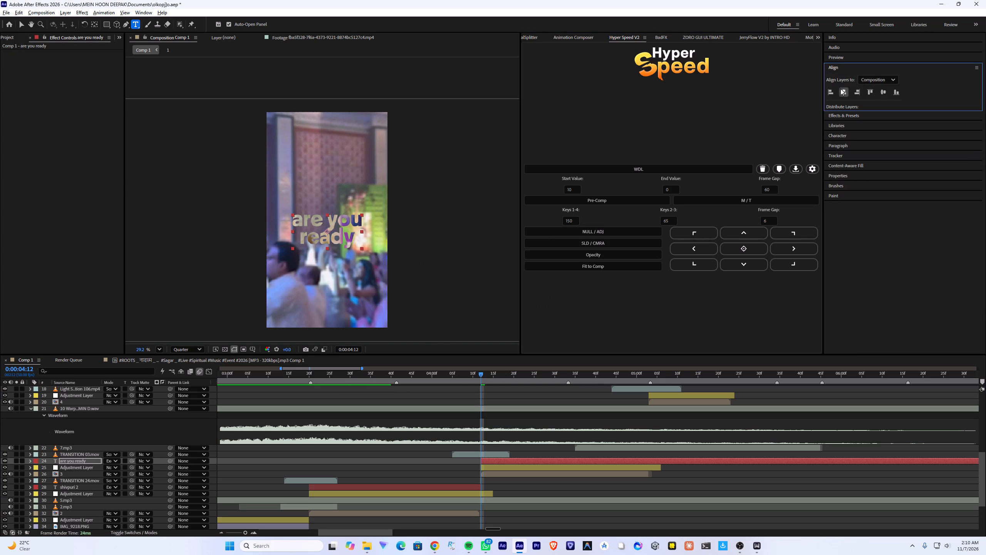
double_click(840, 89)
triple_click(885, 90)
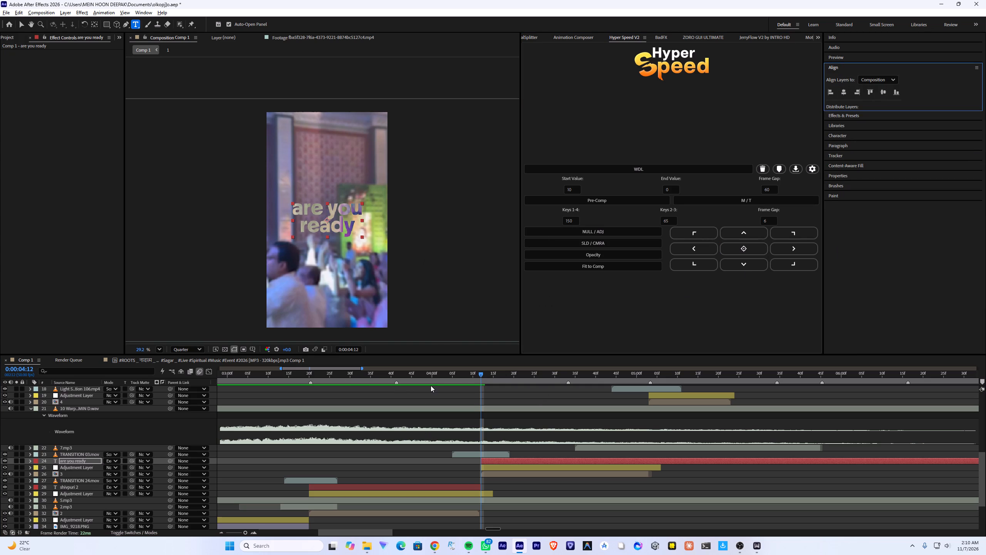
Align the "shivpuri 2" title layer to the composition's vertical and horizontal centre, leaving no layer selected.
left_click(426, 380)
left_click(448, 489)
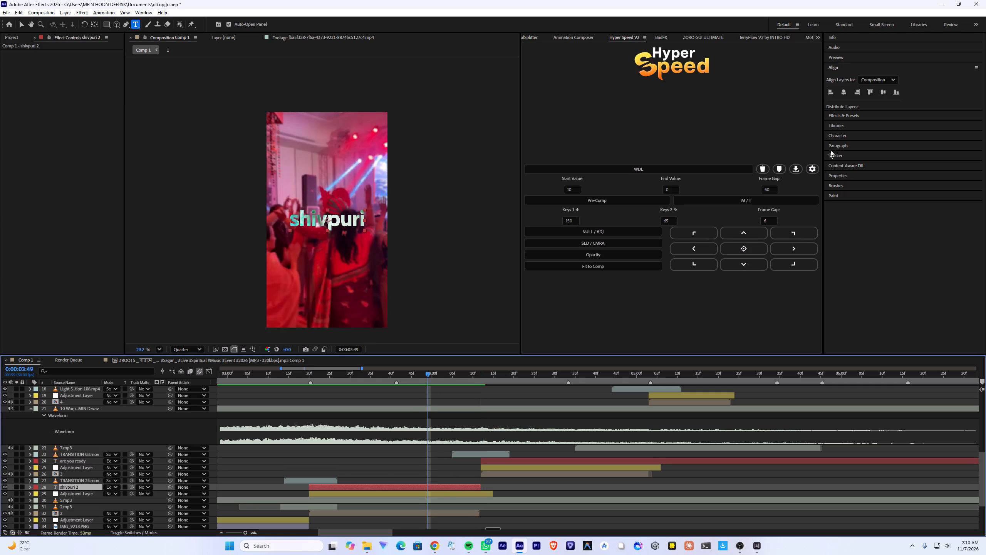
triple_click(880, 92)
left_click(880, 92)
left_click(839, 91)
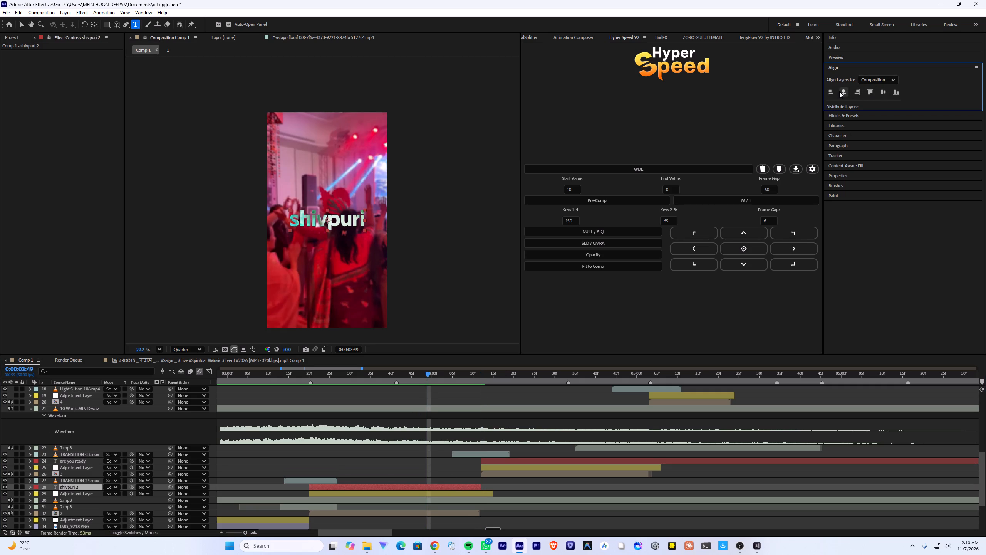
triple_click(842, 91)
left_click(392, 464)
Play back the edit around the "shivpuri" and "are you ready" titles to check their timing against the clips.
key("space")
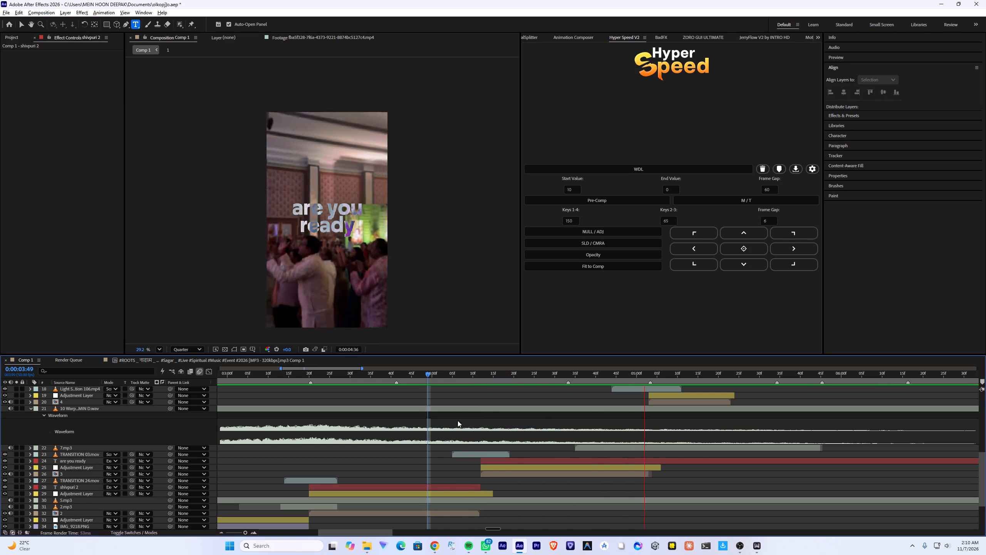
left_click_drag(450, 376, 5, 424)
key("space")
scroll(323, 436, "down", 2, "alt")
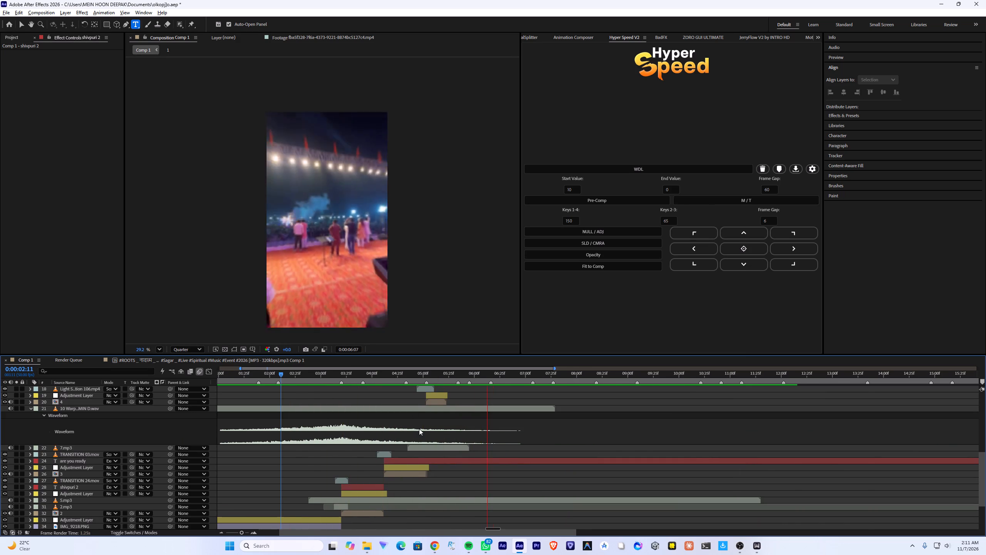
left_click(398, 372)
left_click(398, 375)
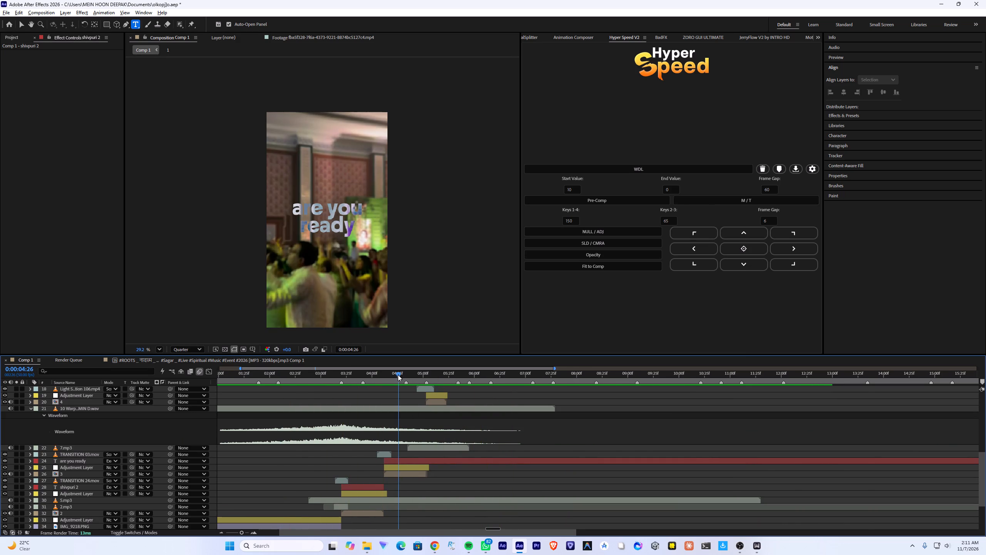
key("space")
scroll(415, 435, "up", 3, "alt")
scroll(415, 435, "down", 1, "alt")
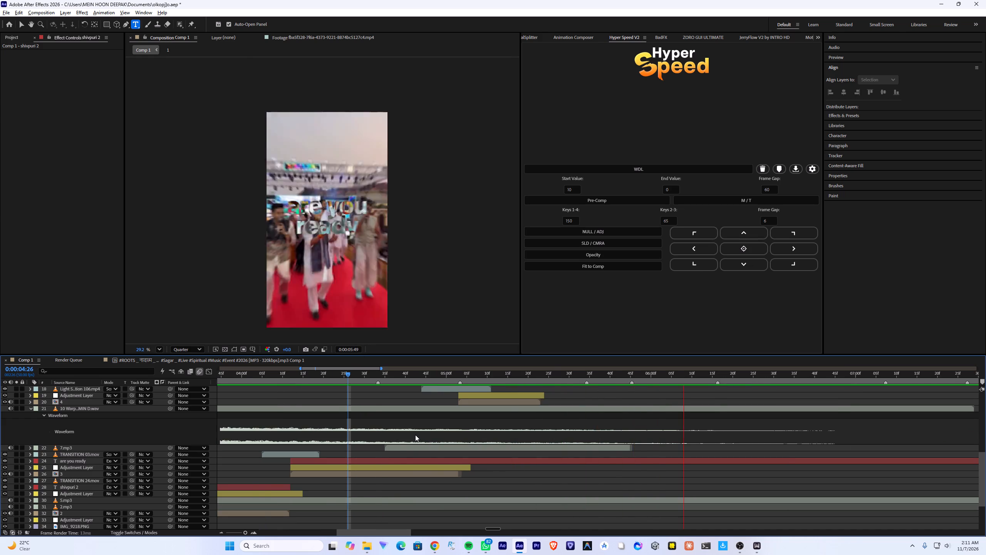
scroll(415, 435, "down", 1, "alt")
key("space")
left_click(344, 377)
key("space")
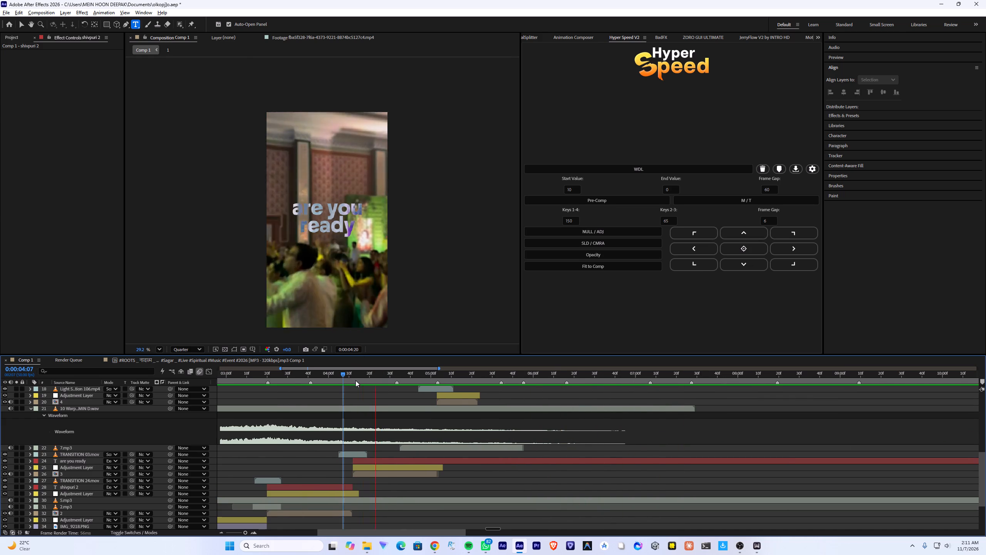
key("space")
left_click(330, 372)
key("space")
key("space")
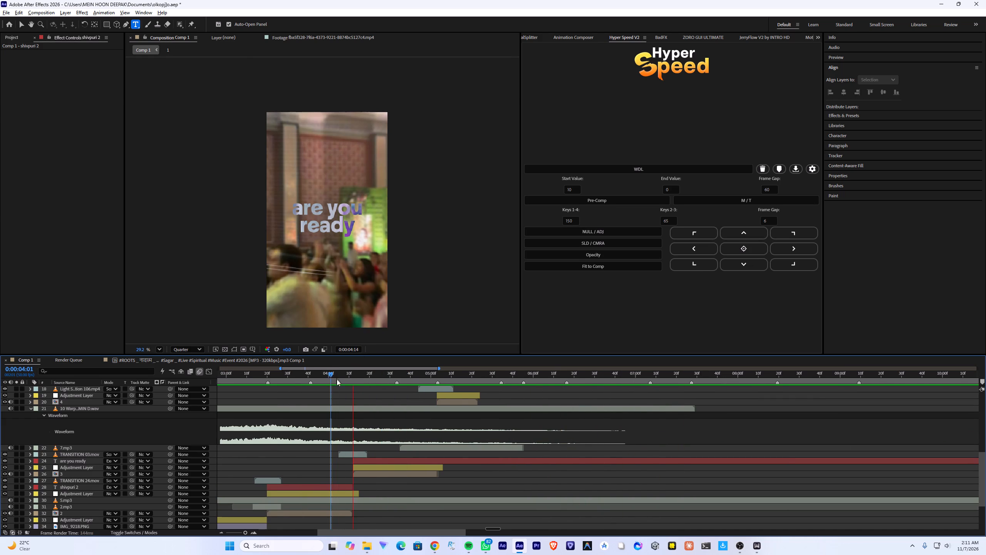
Split only the "are you ready" title at 0:00:04:14 and trim the second piece to start at 0:00:04:15.
scroll(359, 425, "up", 2, "alt")
left_click(347, 463)
key("ctrl+shift+d")
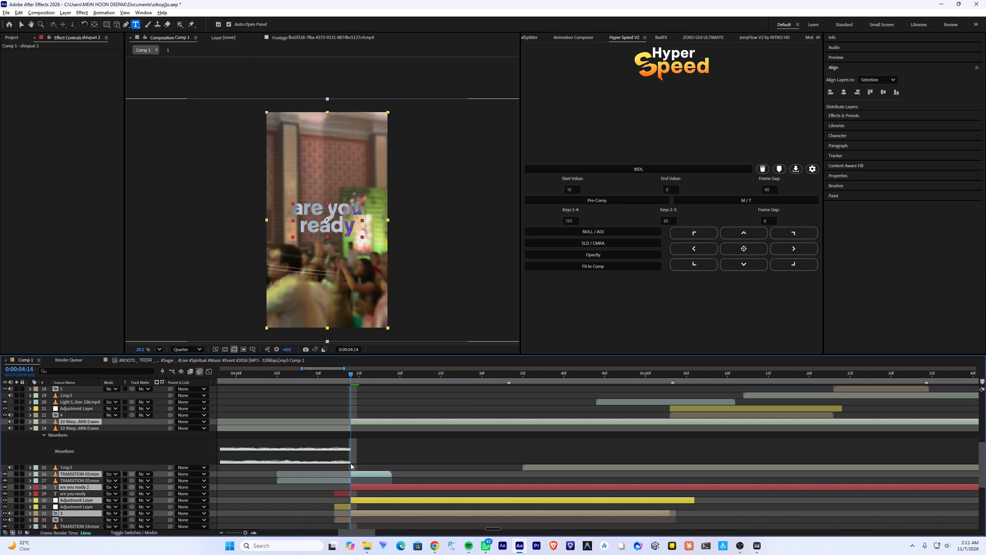
key("ctrl+z")
left_click(353, 462)
key("ctrl+shift+d")
left_click_drag(351, 462, 352, 462)
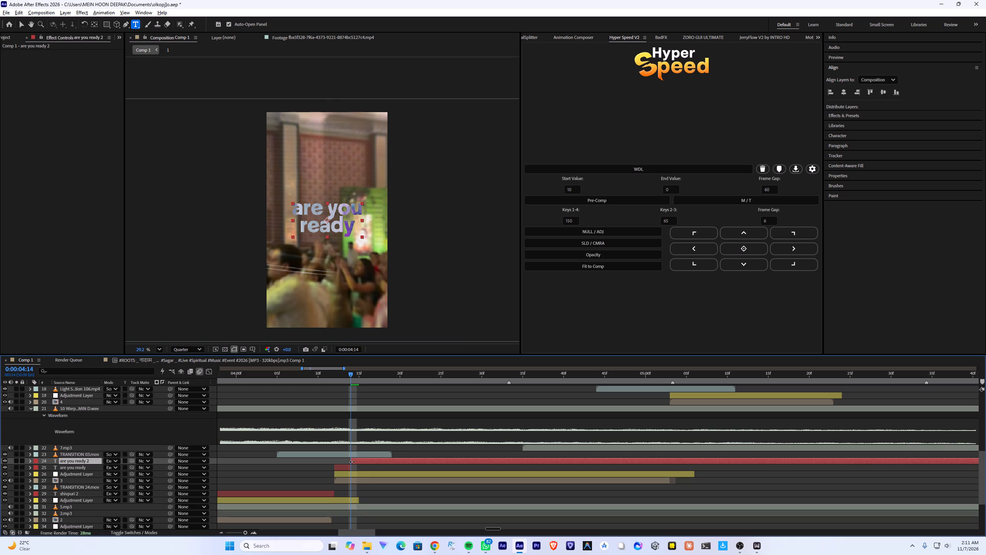
left_click_drag(352, 462, 361, 462)
Split the second "are you ready" piece at 0:00:04:17 and trim the new piece to start at 0:00:04:19.
left_click_drag(358, 378, 372, 379)
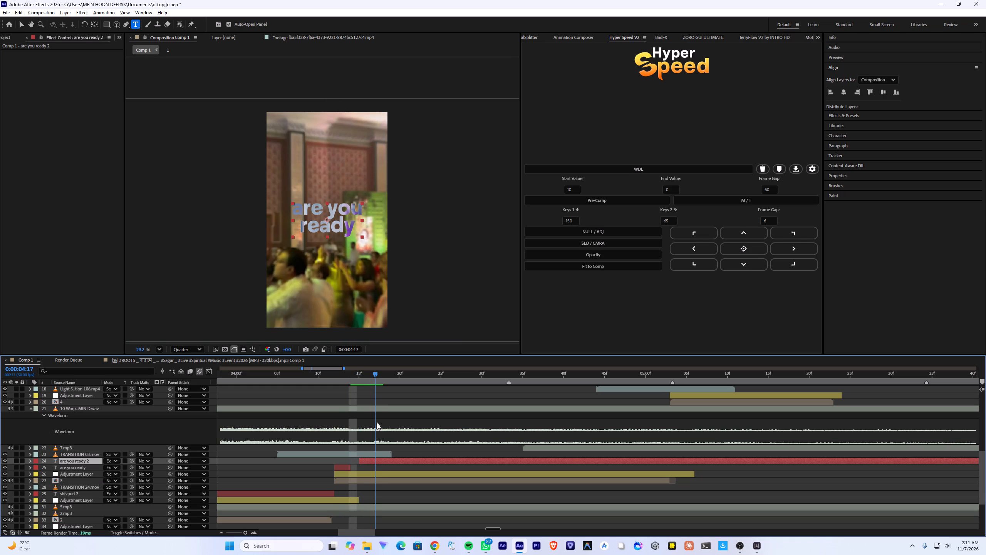
key("ctrl+shift+d")
left_click_drag(376, 462, 389, 462)
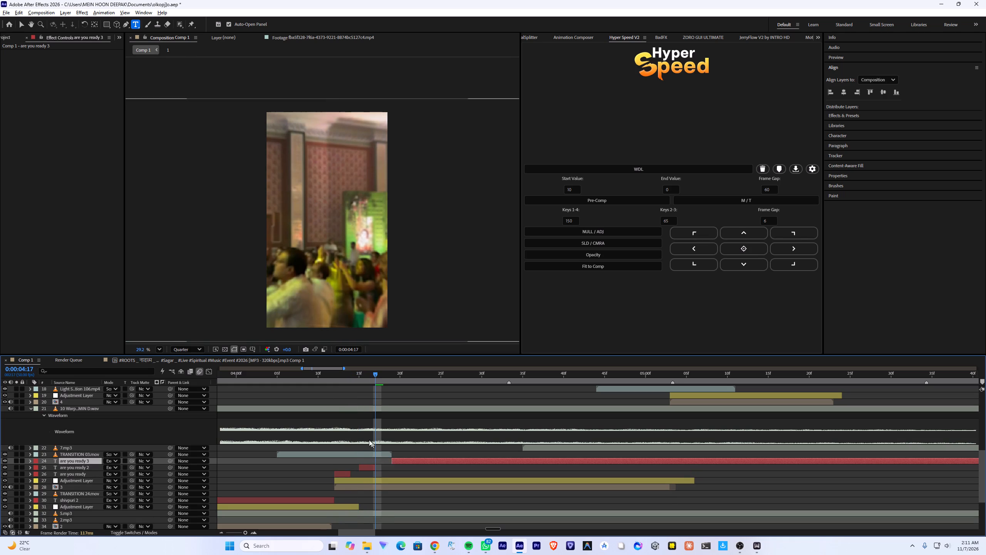
Play back the section around the split "are you ready" title to check its flicker timing.
left_click(297, 369)
left_click(297, 379)
key("space")
left_click_drag(302, 378, 199, 393)
key("space")
scroll(339, 440, "down", 1, "alt")
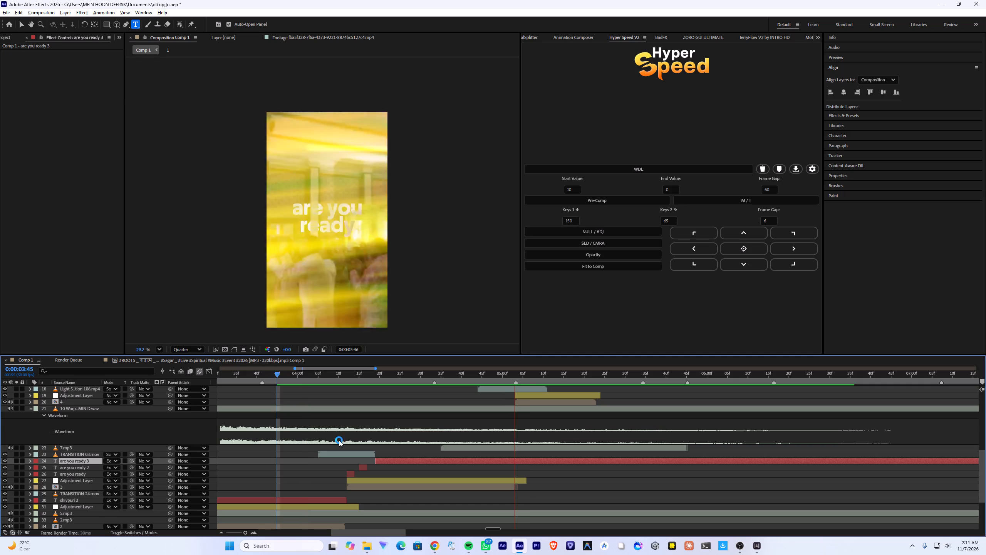
key("space")
left_click(341, 374)
key("space")
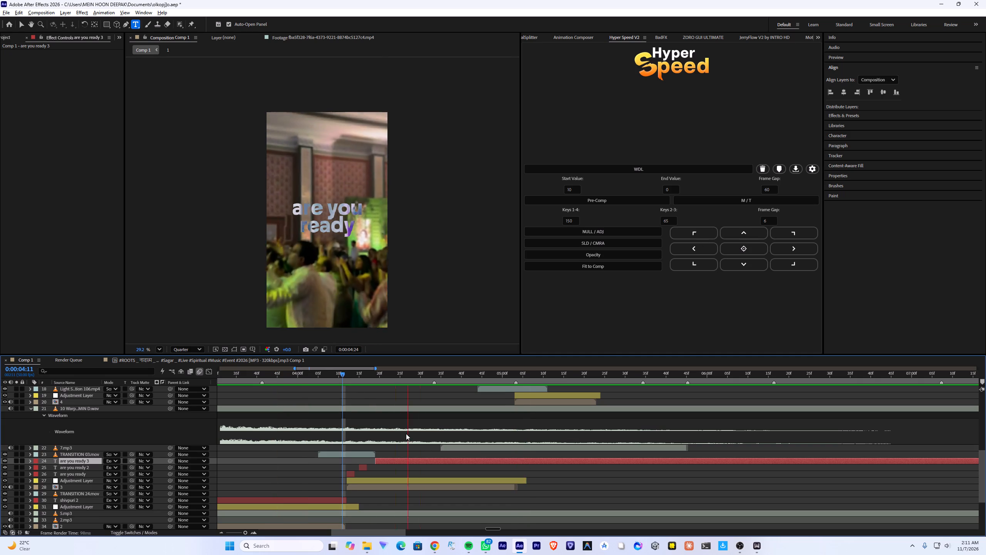
key("space")
left_click(355, 374)
key("space")
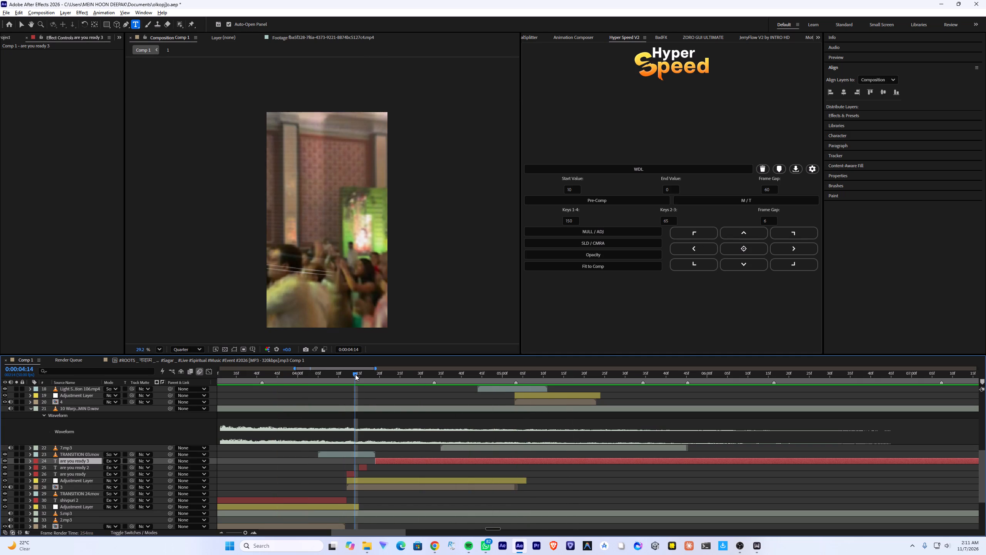
key("space")
Split the third "are you ready" piece at 0:00:04:35 and move the new piece directly above the 7.mp3 layer.
left_click_drag(436, 373, 437, 373)
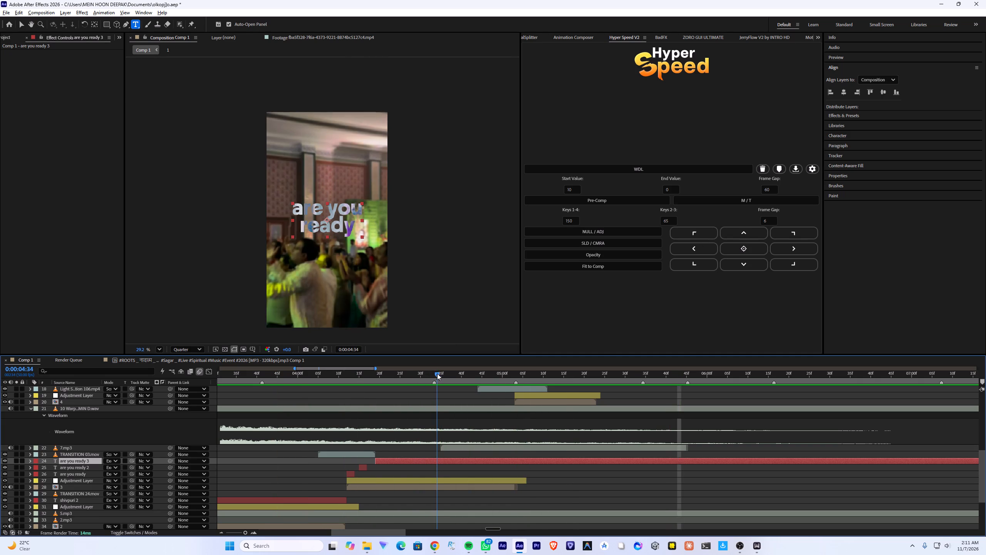
left_click_drag(437, 373, 440, 373)
left_click(439, 462)
key("ctrl+shift+d")
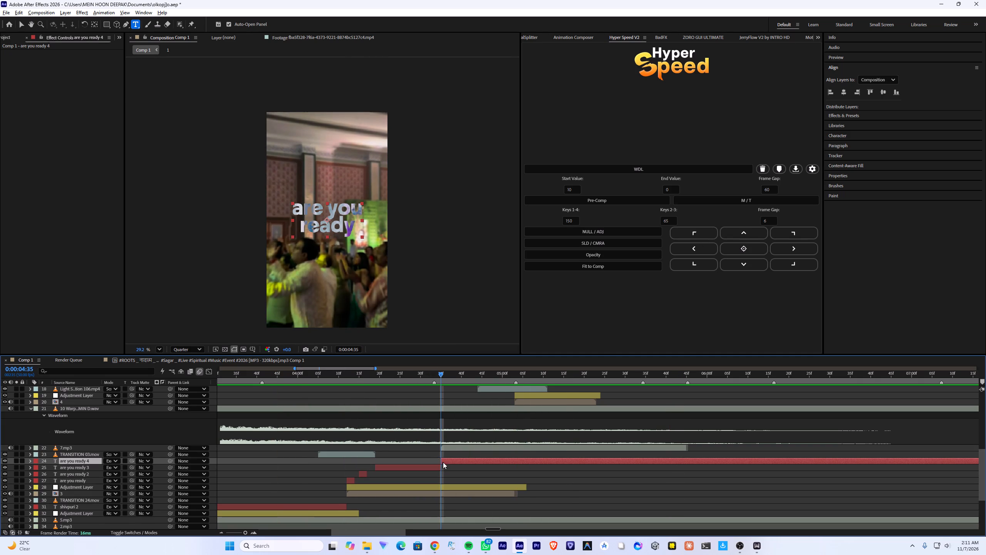
key("ctrl+x")
left_click(461, 449)
scroll(464, 445, "up", 3)
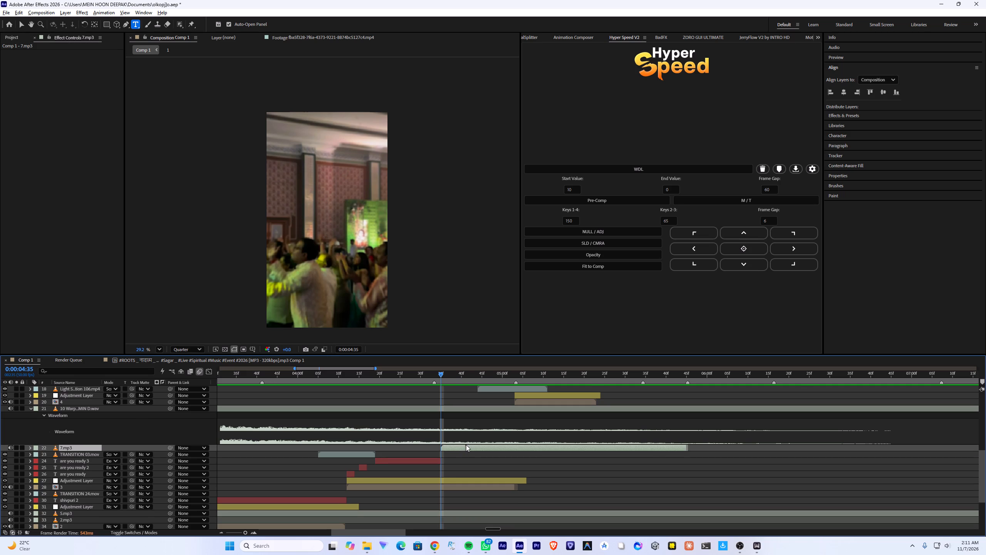
scroll(468, 450, "down", 2)
key("ctrl+v")
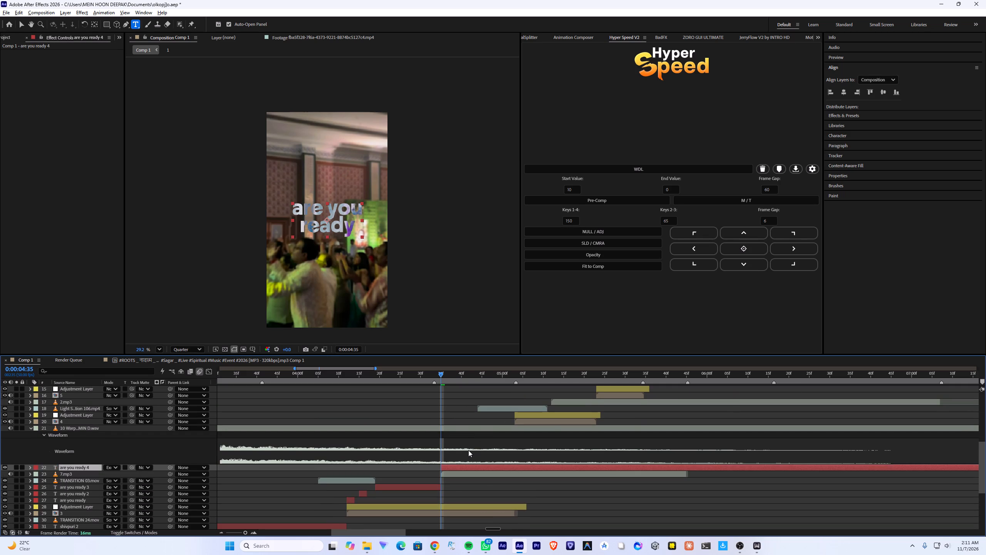
Replace the text of the title piece starting at 0:00:04:35 with "FOR" and save the project.
double_click(336, 216)
key("ctrl+a")
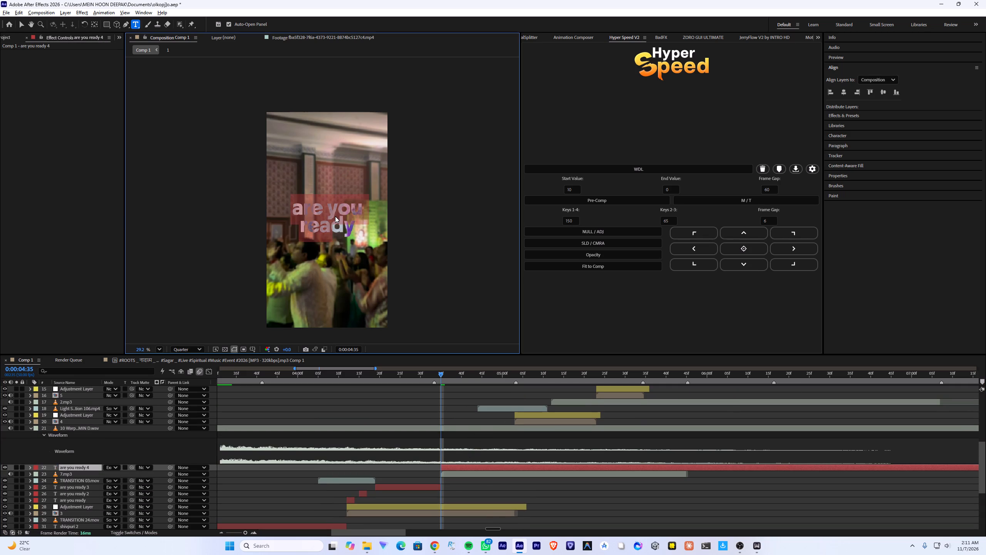
type("FOR")
key("backslash")
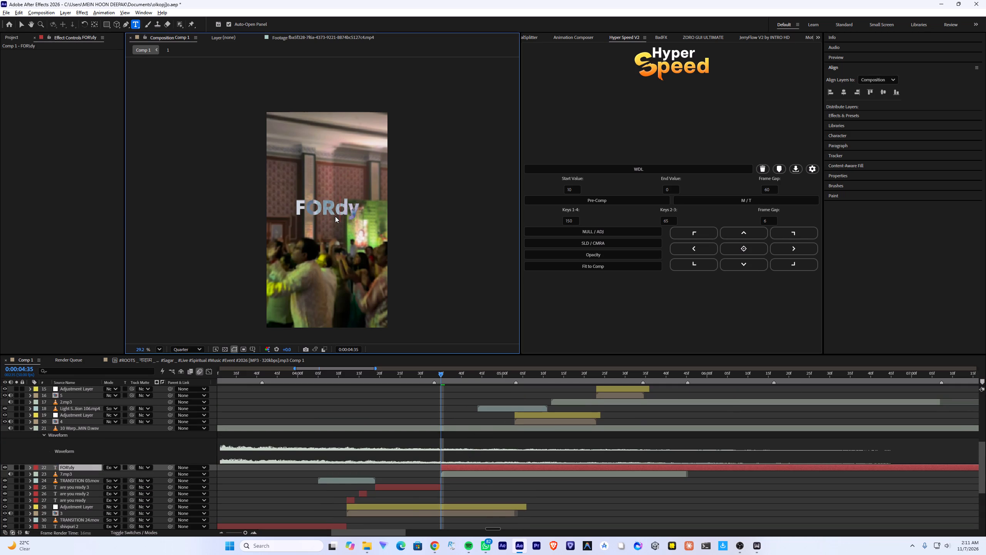
key("Delete")
key("Delete")
key("Delete")
key("BackSpace")
key("ctrl+s")
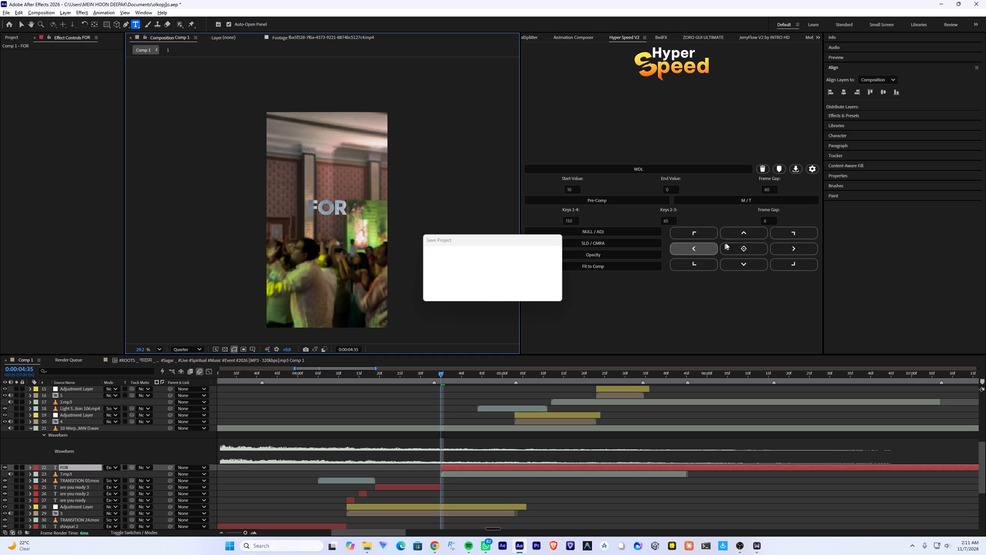
Centre the "FOR" title's anchor point and align the title to the horizontal and vertical centre of the composition.
triple_click(732, 249)
left_click(732, 249)
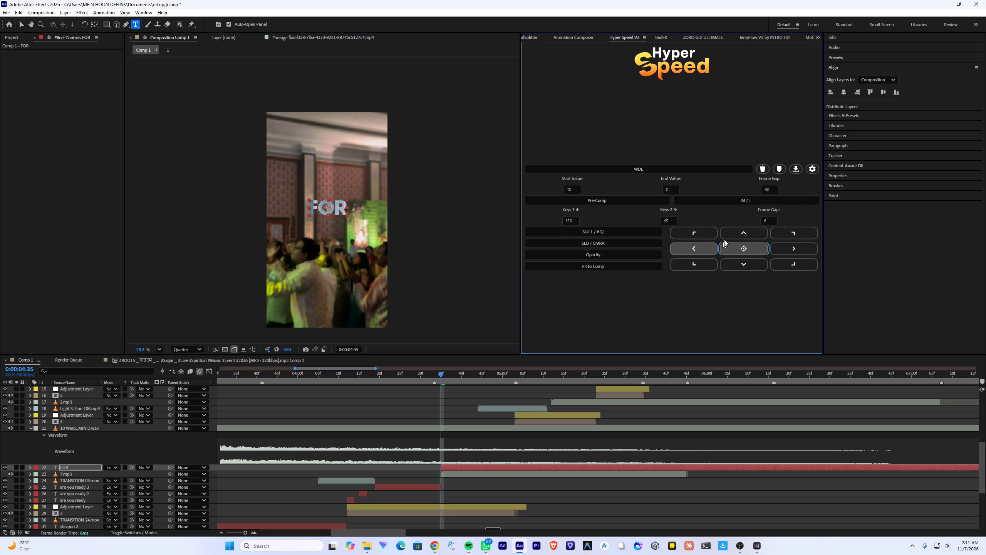
double_click(843, 93)
left_click(889, 89)
triple_click(885, 90)
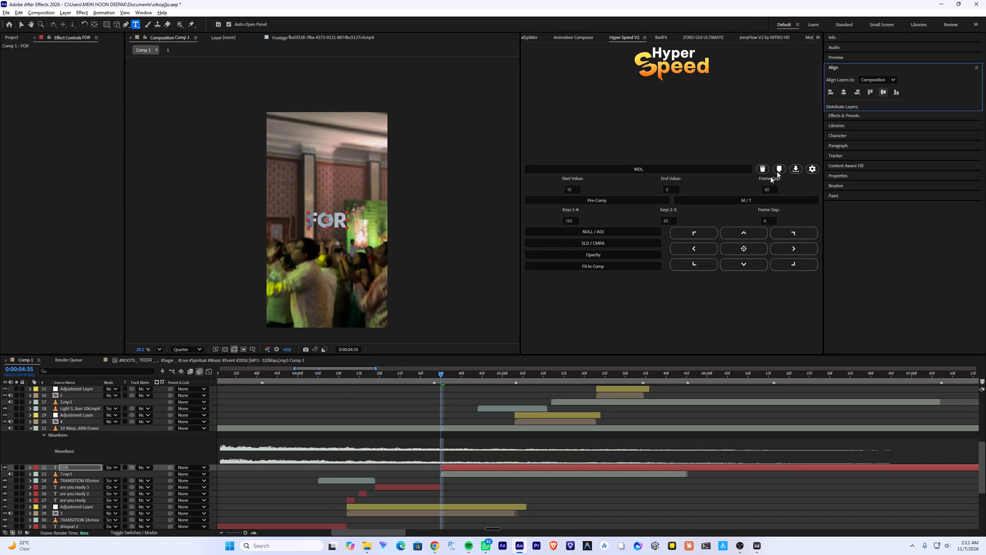
Play back the edit from near its start and again from 0:00:03:46 to review the titles.
left_click_drag(262, 375, 1, 445)
key("space")
scroll(423, 469, "down", 2, "alt")
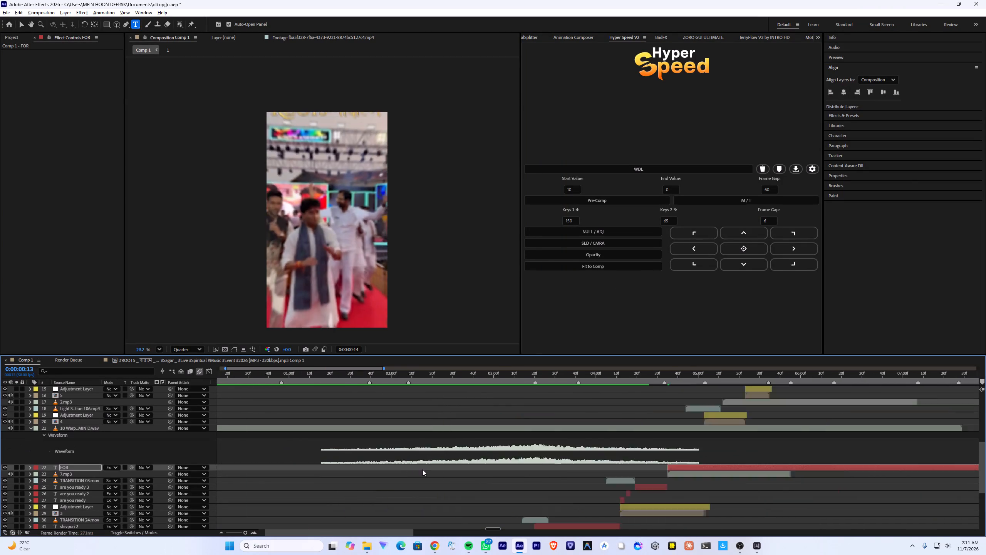
left_click(325, 419)
key("v")
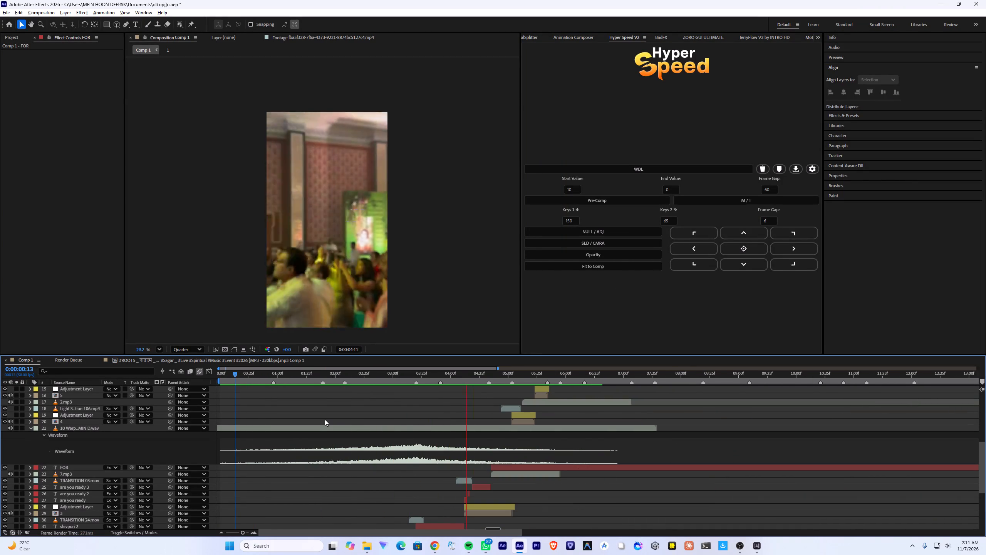
left_click(445, 373)
key("space")
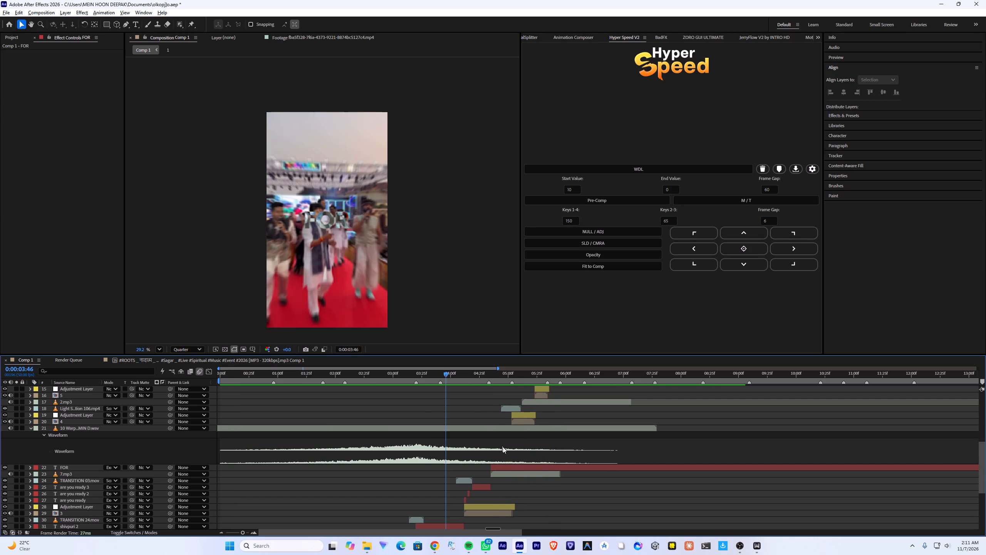
scroll(510, 455, "up", 2, "alt")
key("space")
Change the "FOR" title's text to lowercase "for" and play back its section from 0:00:04:24.
double_click(331, 219)
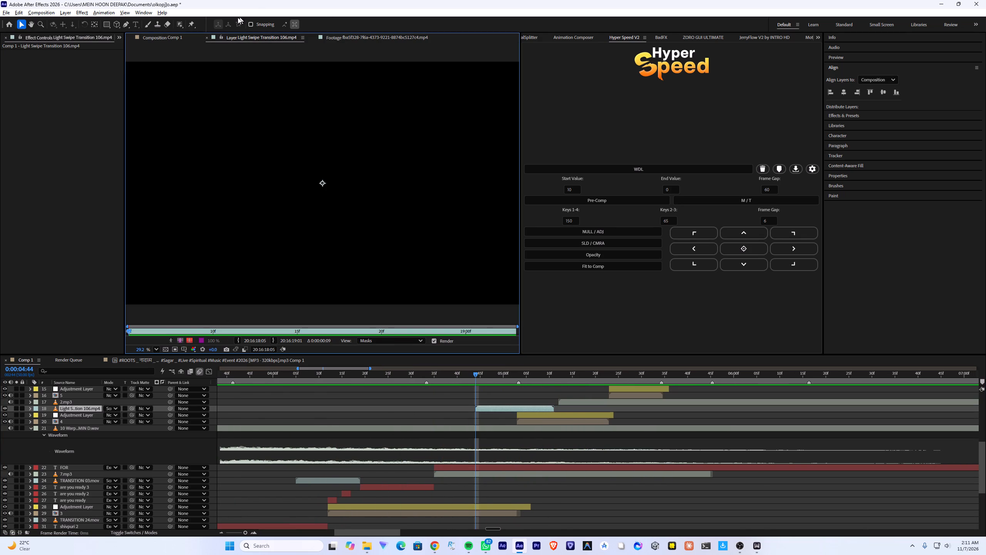
double_click(206, 38)
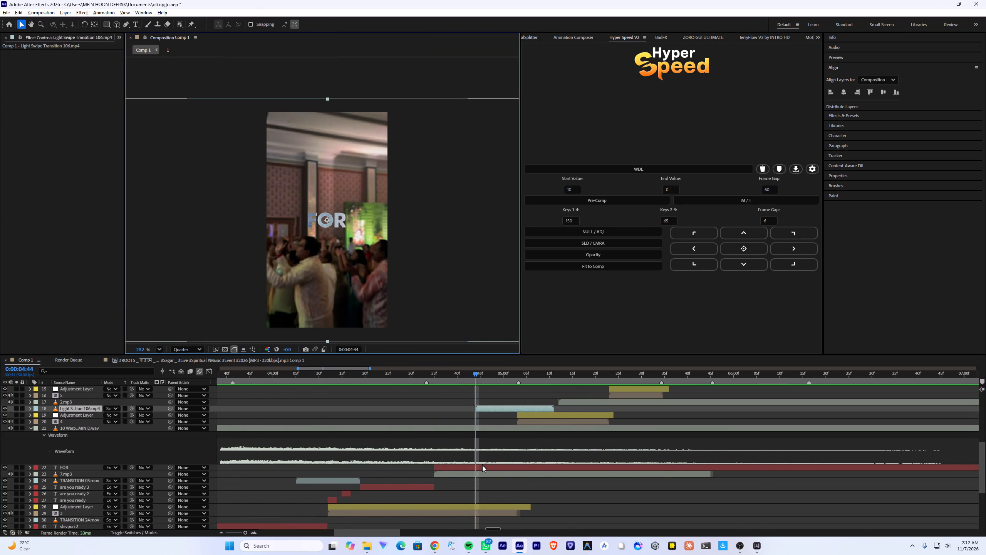
double_click(482, 465)
type("for")
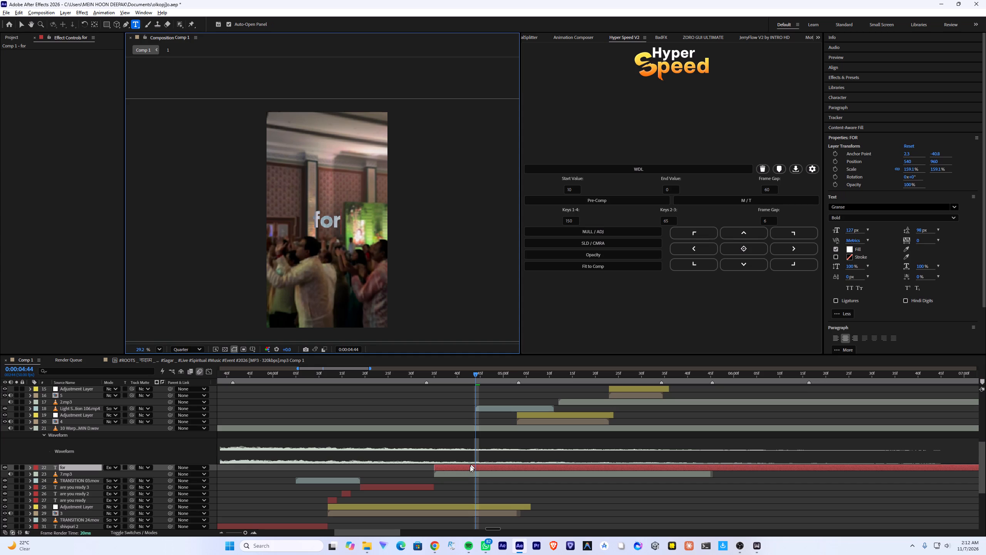
left_click(385, 377)
left_click(415, 416)
key("space")
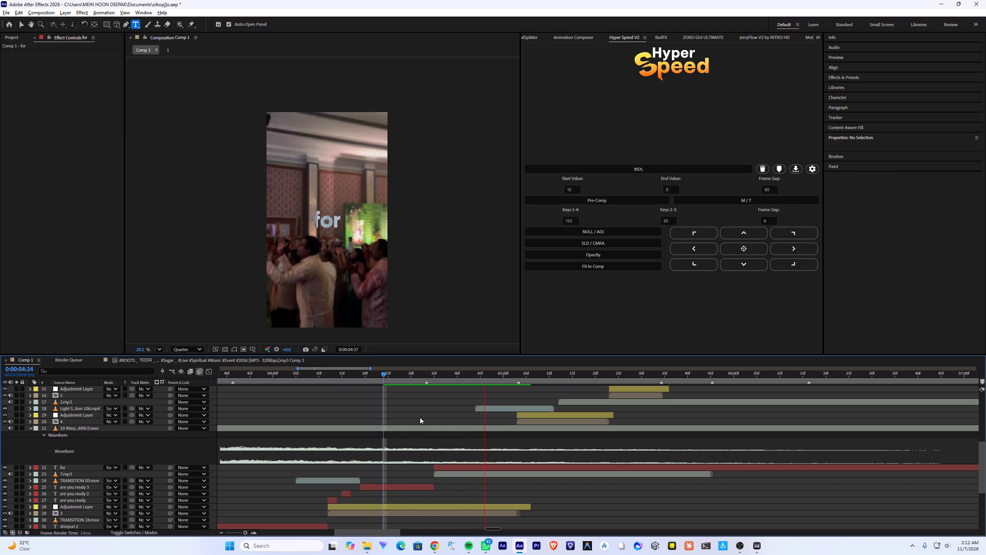
left_click_drag(391, 375, 386, 377)
key("space")
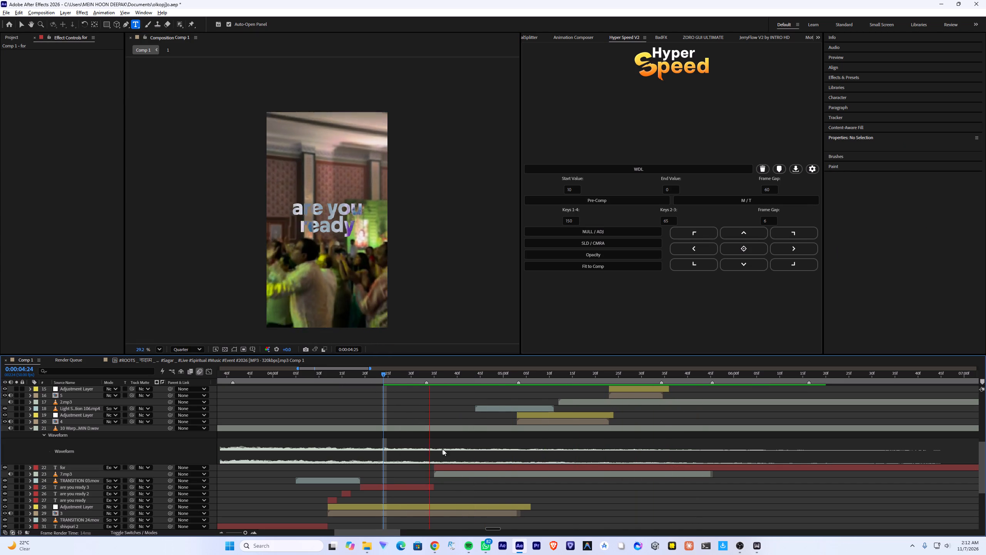
key("space")
Align the "for" title to the horizontal and vertical centre of the composition again.
left_click(471, 469)
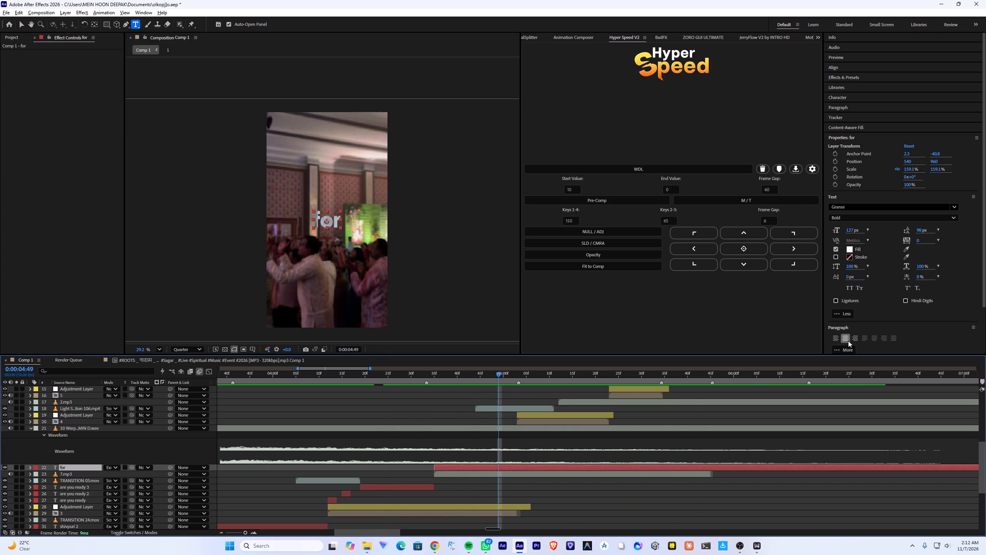
left_click(846, 340)
left_click(841, 108)
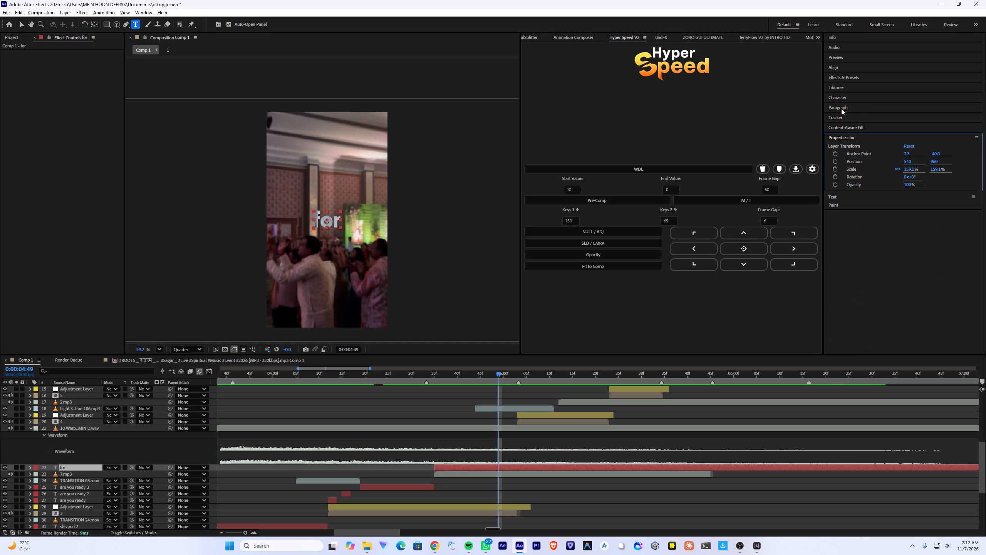
left_click(836, 102)
left_click(837, 106)
left_click(842, 66)
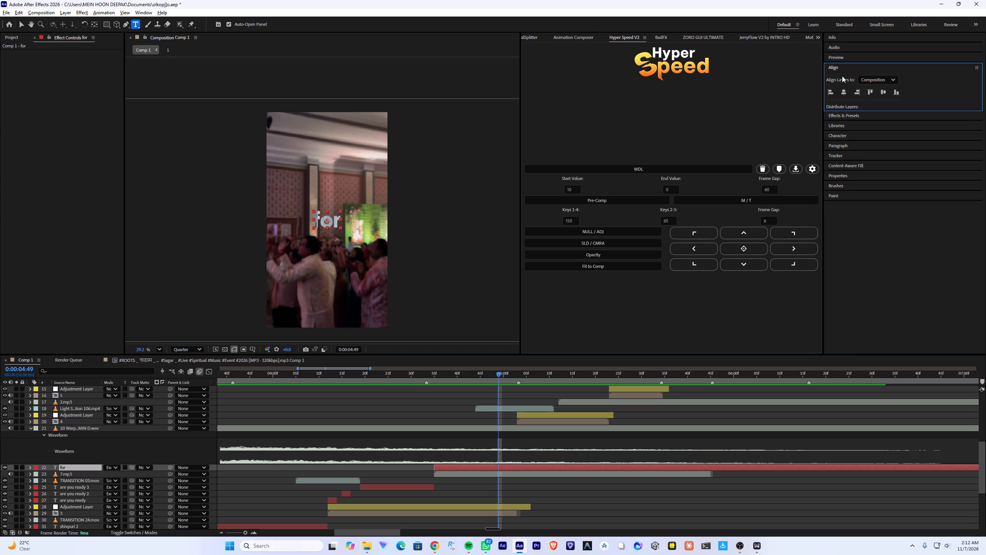
triple_click(844, 90)
triple_click(882, 91)
Nudge the "for" title slightly upward in the frame at 0:00:04:36 and replay that section.
left_click(399, 380)
key("space")
left_click_drag(397, 380, 438, 371)
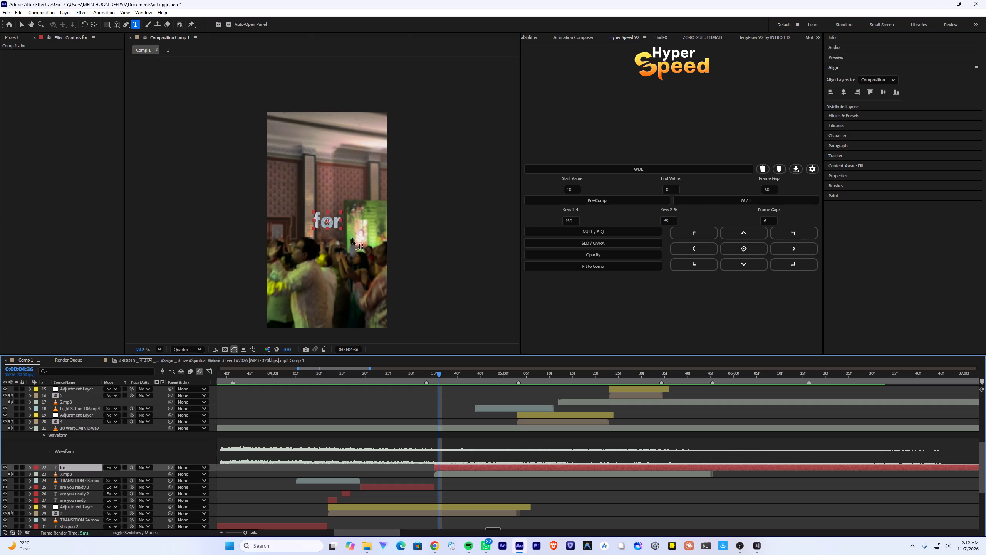
key("v")
left_click_drag(334, 222, 334, 214)
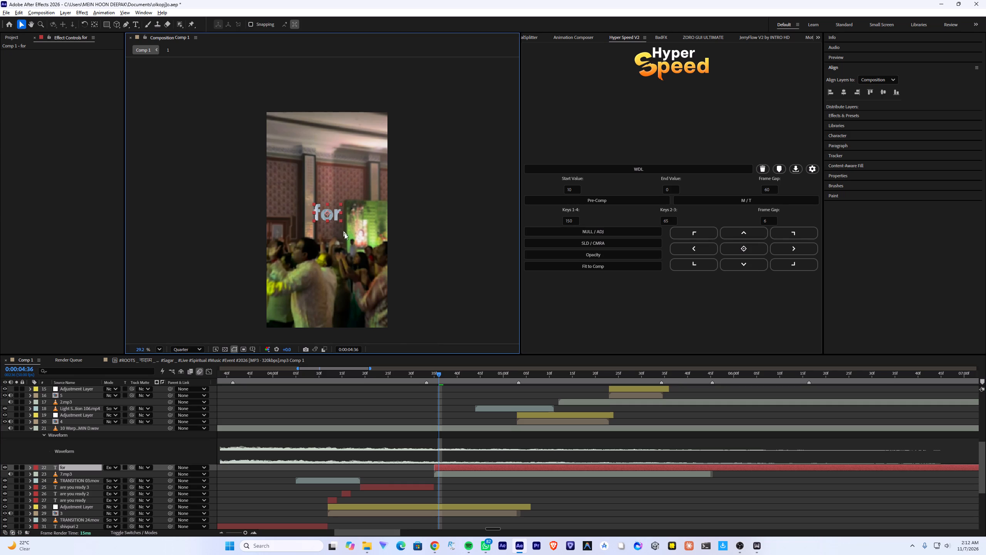
left_click(368, 375)
key("space")
Nudge the "for" title slightly back down in the frame near the start of its layer.
left_click_drag(369, 375, 431, 370)
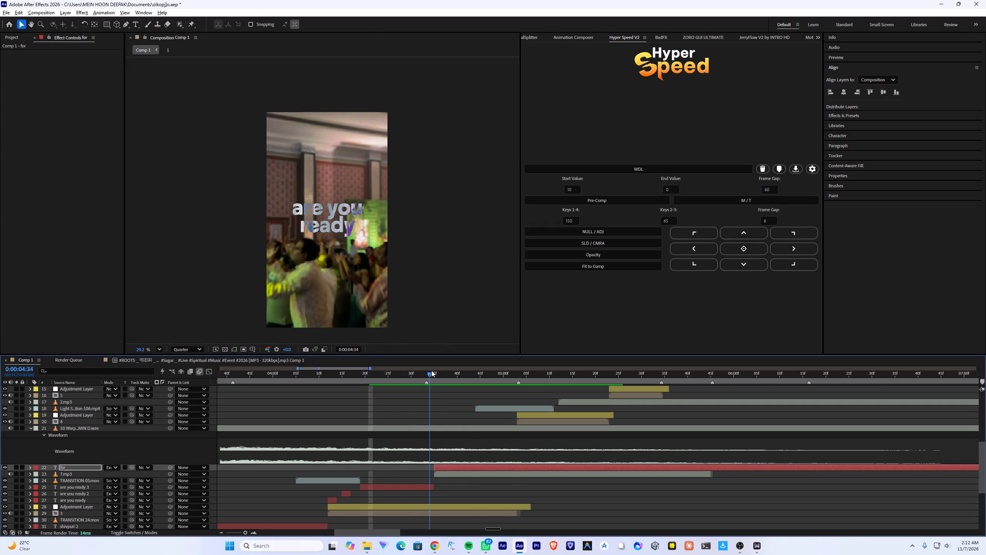
left_click_drag(431, 370, 433, 370)
left_click_drag(332, 215, 334, 222)
left_click_drag(333, 215, 333, 220)
Play back from 0:00:04:21 and again from 0:00:03:19 to review the title sequence and the clips after it.
left_click(369, 373)
key("space")
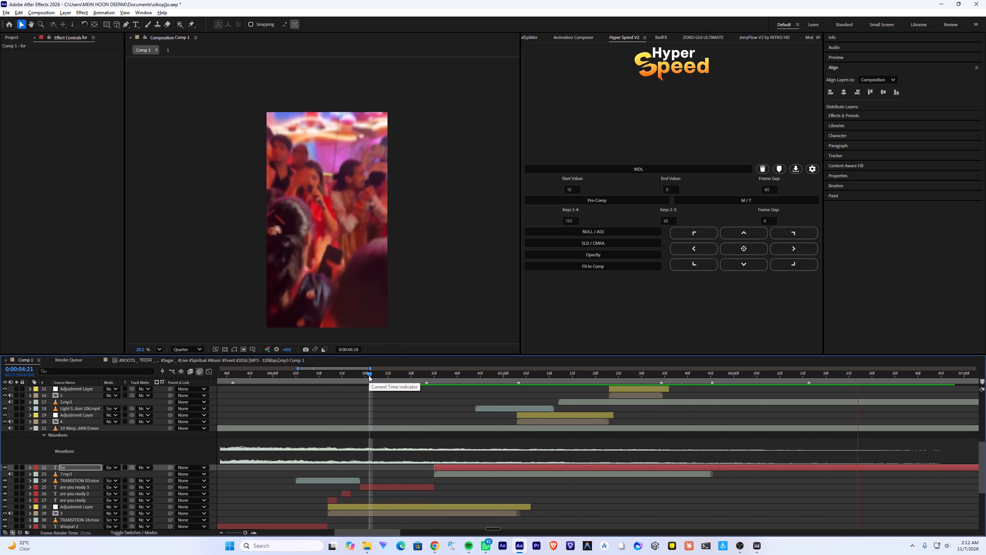
left_click_drag(369, 375, 127, 400)
key("space")
scroll(260, 424, "down", 3, "alt")
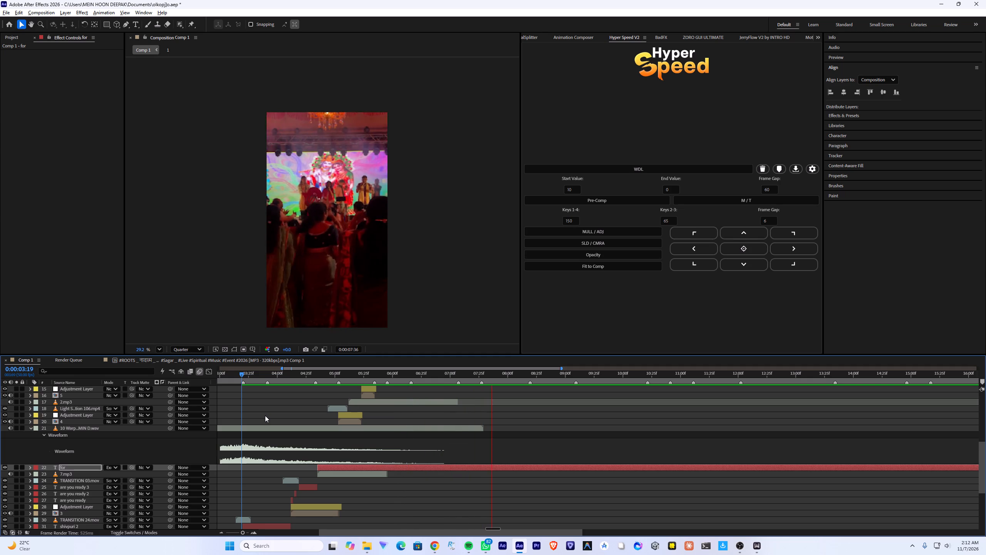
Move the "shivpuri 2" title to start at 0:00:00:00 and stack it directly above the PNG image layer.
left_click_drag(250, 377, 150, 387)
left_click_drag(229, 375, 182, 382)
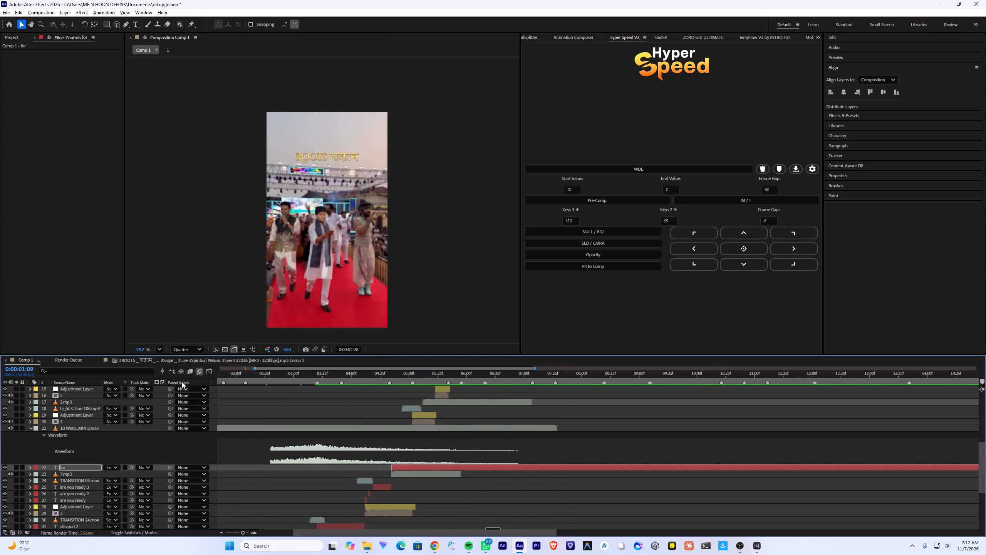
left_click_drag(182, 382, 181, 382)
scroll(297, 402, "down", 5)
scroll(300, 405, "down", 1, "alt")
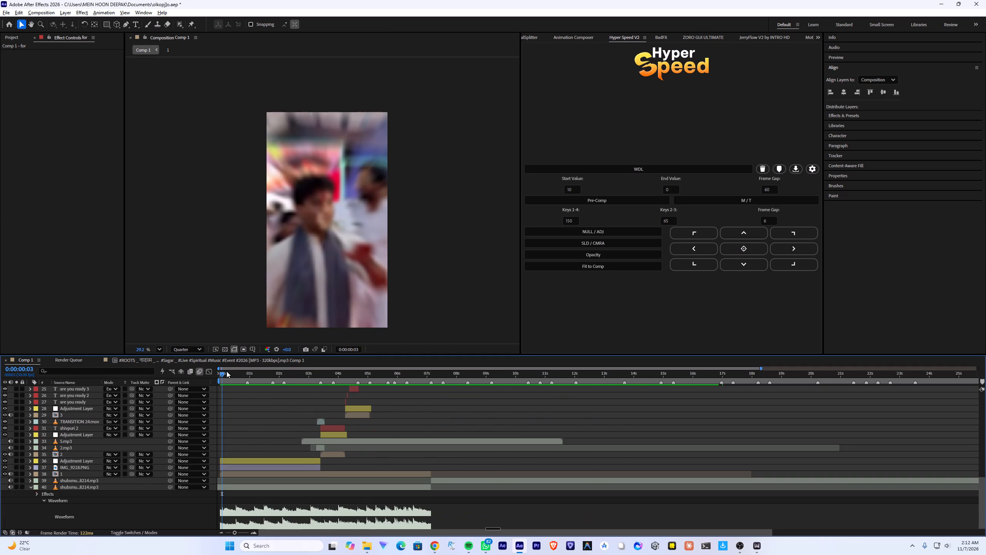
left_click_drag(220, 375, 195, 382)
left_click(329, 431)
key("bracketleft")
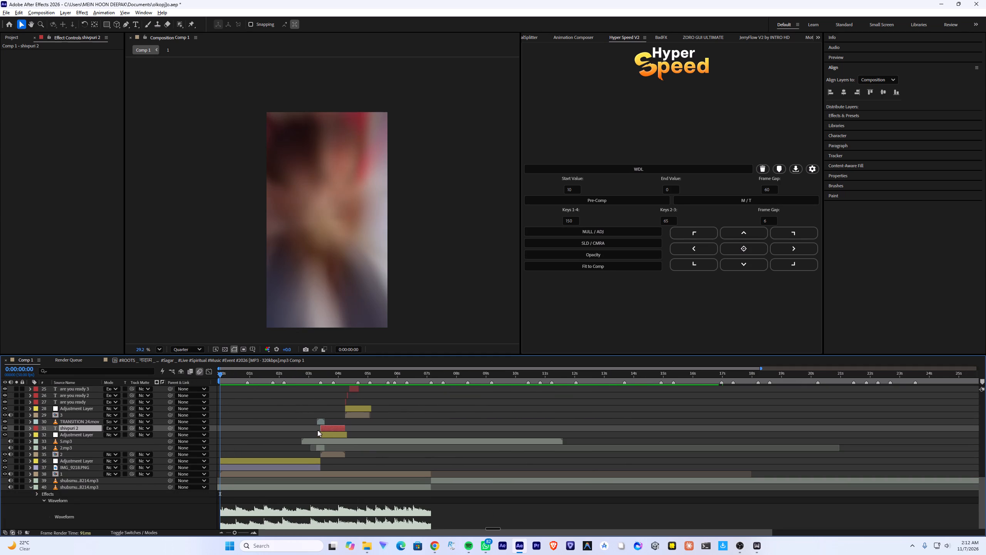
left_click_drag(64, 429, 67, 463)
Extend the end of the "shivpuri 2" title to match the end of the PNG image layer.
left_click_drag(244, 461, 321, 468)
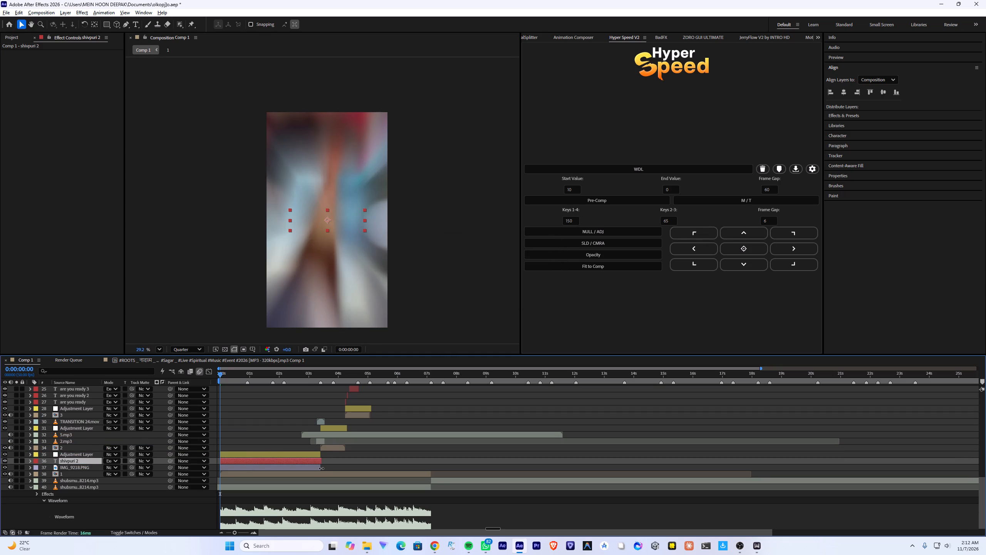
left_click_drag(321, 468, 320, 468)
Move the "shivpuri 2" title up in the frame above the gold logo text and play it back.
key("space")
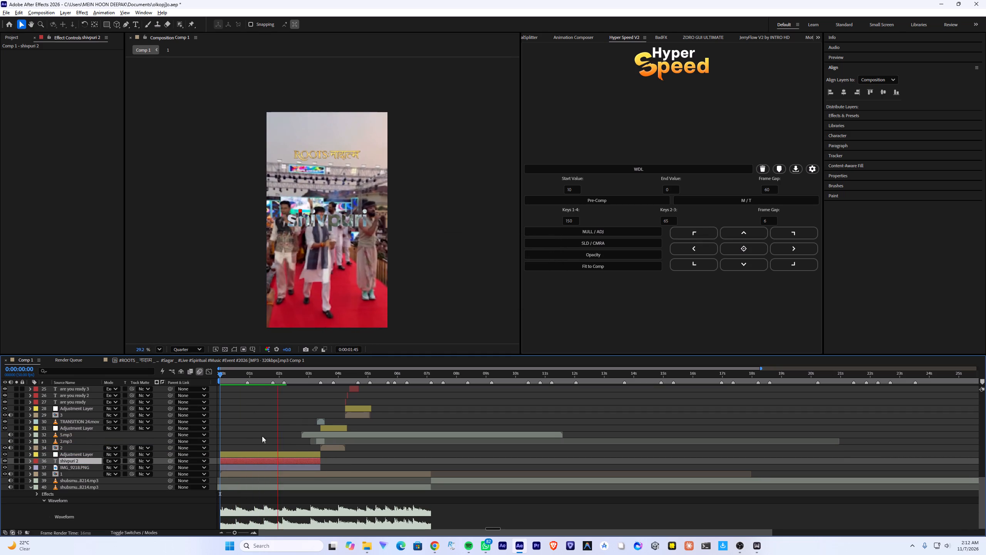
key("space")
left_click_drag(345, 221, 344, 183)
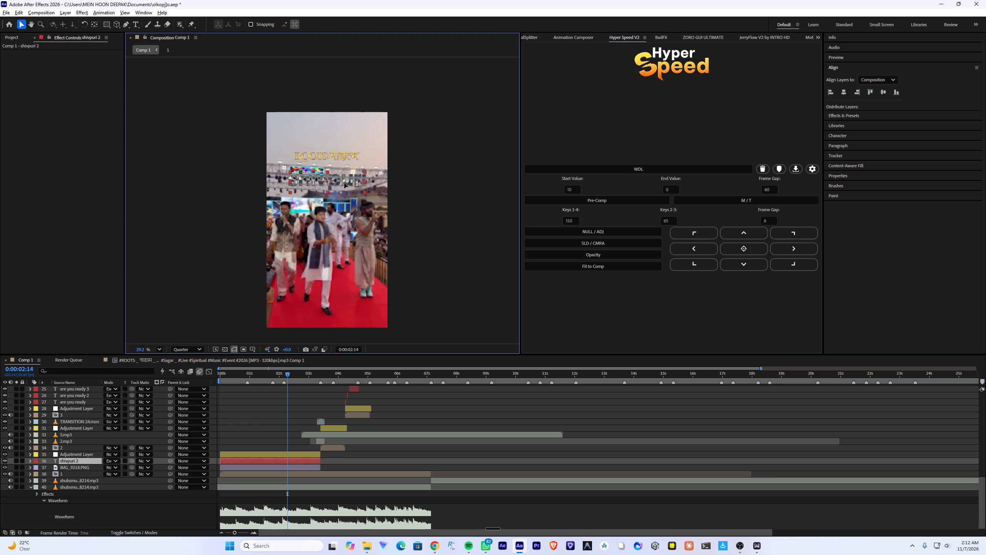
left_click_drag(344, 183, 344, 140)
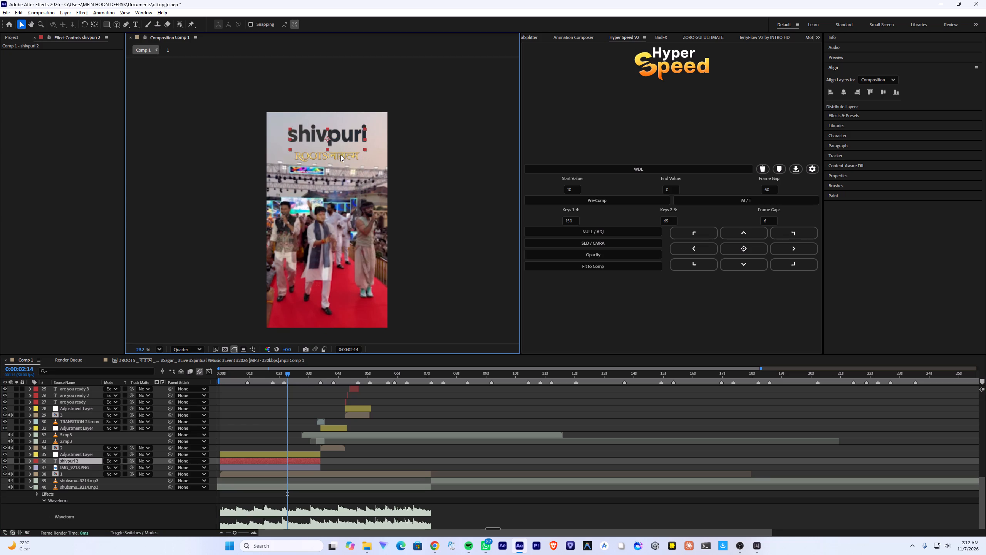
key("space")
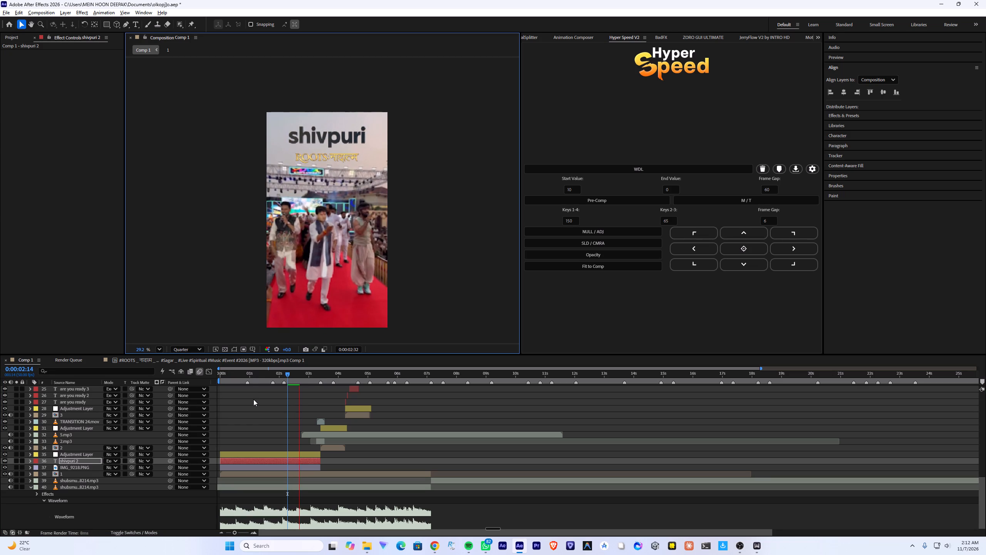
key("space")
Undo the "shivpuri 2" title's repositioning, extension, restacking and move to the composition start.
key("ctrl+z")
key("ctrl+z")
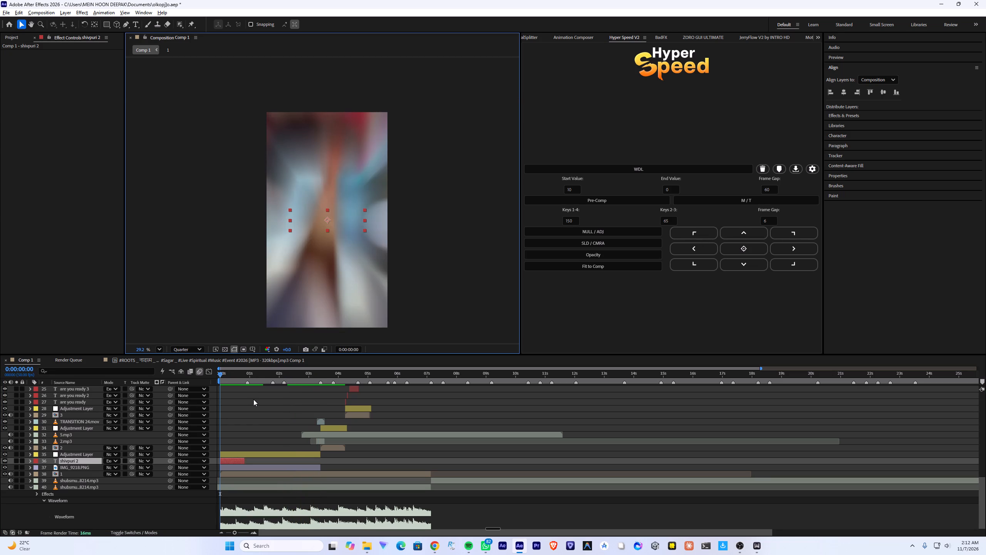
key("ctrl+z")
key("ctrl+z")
Play back the edit from the start, then replay from 0:00:02:46 and 0:00:04:11 to check the title timing.
key("space")
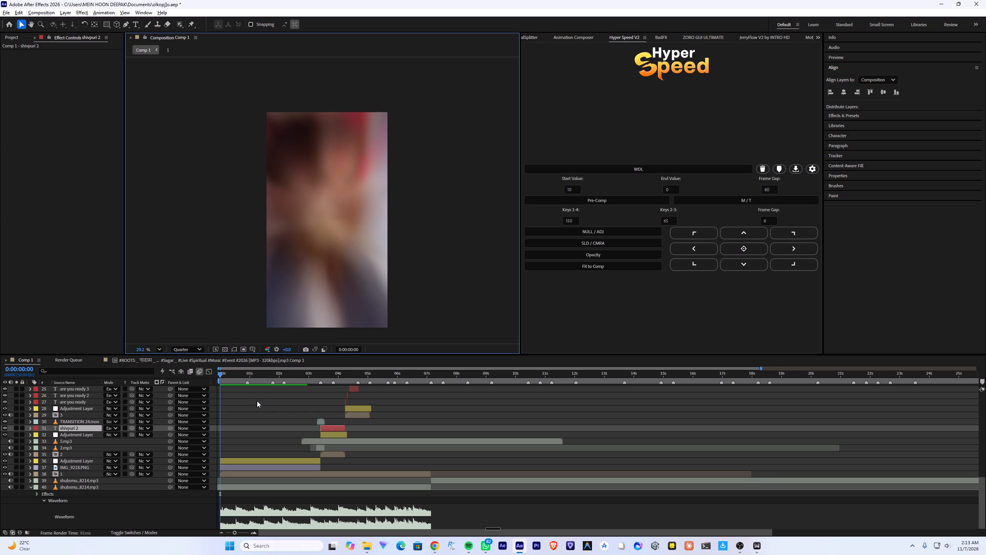
scroll(309, 413, "up", 1, "alt")
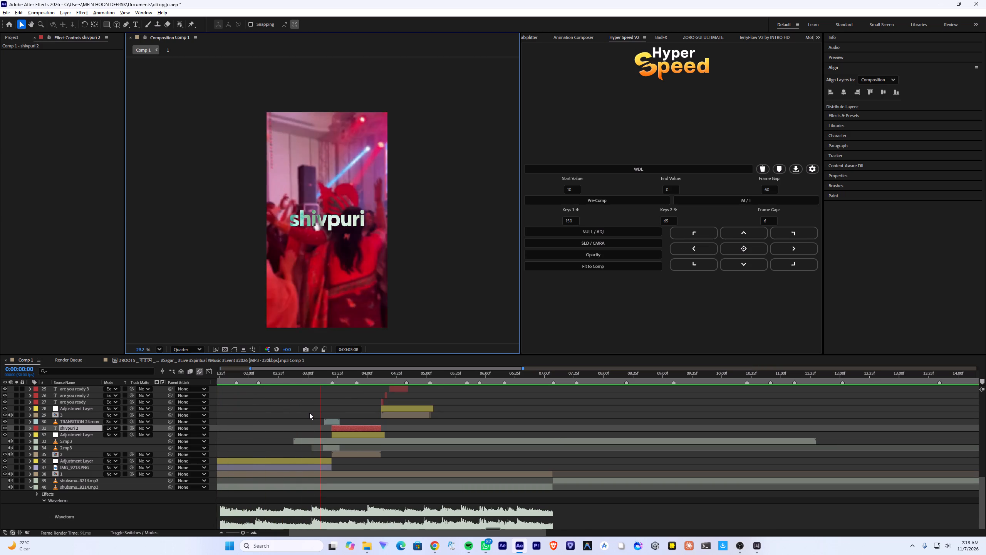
left_click(304, 376)
key("space")
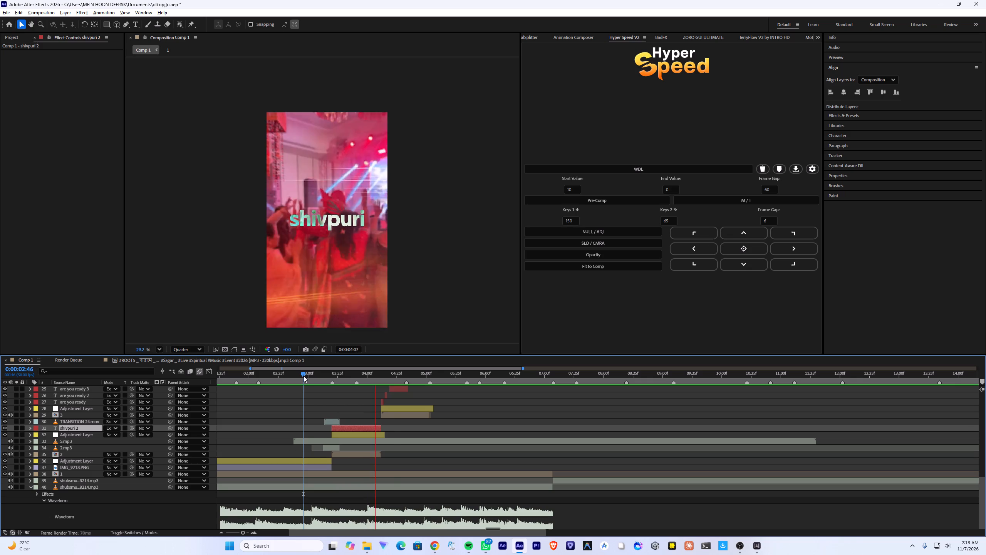
left_click(304, 376)
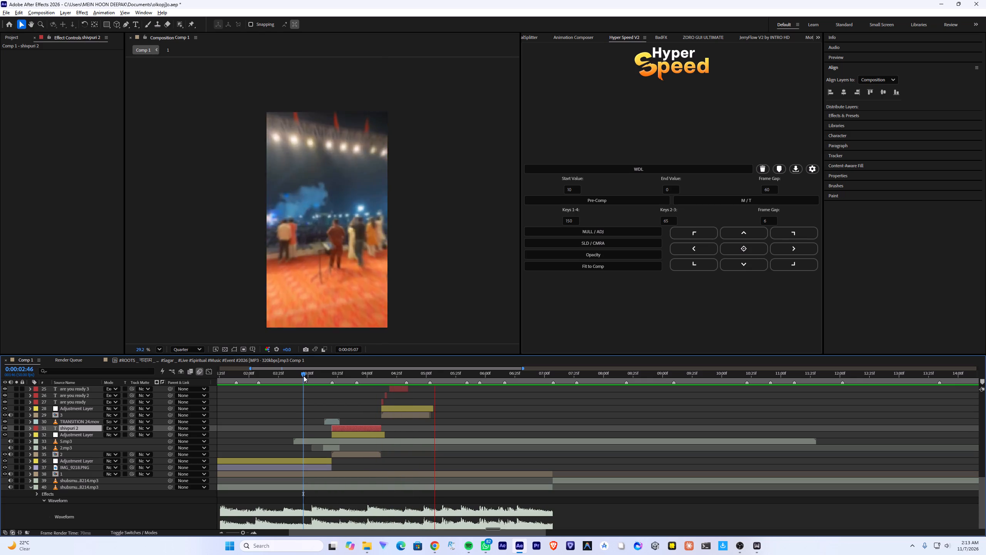
key("space")
scroll(421, 421, "up", 4)
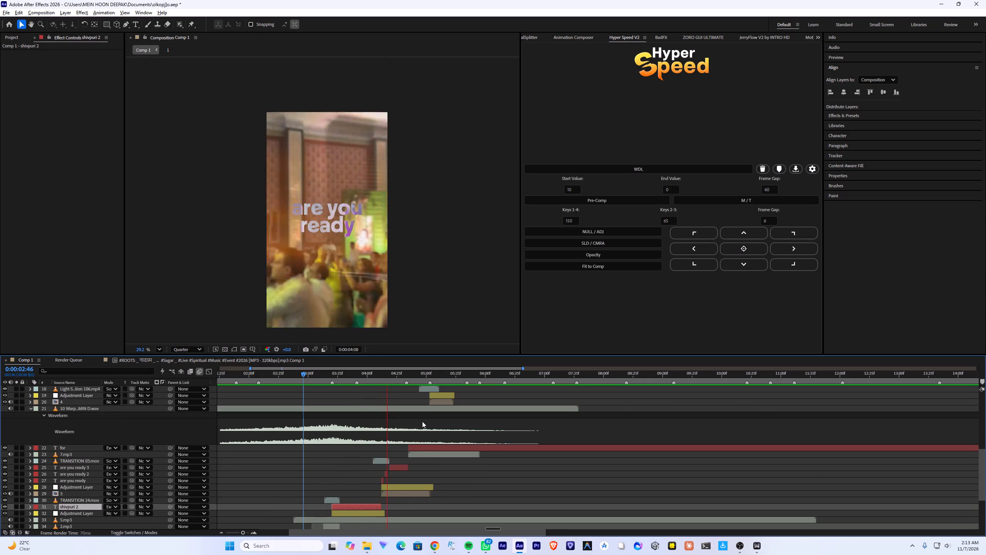
key("space")
left_click(380, 378)
key("space")
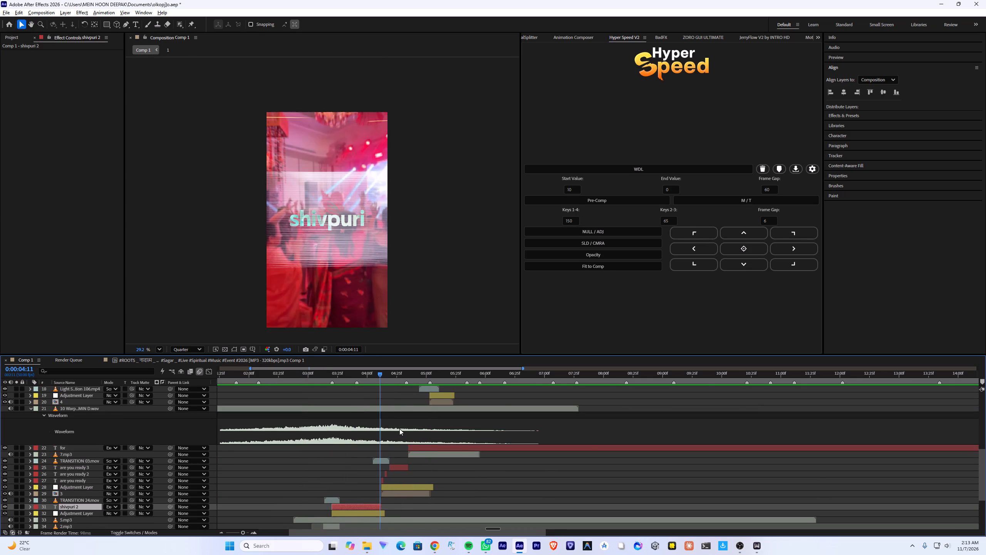
scroll(399, 429, "up", 1, "alt")
key("space")
left_click_drag(410, 381, 410, 380)
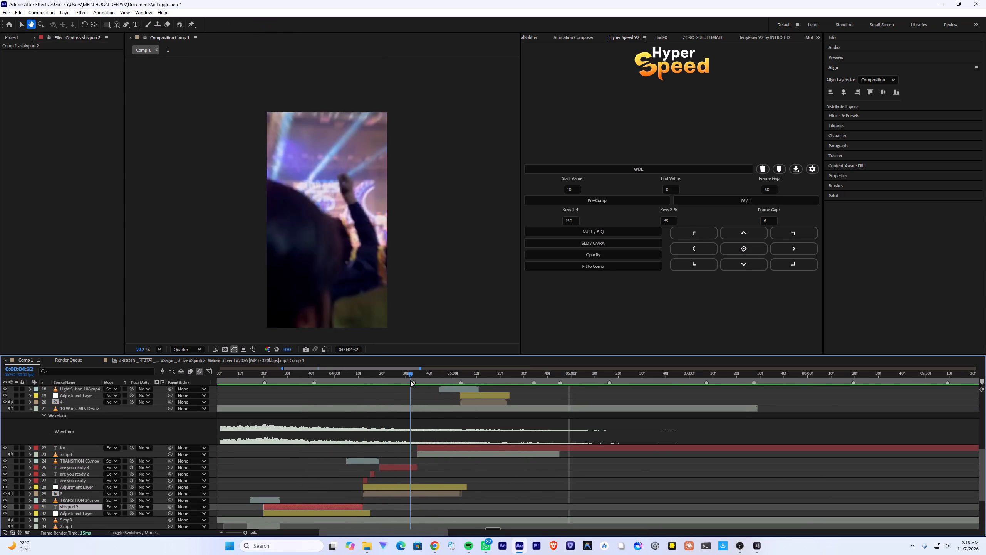
Delete the "for", "are you ready 3" and "are you ready 2" title layers, with the current time at 0:00:04:34.
left_click_drag(410, 380, 416, 377)
left_click(424, 448)
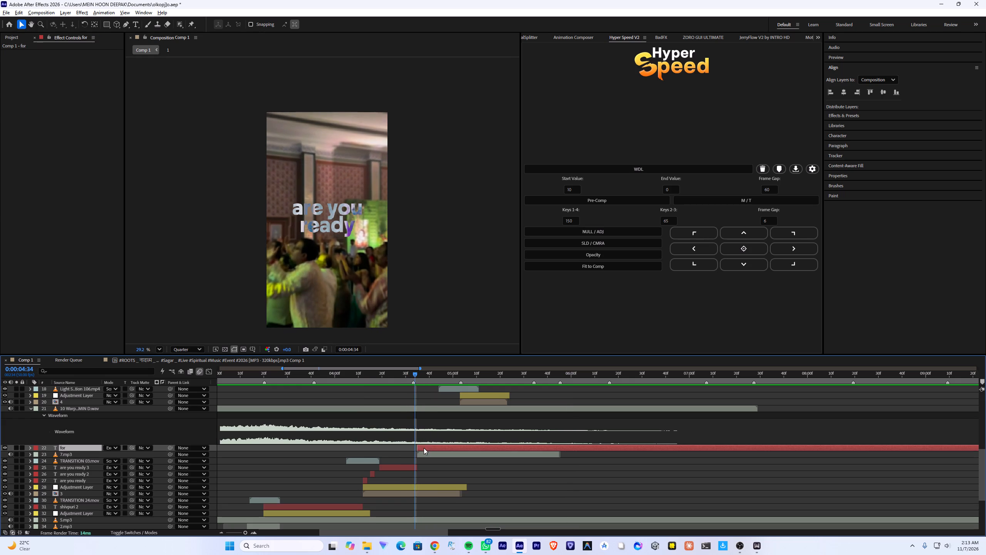
key("Delete")
left_click(413, 460)
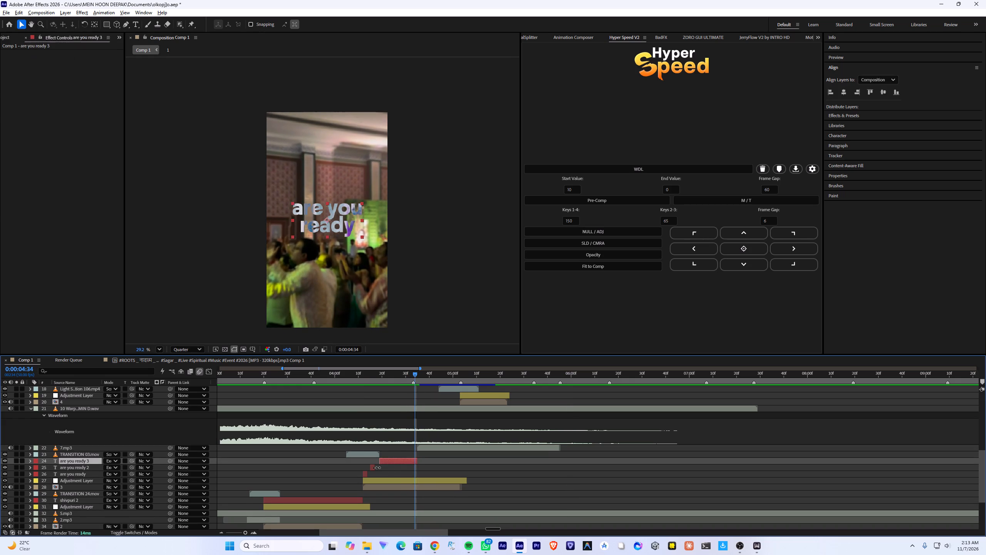
key("Delete")
double_click(372, 465)
key("Delete")
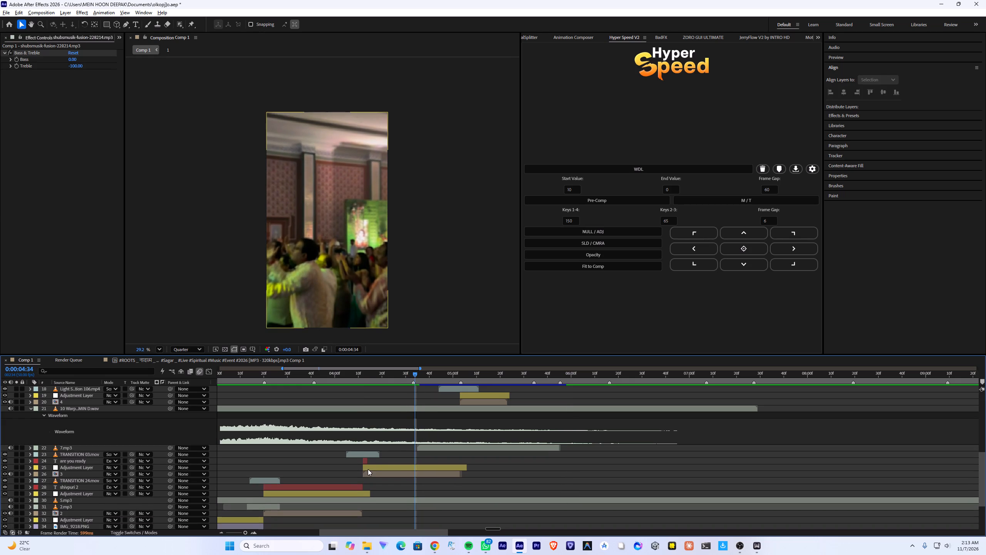
Extend the end of the remaining "are you ready" title to 0:00:04:34.
left_click_drag(367, 463, 415, 463)
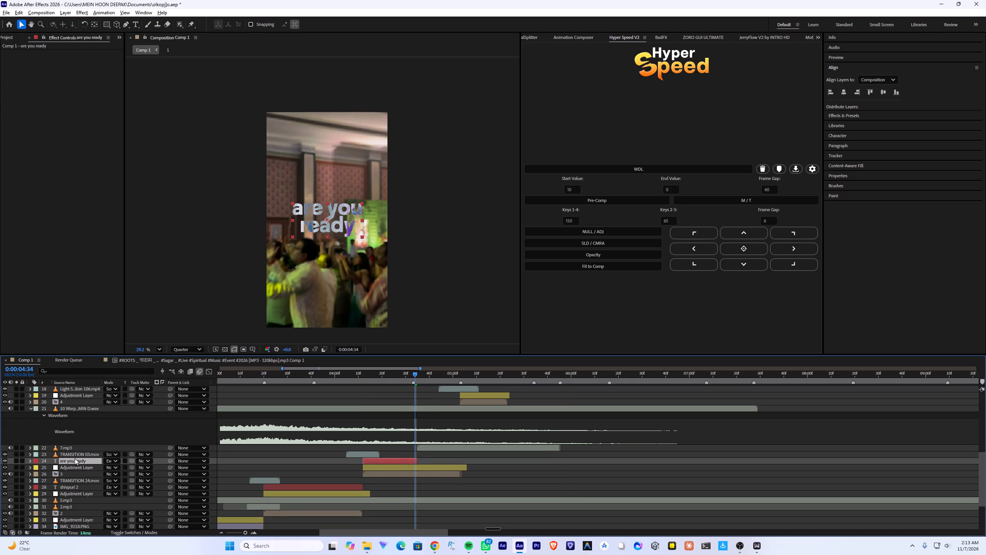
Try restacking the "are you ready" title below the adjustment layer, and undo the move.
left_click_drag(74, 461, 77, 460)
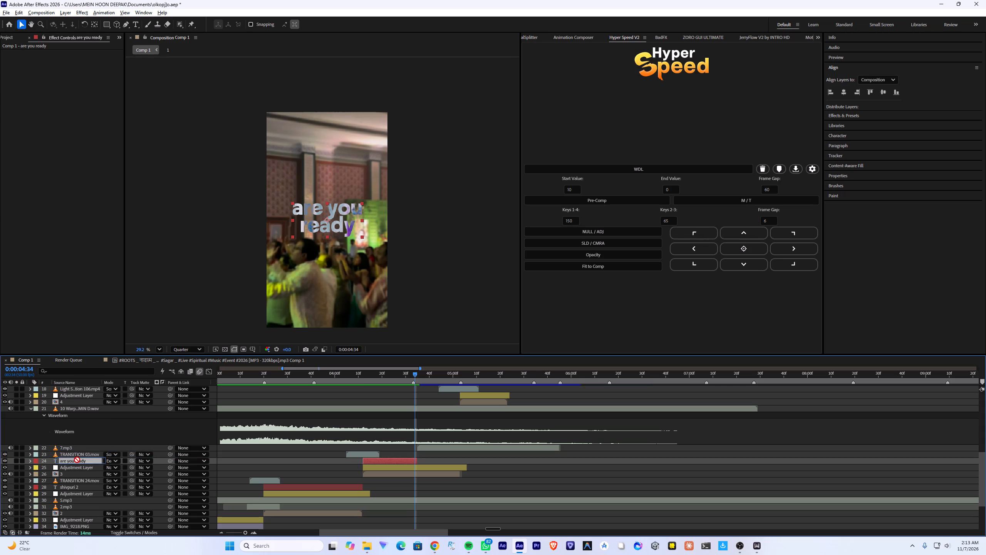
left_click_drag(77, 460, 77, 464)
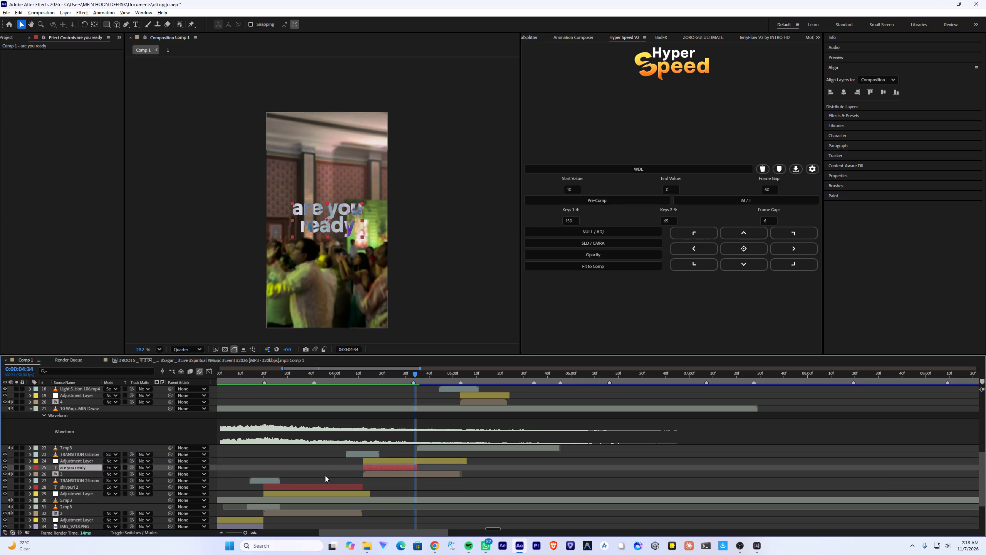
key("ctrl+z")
Add the word "for" to the end of the title text so it reads "are you ready for".
left_click(360, 222)
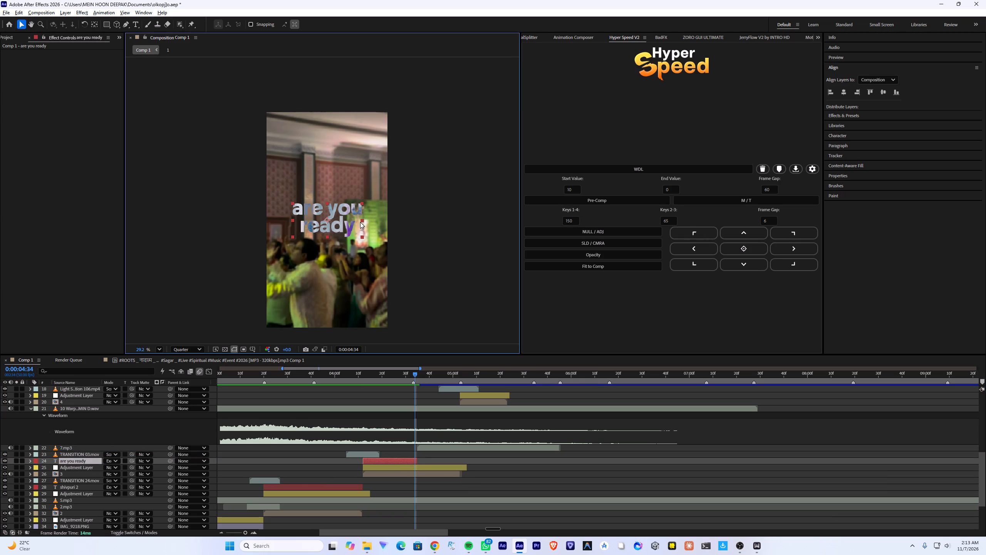
double_click(352, 231)
left_click(354, 232)
key("space")
type("for")
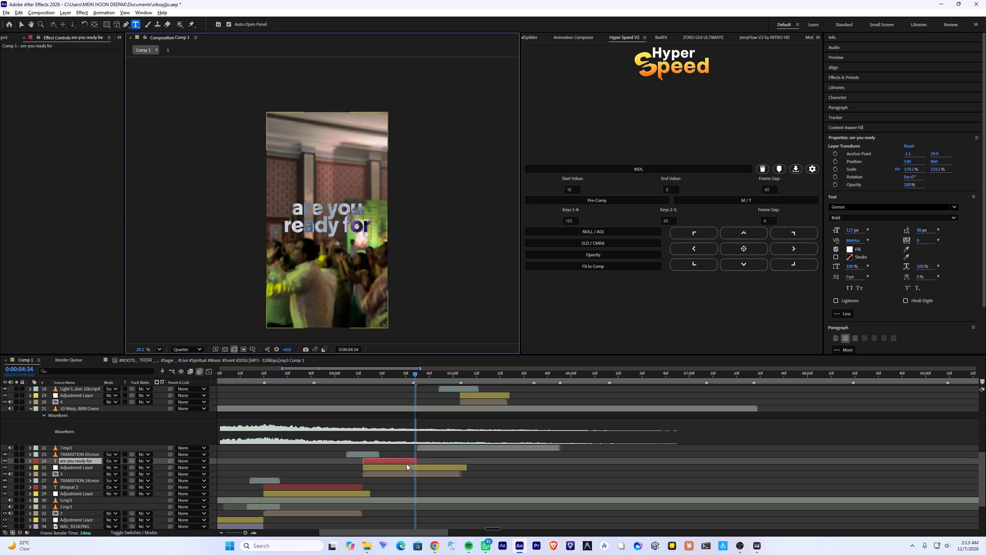
left_click(402, 461)
key("v")
Set the "are you ready for" title's blending mode to Normal and save the project.
left_click(109, 462)
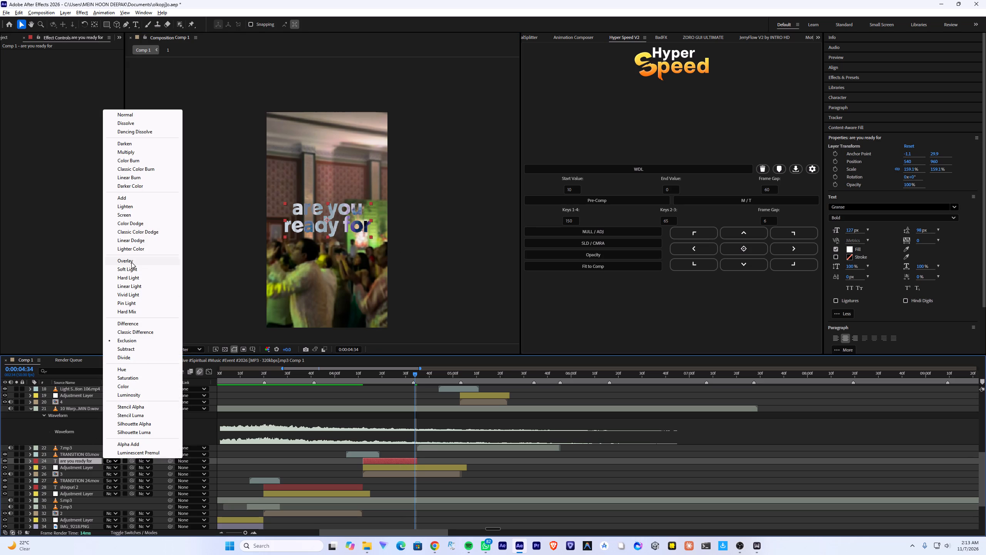
left_click(143, 116)
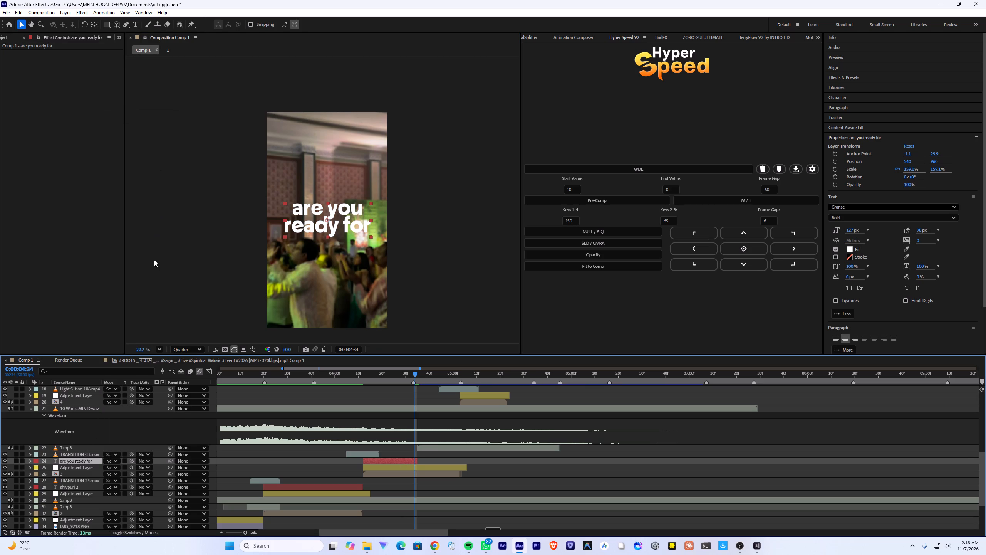
key("ctrl+s")
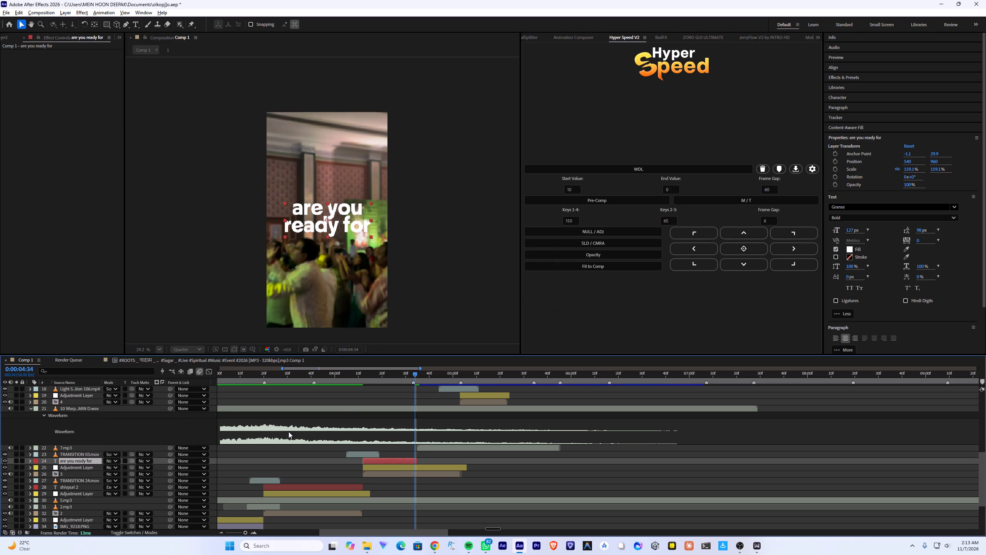
Search the computer for "texture", check the Texture folder's falling particles textures, and close the folder window.
type("te")
type("xture")
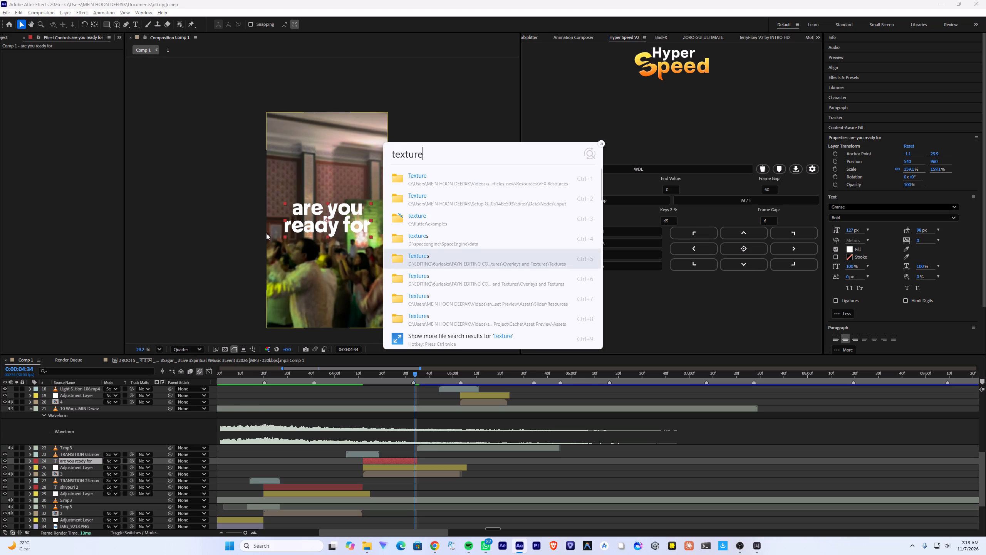
left_click(510, 182)
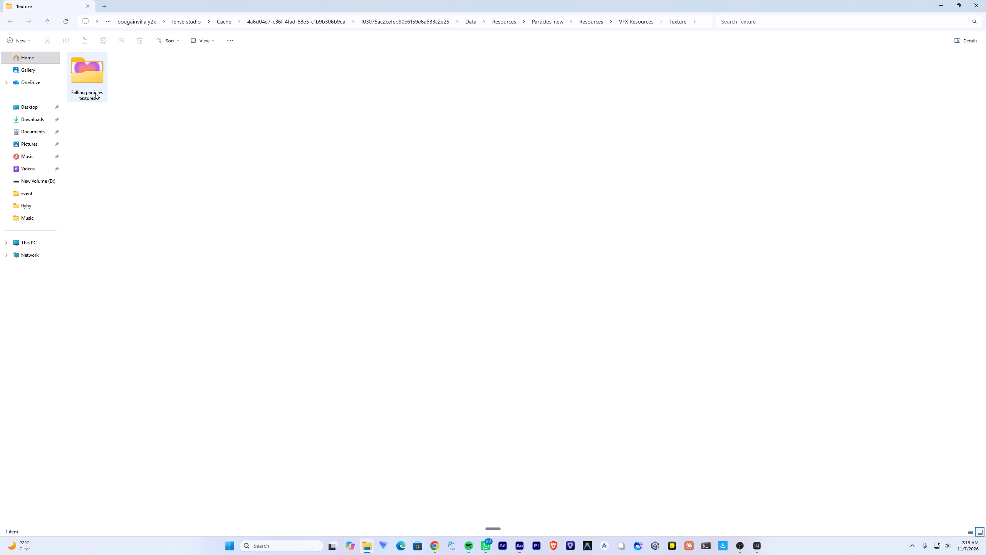
double_click(95, 93)
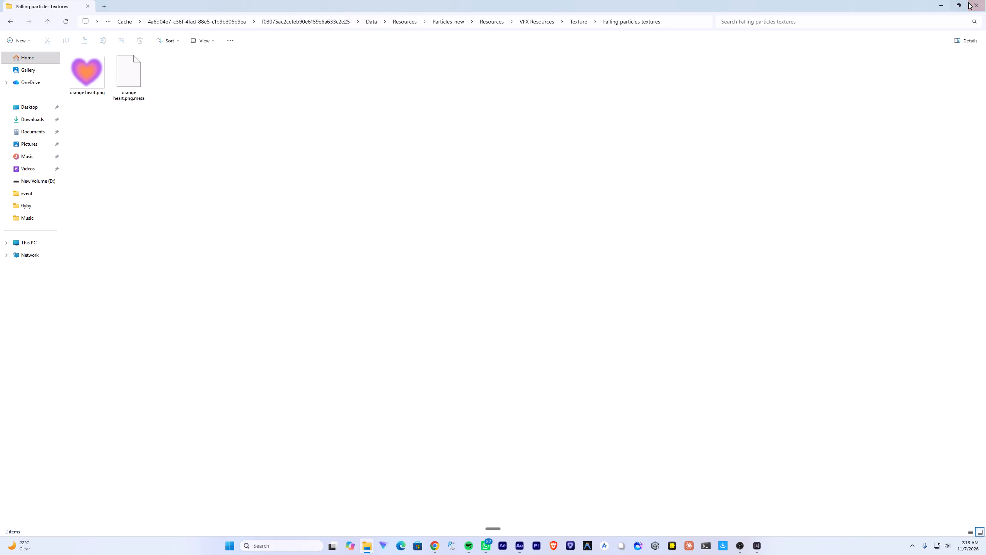
left_click(969, 2)
Preview the Sky_163M, LensFX_254XL and LensFX_172M images in the project's Textures folder under Overlays and Textures.
scroll(20, 35, "up", 2)
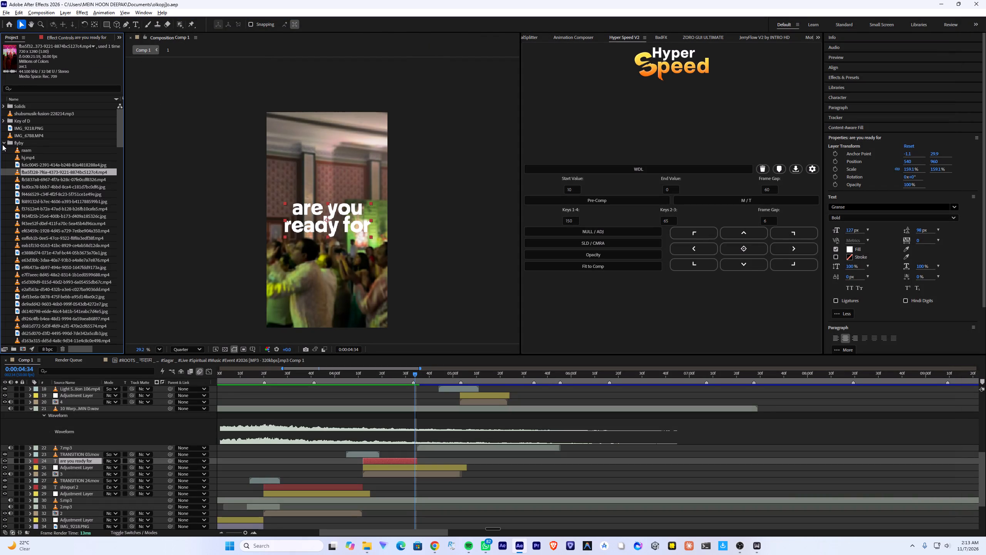
left_click(2, 145)
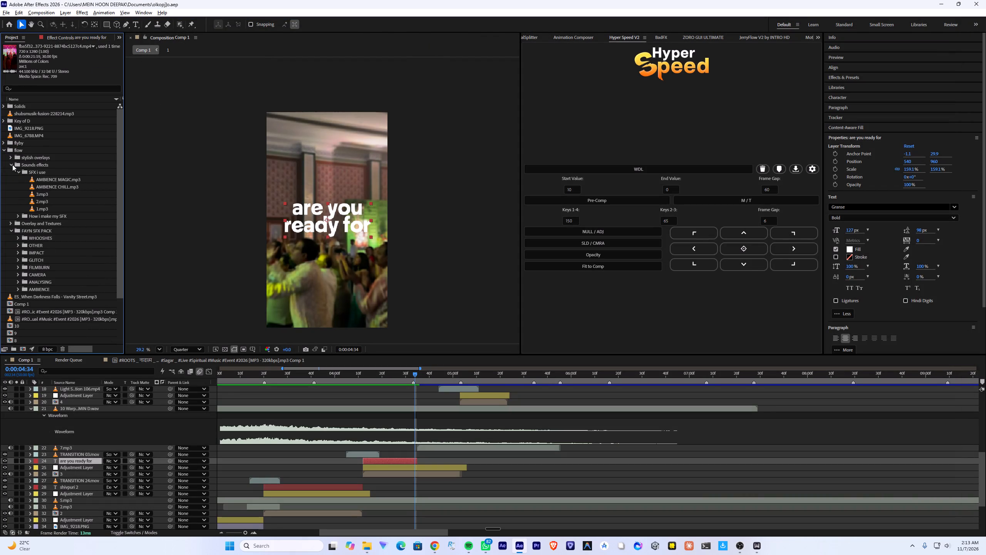
left_click(12, 165)
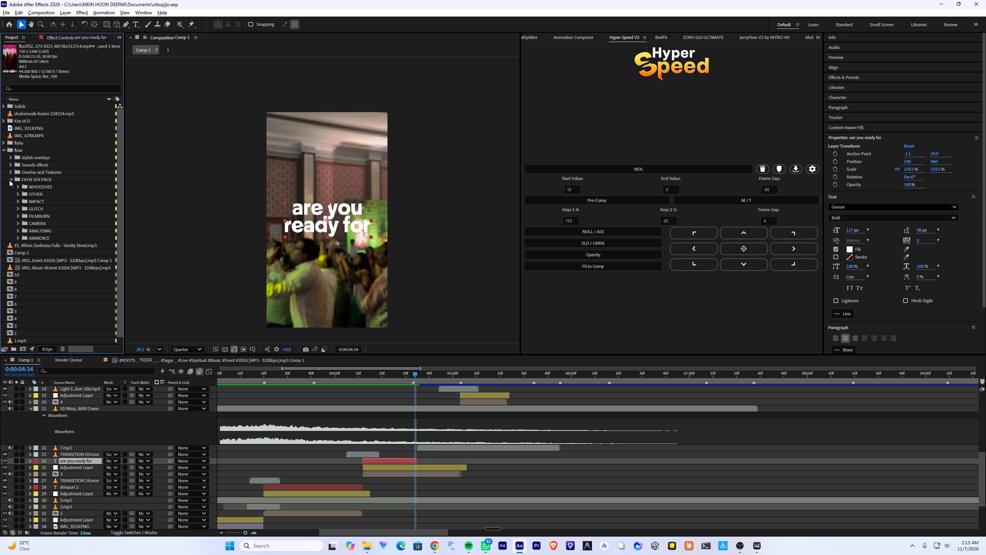
left_click(9, 173)
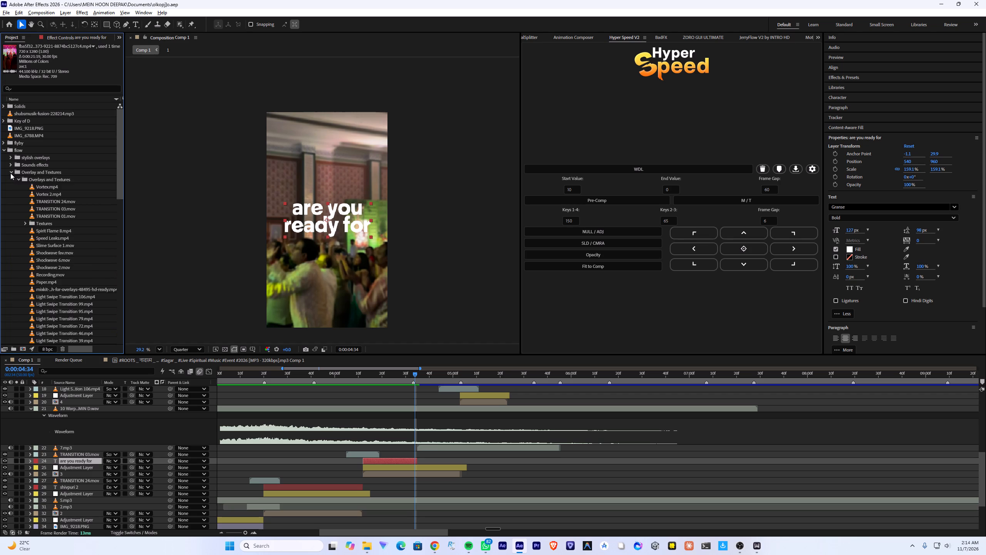
left_click(10, 173)
left_click(26, 156)
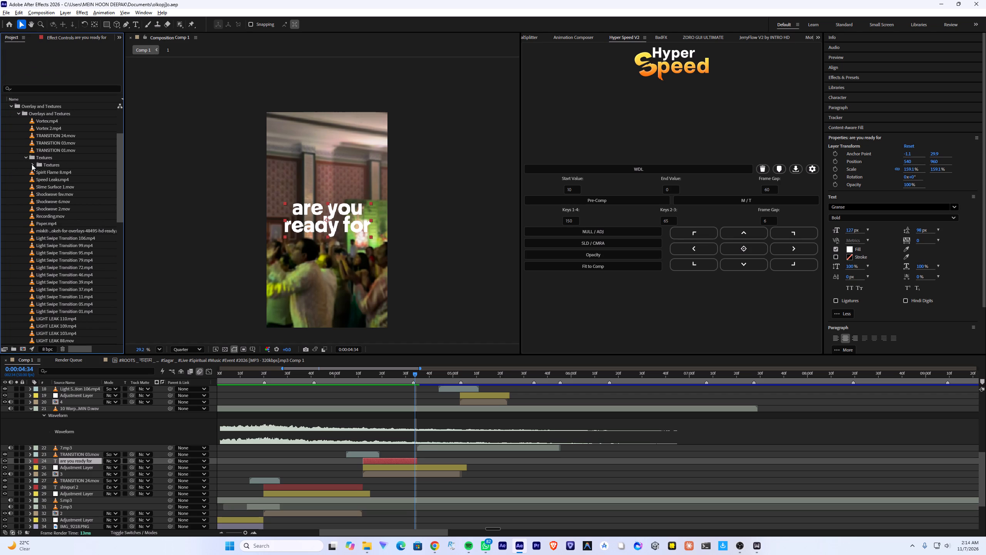
left_click(32, 164)
double_click(67, 173)
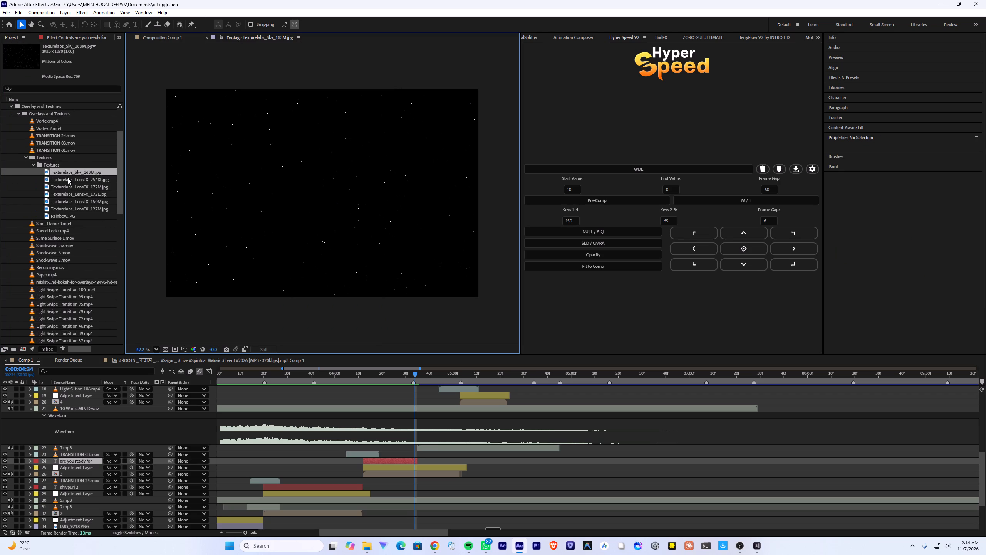
double_click(68, 178)
double_click(68, 182)
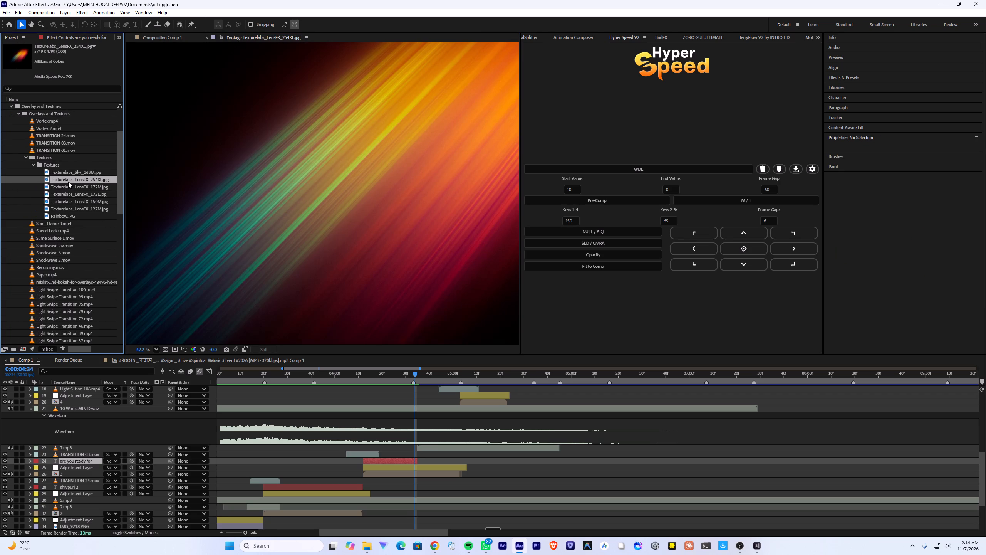
double_click(68, 189)
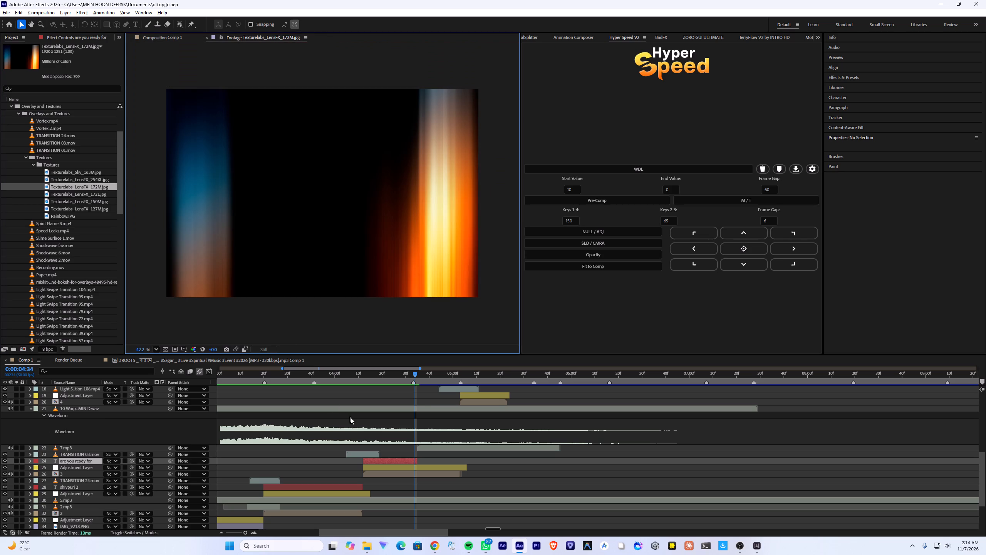
Apply the Texturize effect to the "shivpuri 2" title.
scroll(374, 442, "down", 3)
left_click(294, 375)
left_click(307, 427)
key("ctrl+space")
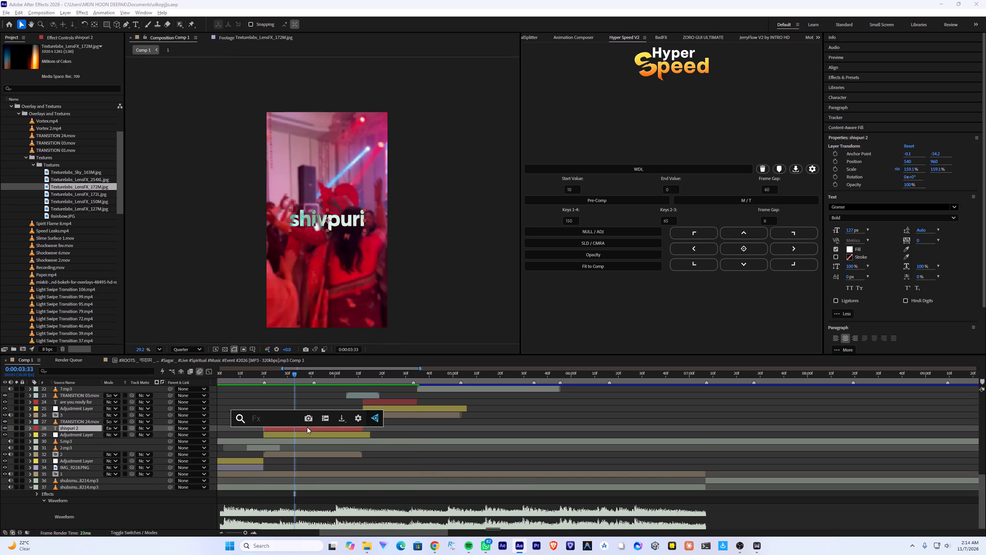
type("ter")
key("BackSpace")
type("xture")
key("BackSpace")
key("Return")
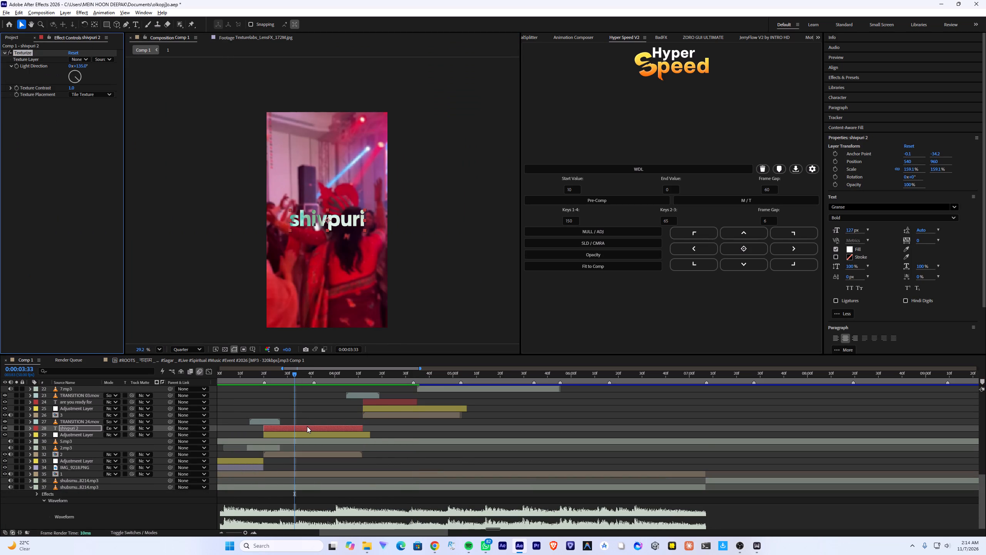
Preview more texture images and place Texturelabs_LensFX_150M.jpg directly above the "shivpuri 2" title, starting with it.
scroll(36, 38, "up", 1)
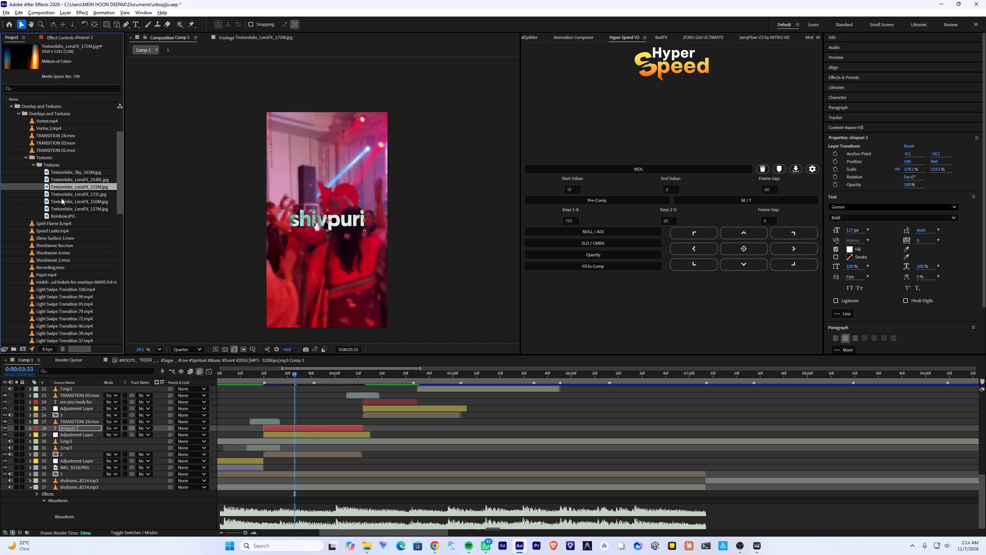
double_click(59, 195)
double_click(62, 200)
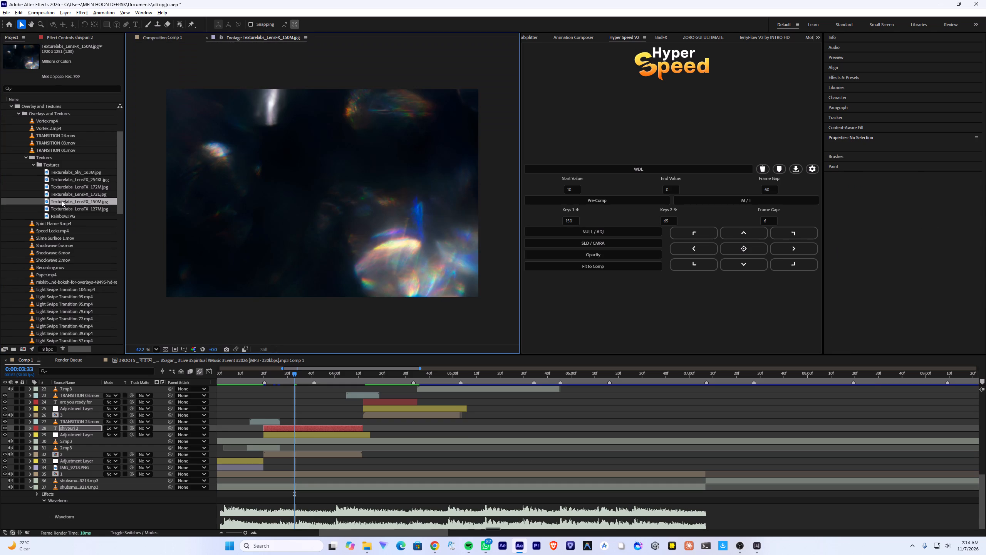
left_click_drag(64, 201, 287, 425)
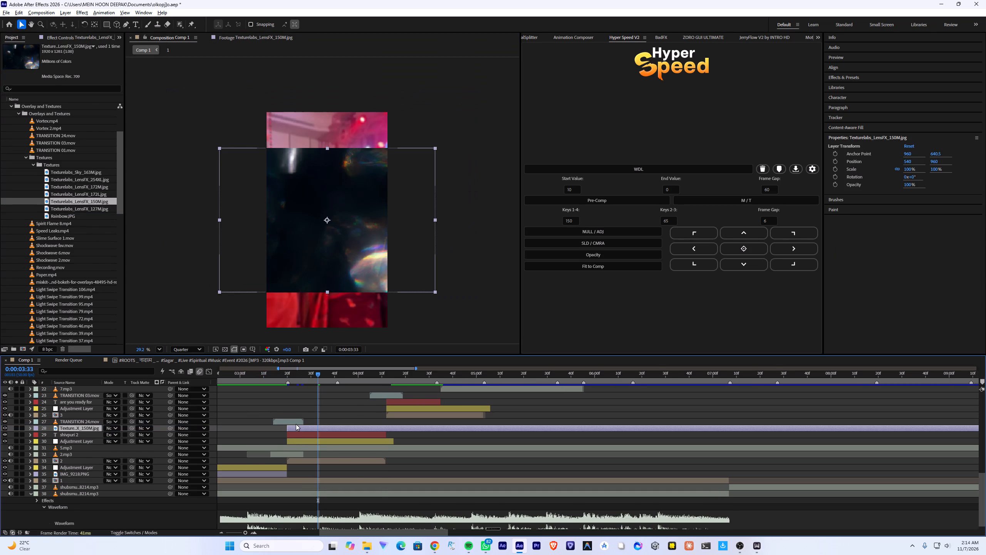
Scale the LensFX_150M texture to fill the composition height, and remove the stray Bass & Treble effect from it.
key("ctrl+alt+shift+g")
key("ctrl+alt+shift+h")
key("ctrl+alt+shift+h")
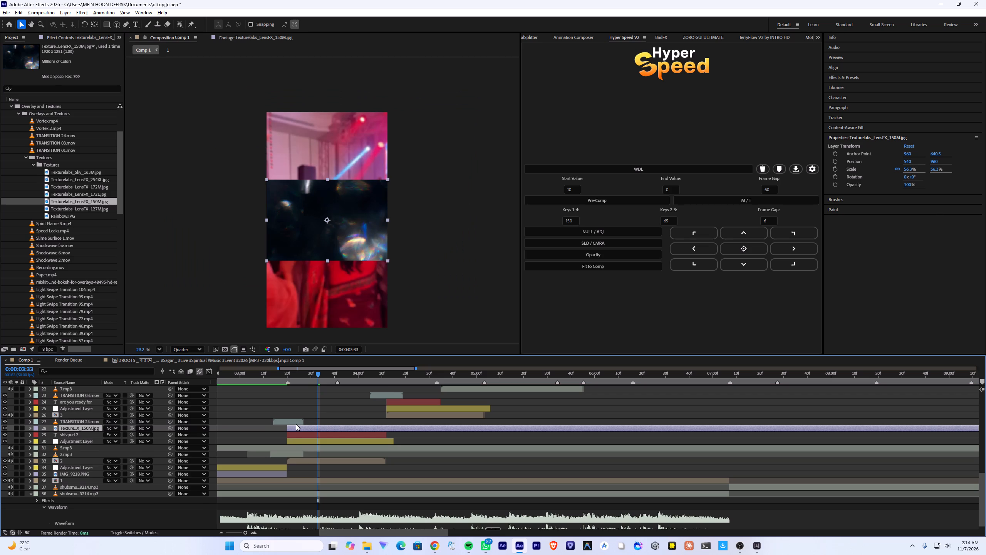
key("ctrl+alt+shift+f")
key("ctrl+alt+shift+g")
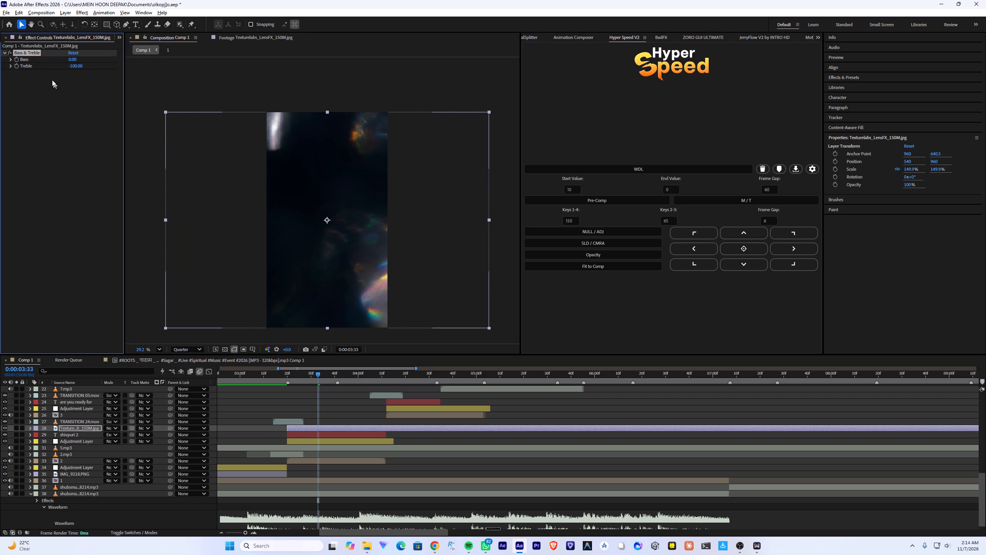
left_click(37, 54)
key("Delete")
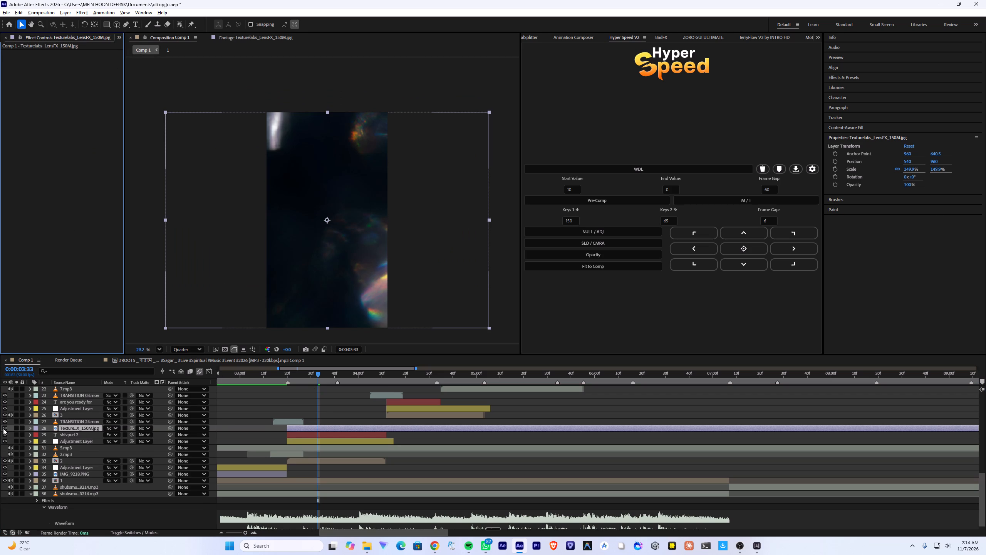
Hide the LensFX_150M layer and assign it as the texture layer of the "shivpuri 2" title's Texturize effect.
left_click(6, 428)
left_click(305, 435)
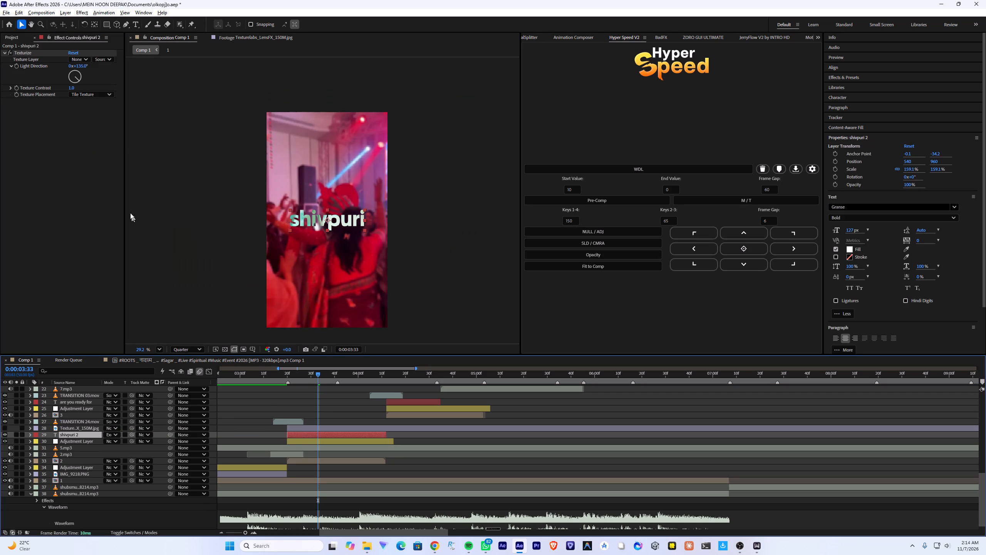
left_click(77, 61)
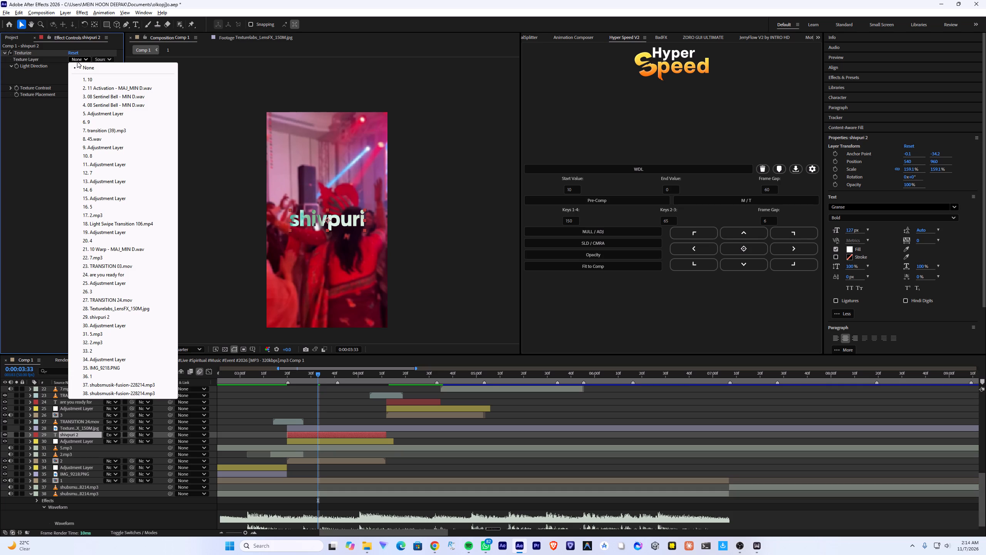
left_click(121, 309)
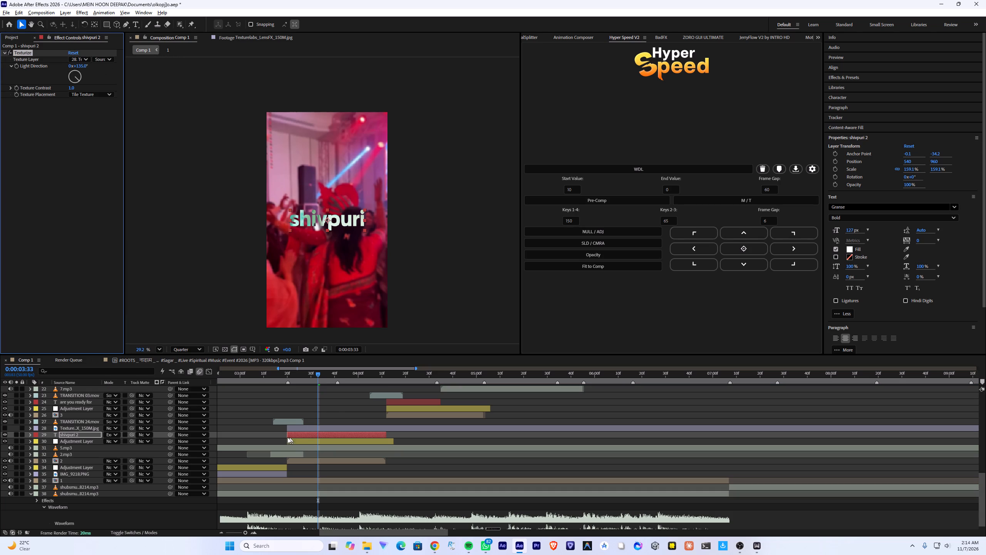
Set the "shivpuri 2" title's blending mode to Normal.
left_click(111, 436)
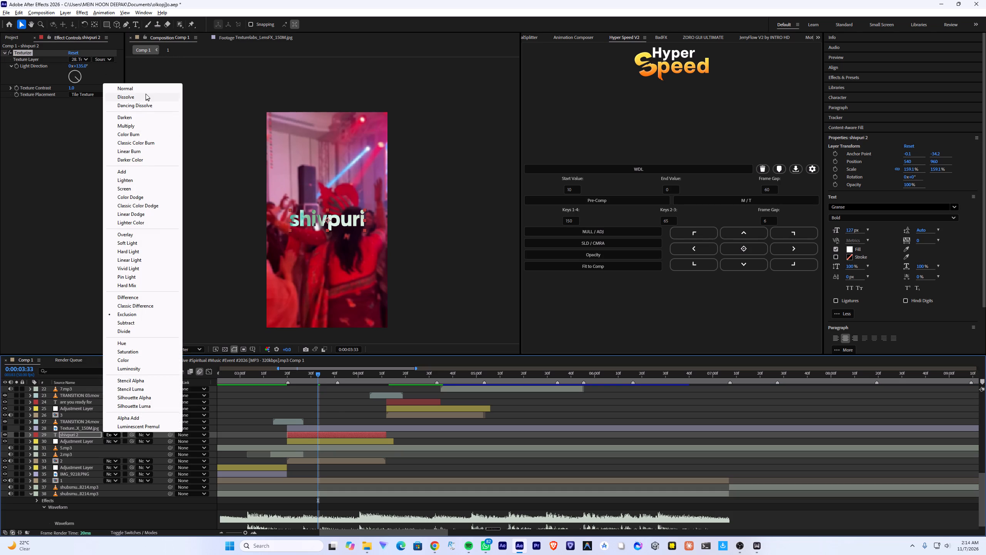
left_click_drag(146, 94, 148, 89)
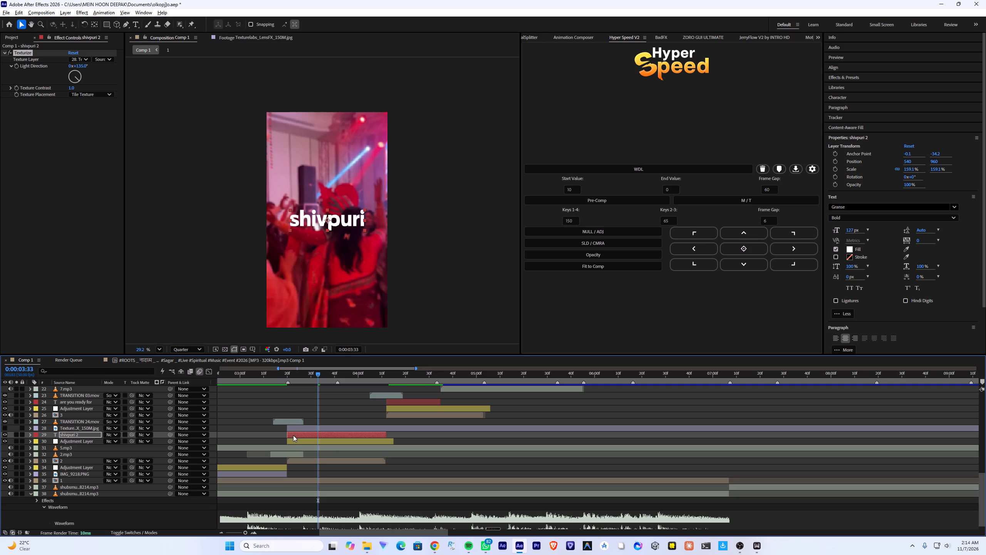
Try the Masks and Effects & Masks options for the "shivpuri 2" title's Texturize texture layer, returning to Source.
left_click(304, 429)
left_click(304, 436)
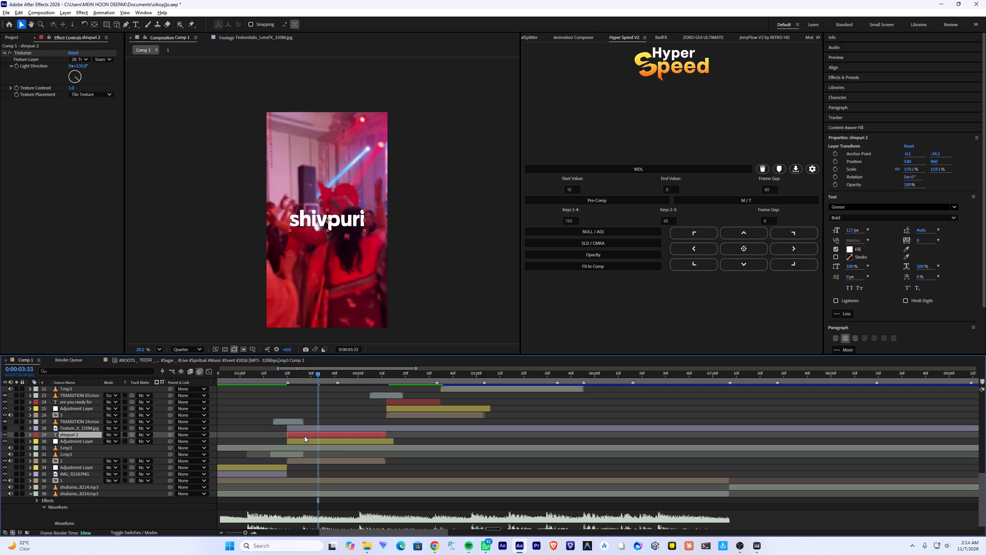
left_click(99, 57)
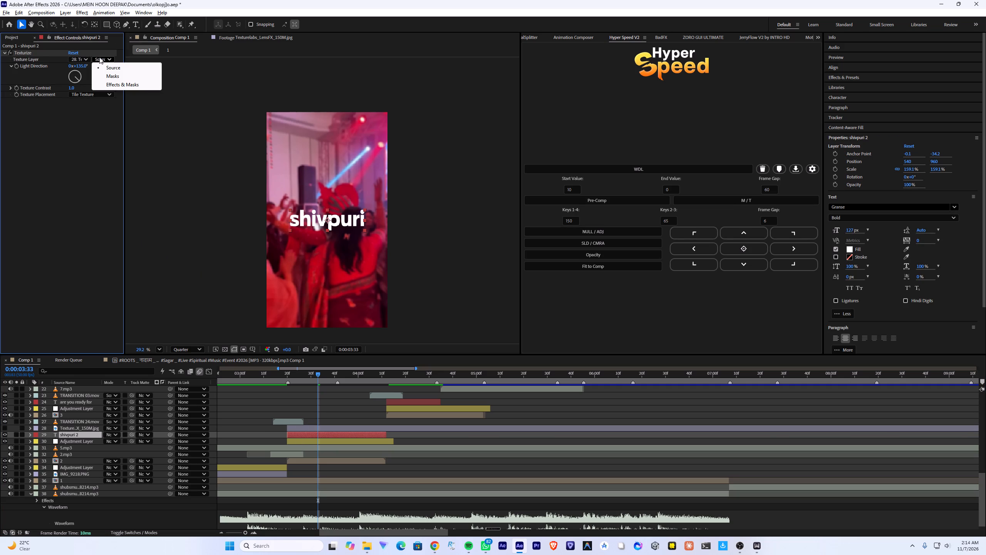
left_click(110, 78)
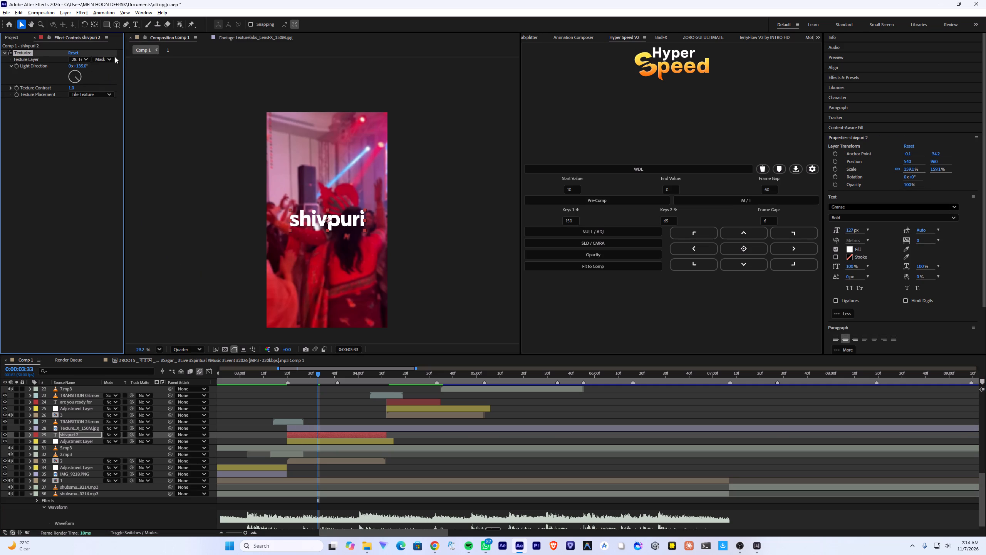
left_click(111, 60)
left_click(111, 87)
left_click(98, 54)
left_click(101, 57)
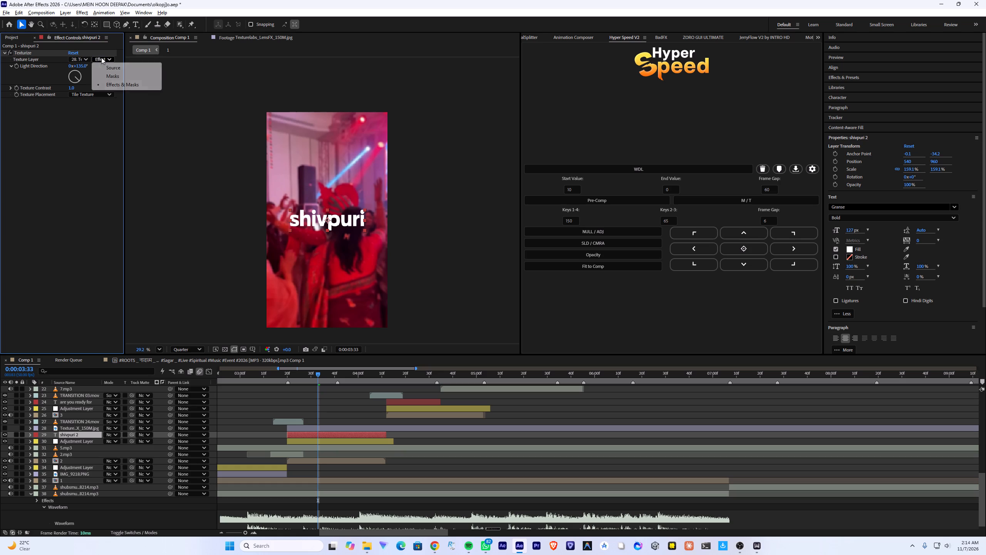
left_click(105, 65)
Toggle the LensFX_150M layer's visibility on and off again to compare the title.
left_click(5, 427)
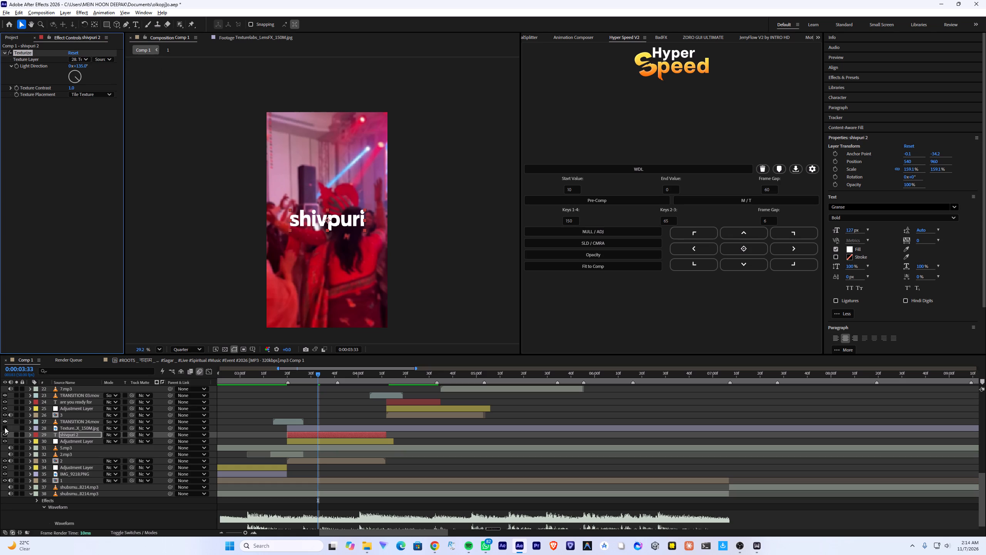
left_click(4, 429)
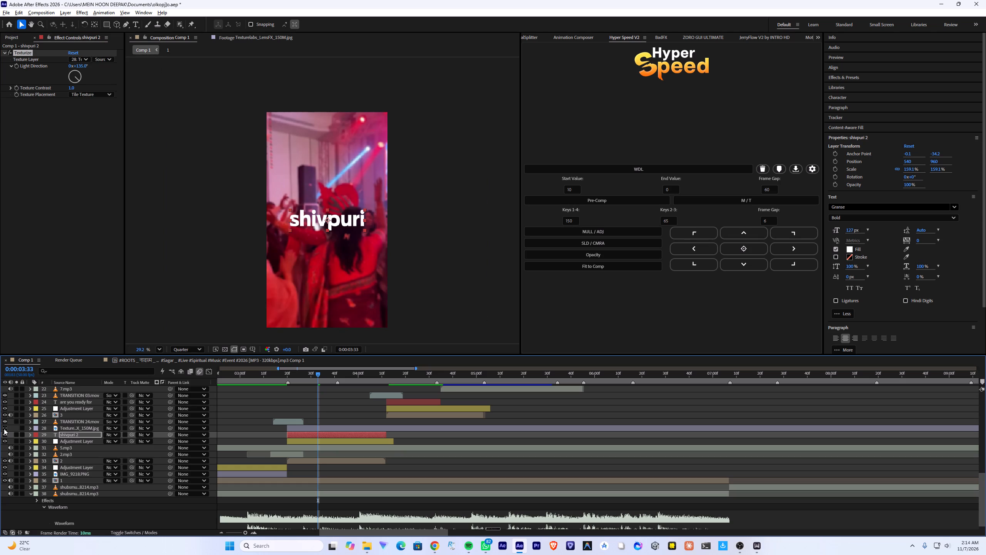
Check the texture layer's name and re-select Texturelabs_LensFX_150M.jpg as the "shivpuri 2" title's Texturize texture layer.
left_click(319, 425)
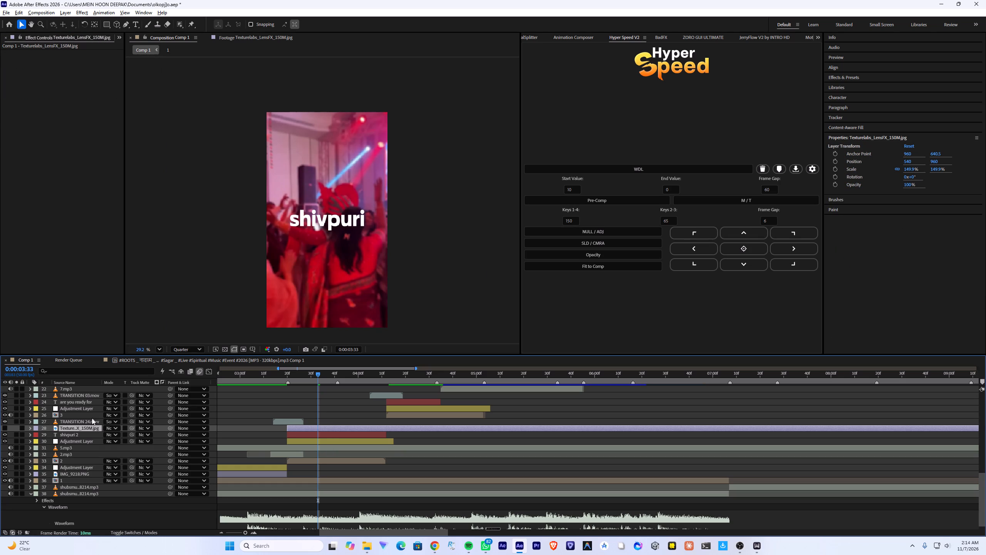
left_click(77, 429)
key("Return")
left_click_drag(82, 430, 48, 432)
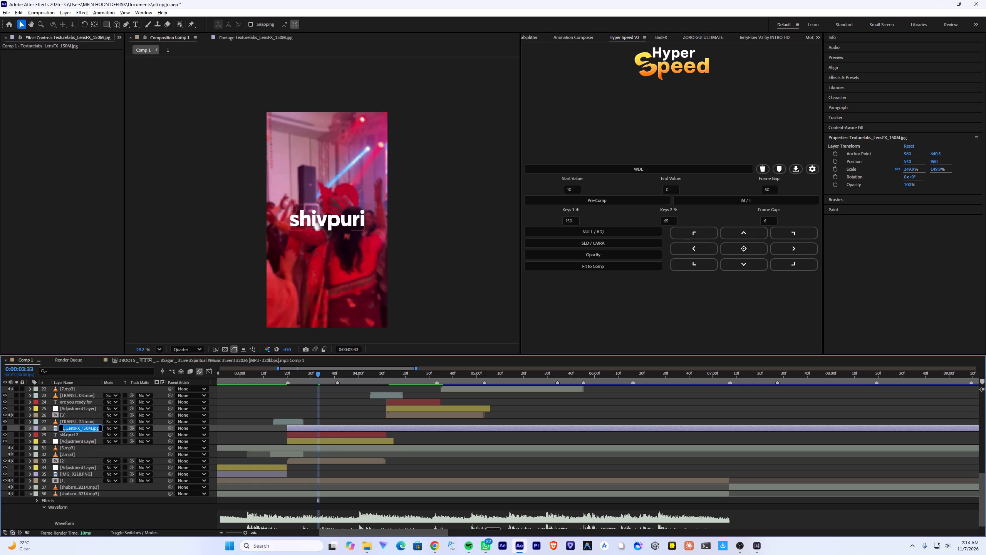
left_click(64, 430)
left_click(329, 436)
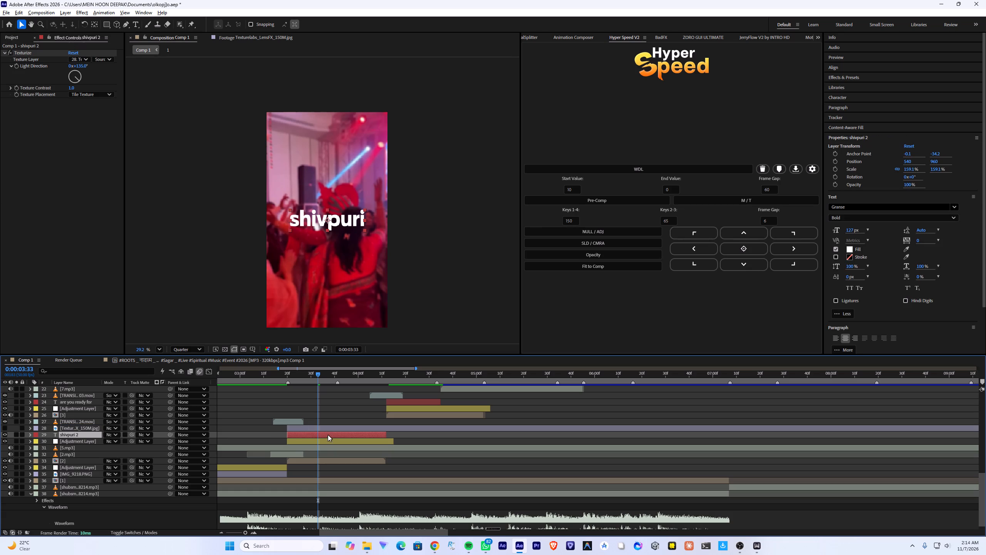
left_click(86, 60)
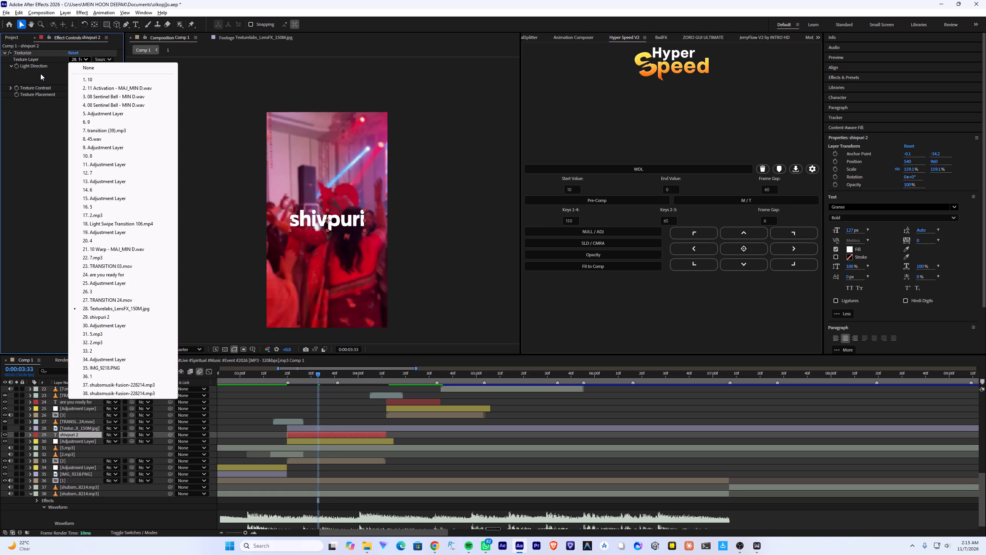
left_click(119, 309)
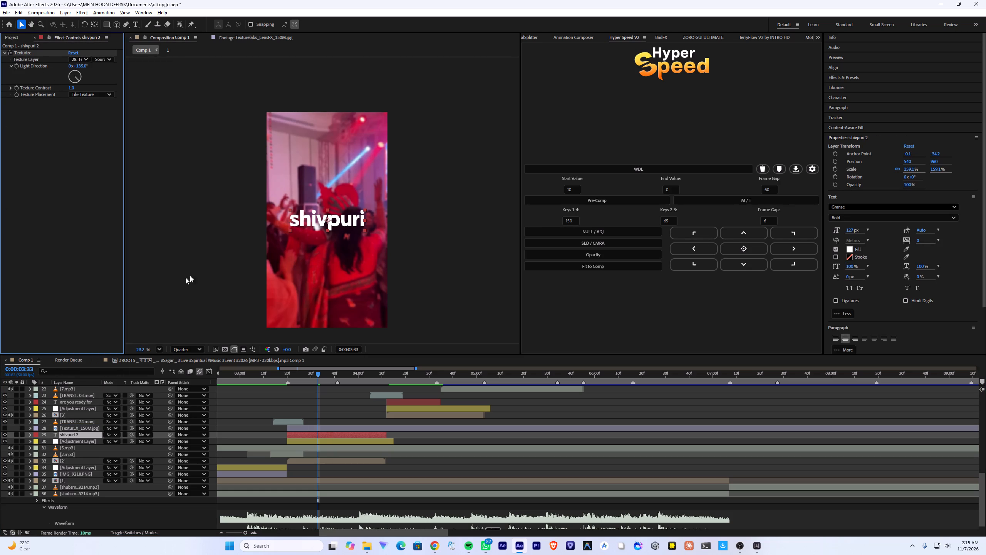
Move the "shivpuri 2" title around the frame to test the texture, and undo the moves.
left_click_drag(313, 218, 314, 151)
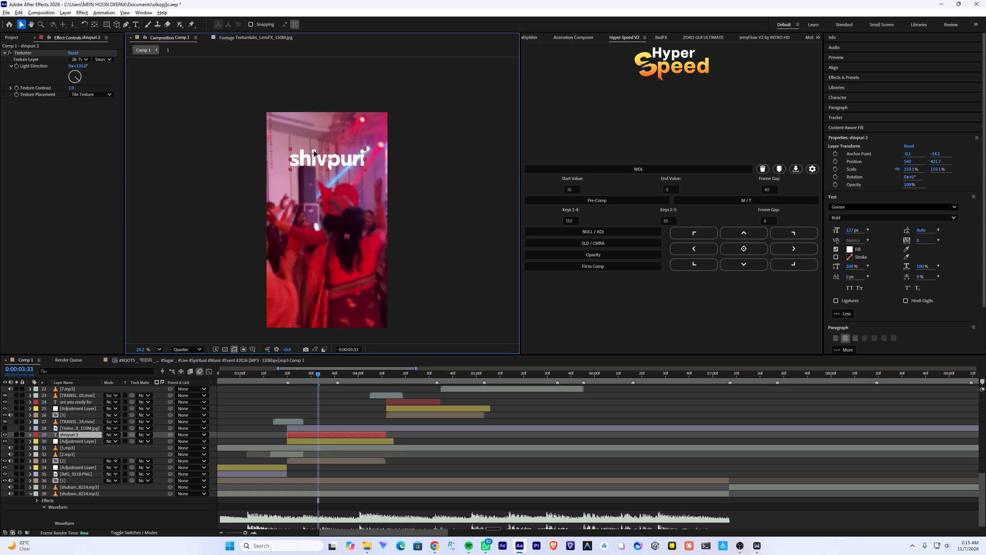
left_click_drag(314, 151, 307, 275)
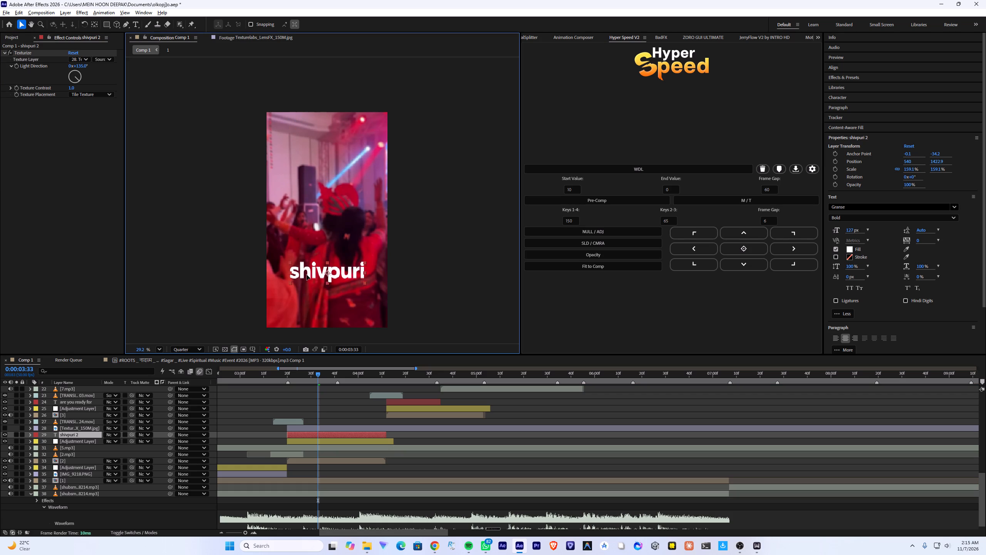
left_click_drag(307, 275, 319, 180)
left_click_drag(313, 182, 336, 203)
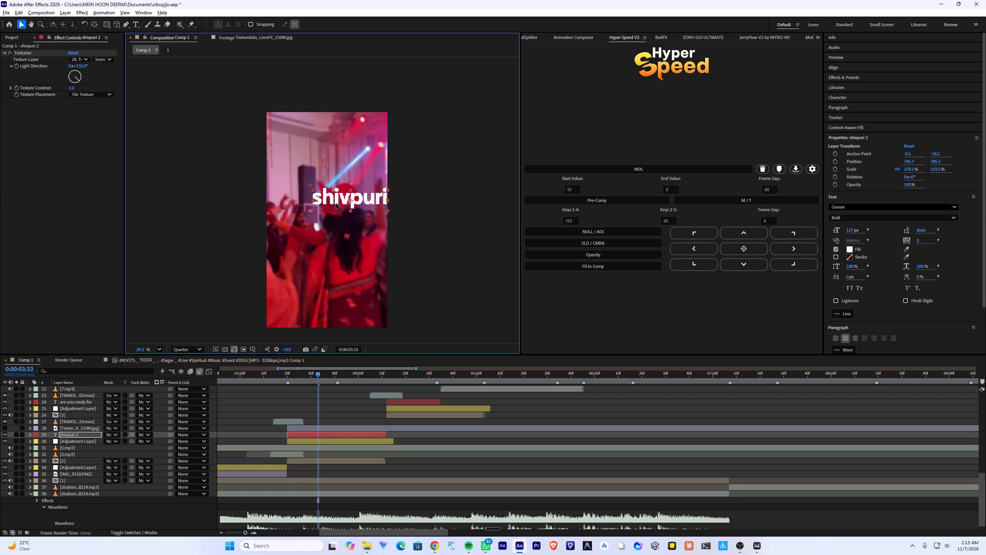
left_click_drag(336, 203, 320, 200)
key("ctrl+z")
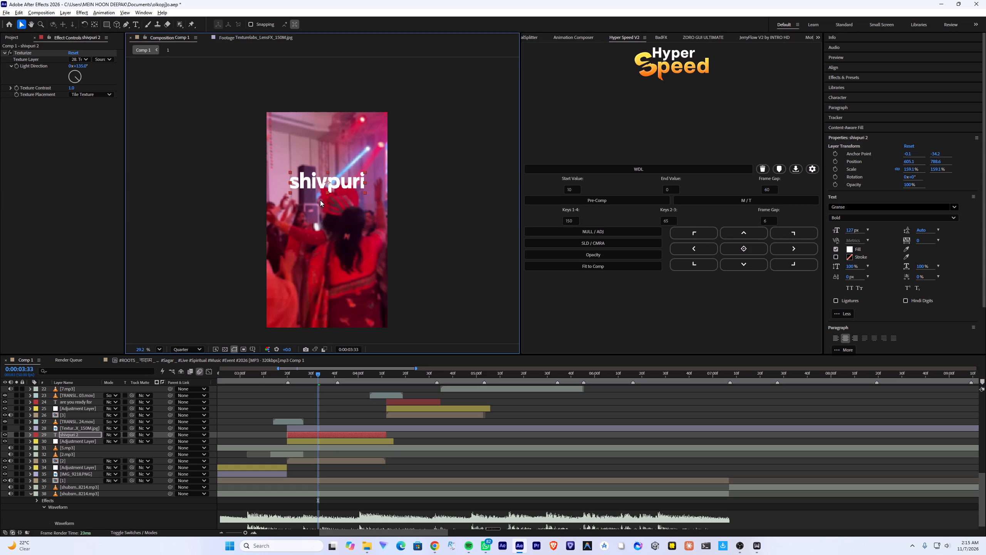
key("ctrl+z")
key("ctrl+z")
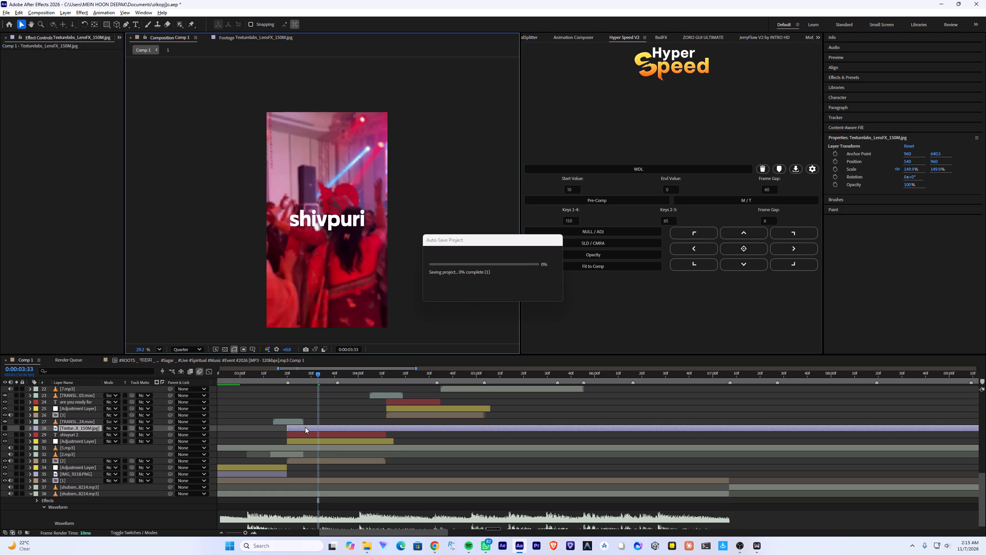
Delete the Texturize effect from the "shivpuri 2" title and apply a fresh Texturize effect to it.
left_click(302, 435)
left_click(29, 51)
key("Delete")
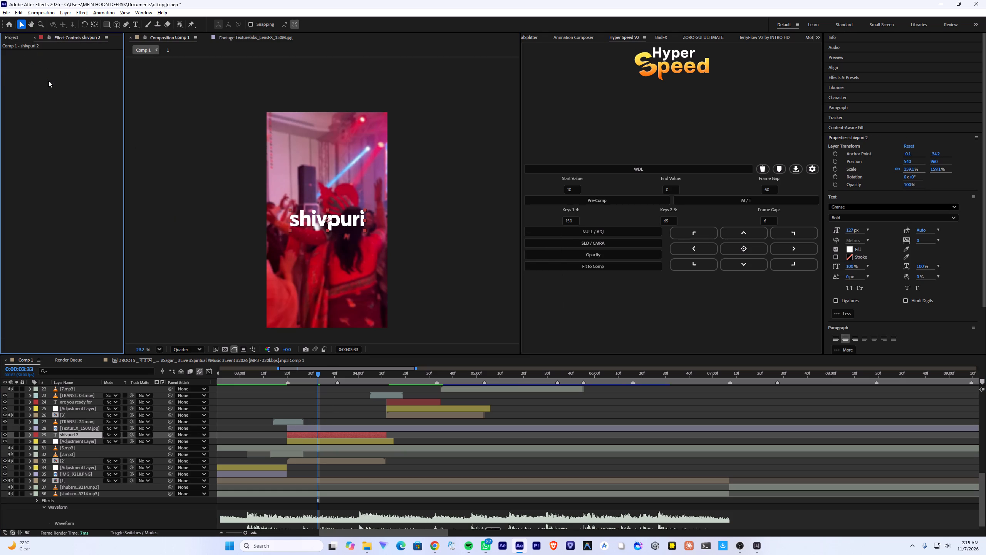
key("ctrl+space")
type("text")
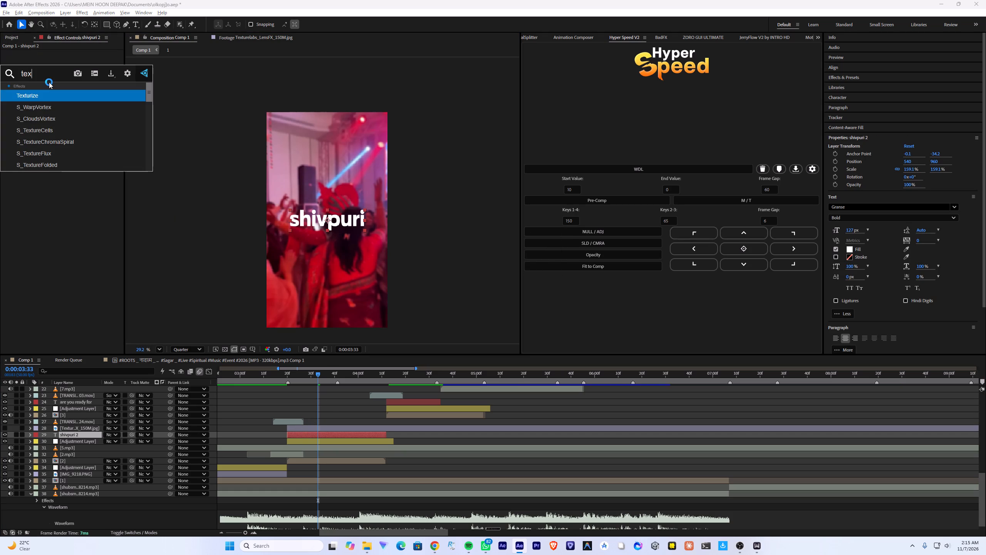
type("ur")
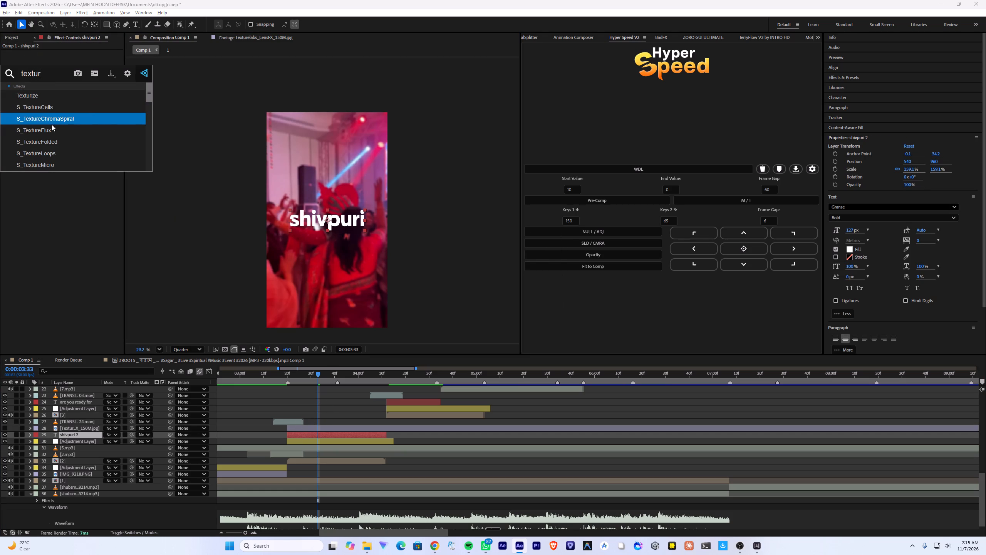
scroll(52, 124, "down", 7)
scroll(52, 124, "up", 6)
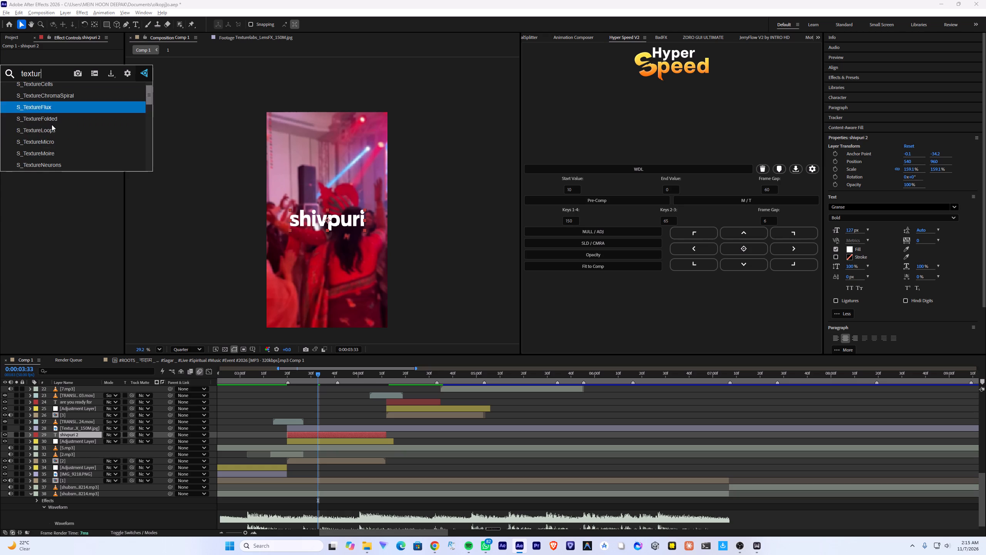
scroll(52, 124, "up", 7)
left_click(40, 99)
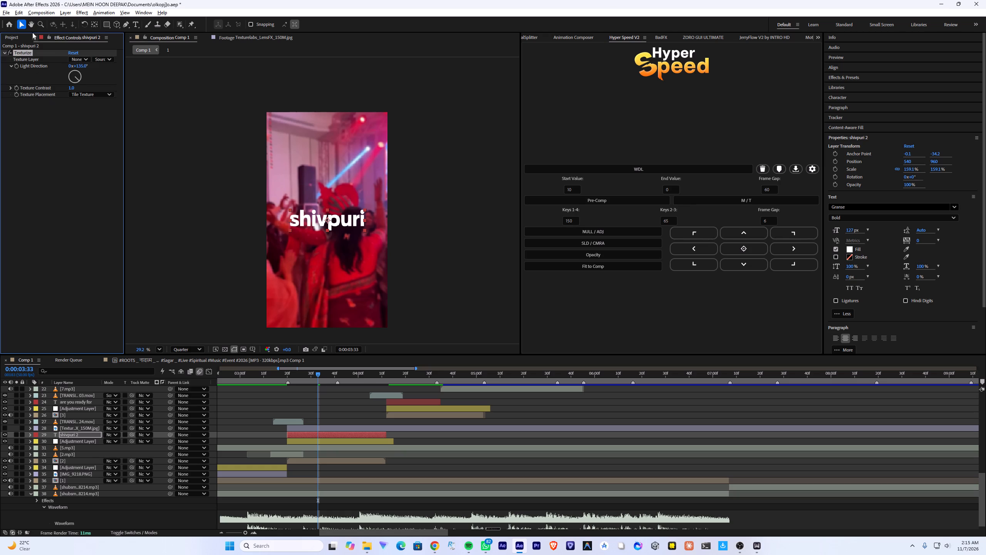
Set Texturelabs_LensFX_150M.jpg as the new Texturize effect's texture layer, trying Center and Stretch placements before returning to Tile Texture.
left_click(86, 97)
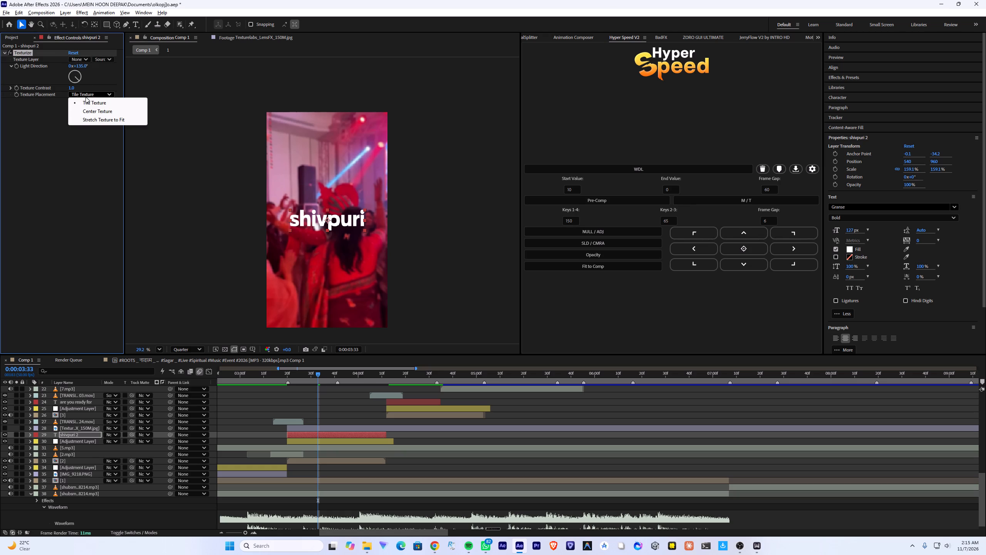
left_click(93, 109)
left_click(83, 59)
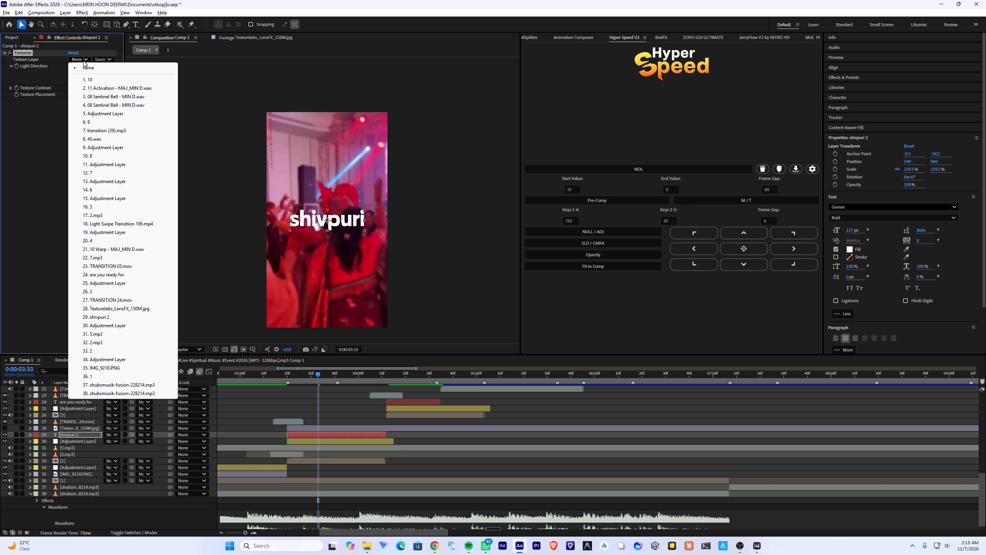
left_click(121, 309)
left_click(97, 92)
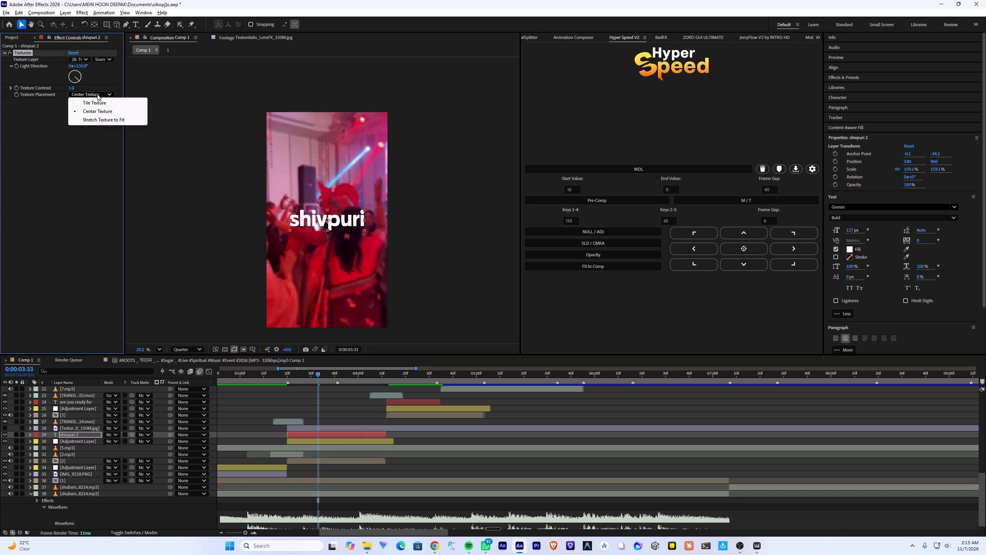
left_click(96, 119)
left_click(98, 98)
left_click(98, 94)
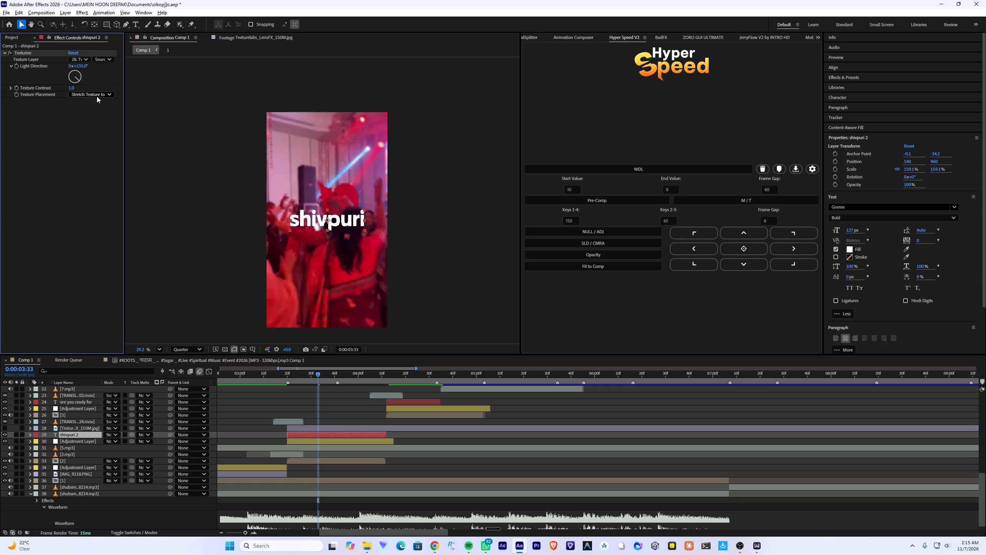
left_click(96, 99)
left_click(96, 95)
left_click(91, 104)
Pre-compose the "shivpuri 2" title with its Texturize effect cut out, and paste the effect onto the pre-comp.
left_click(27, 55)
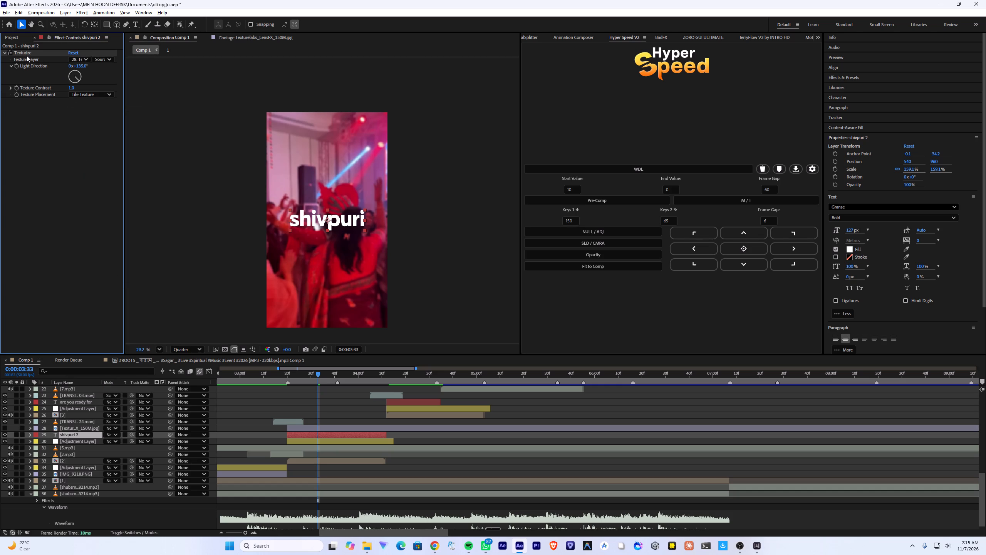
left_click(24, 54)
key("ctrl+x")
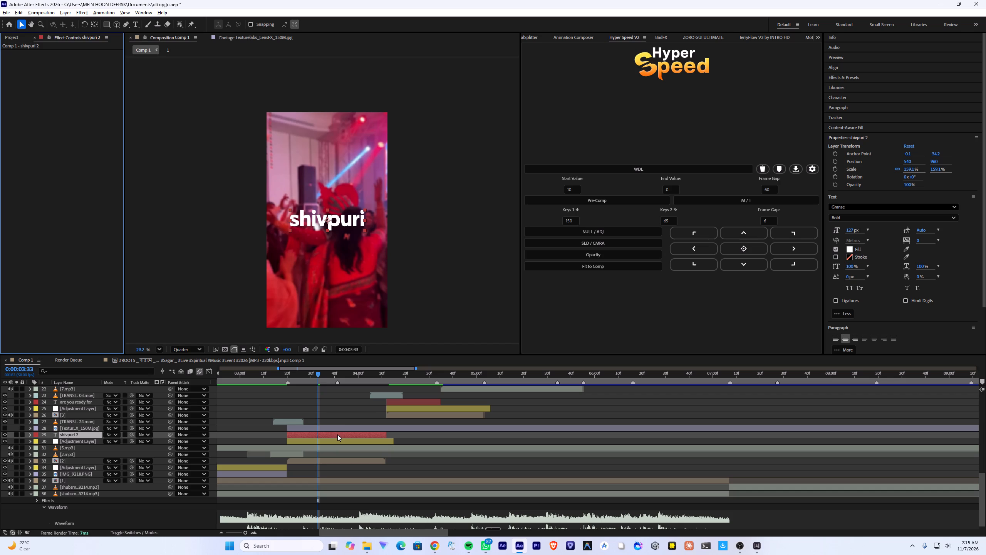
left_click(337, 434)
left_click(594, 199)
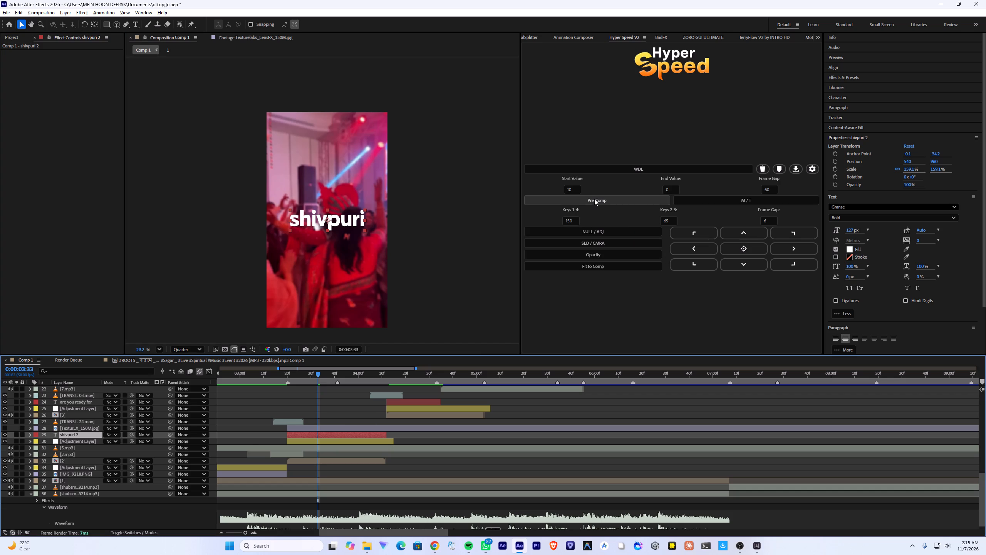
left_click(304, 436)
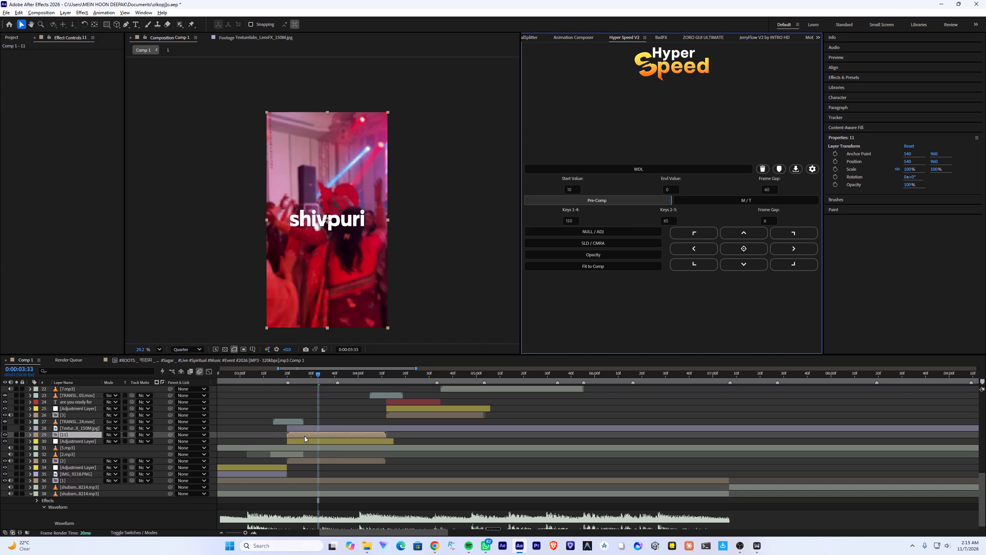
key("ctrl+v")
Select Texturelabs_LensFX_150M.jpg as the texture layer of the title pre-comp's Texturize effect.
left_click(84, 61)
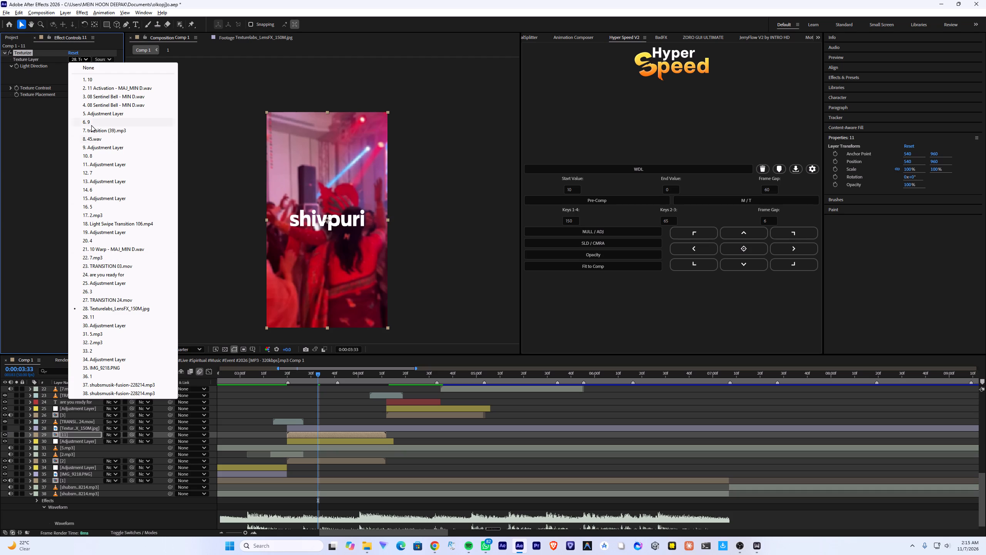
left_click(124, 311)
left_click(301, 424)
left_click(302, 425)
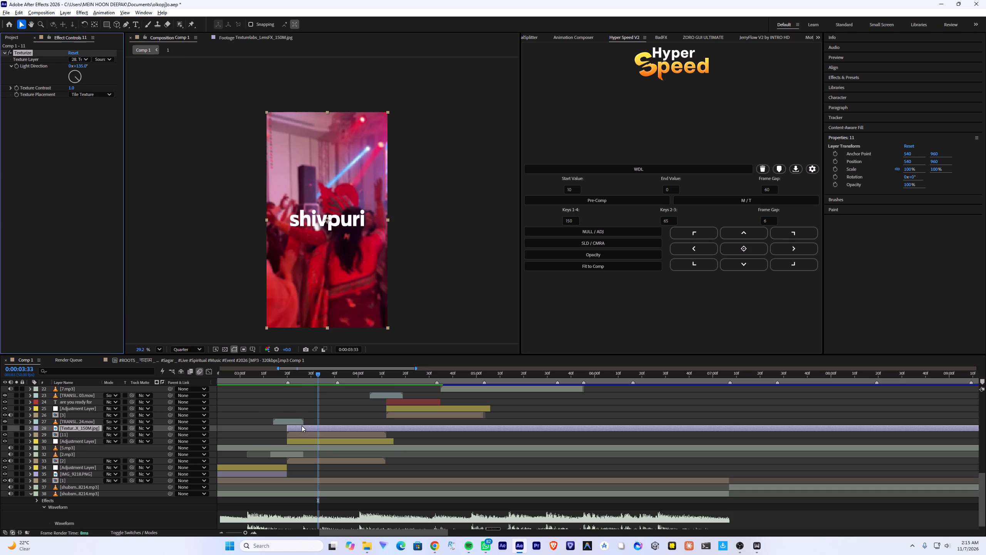
left_click(304, 433)
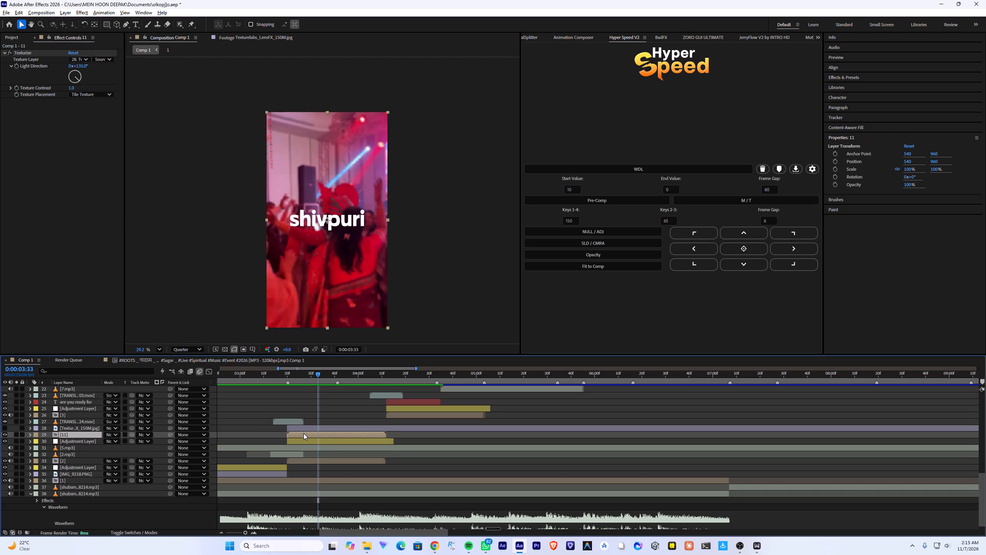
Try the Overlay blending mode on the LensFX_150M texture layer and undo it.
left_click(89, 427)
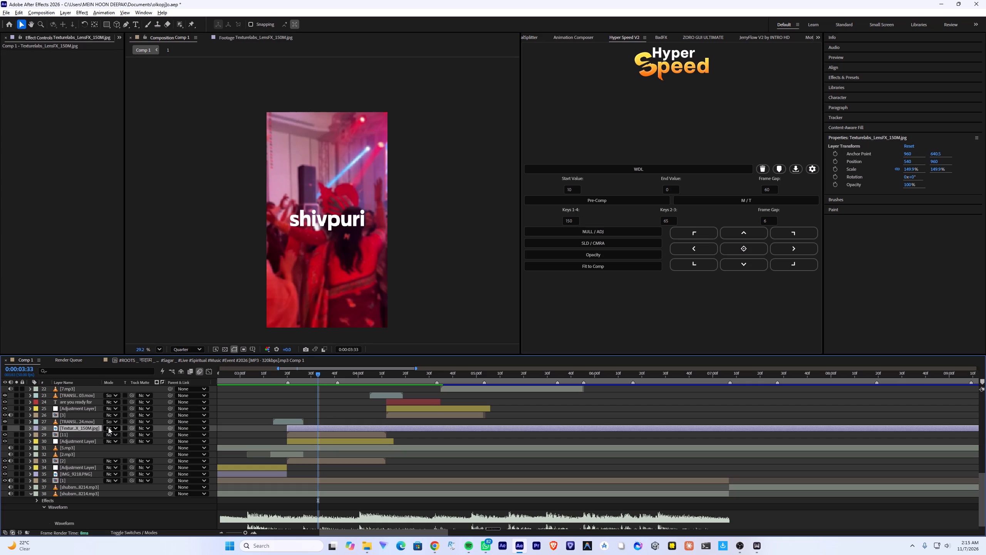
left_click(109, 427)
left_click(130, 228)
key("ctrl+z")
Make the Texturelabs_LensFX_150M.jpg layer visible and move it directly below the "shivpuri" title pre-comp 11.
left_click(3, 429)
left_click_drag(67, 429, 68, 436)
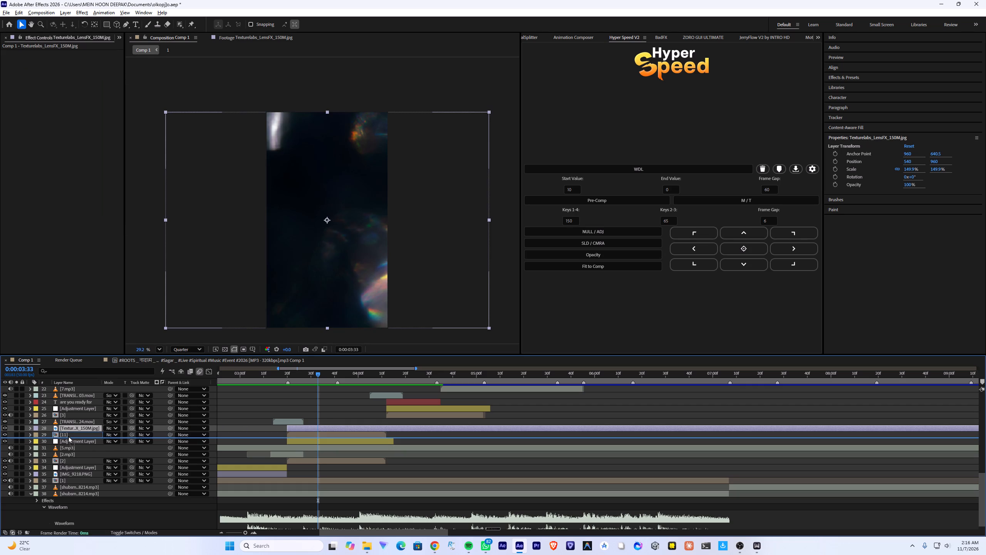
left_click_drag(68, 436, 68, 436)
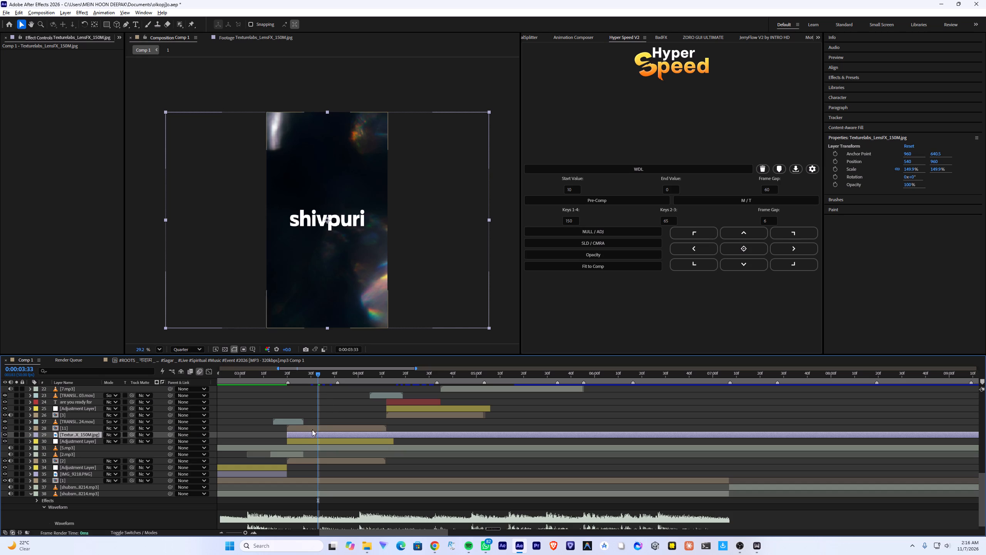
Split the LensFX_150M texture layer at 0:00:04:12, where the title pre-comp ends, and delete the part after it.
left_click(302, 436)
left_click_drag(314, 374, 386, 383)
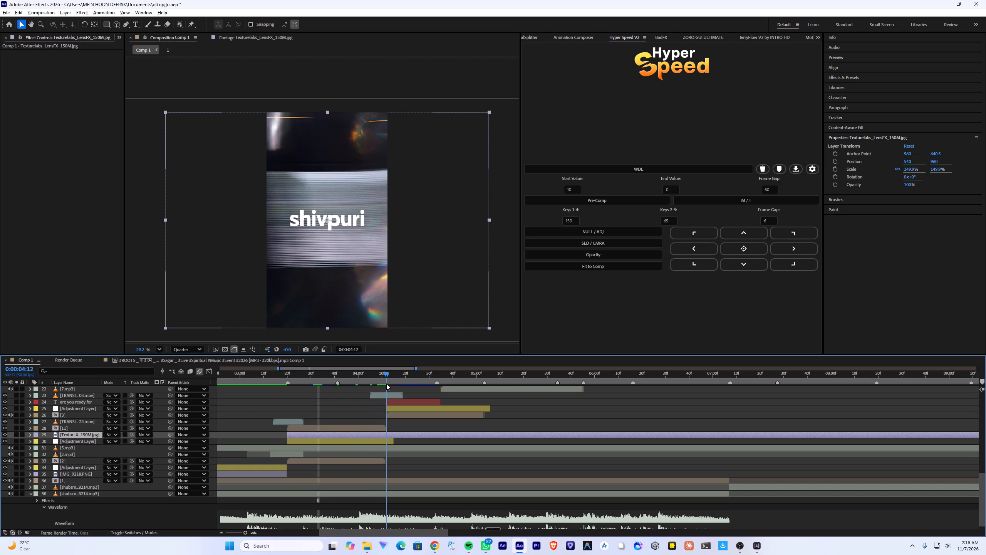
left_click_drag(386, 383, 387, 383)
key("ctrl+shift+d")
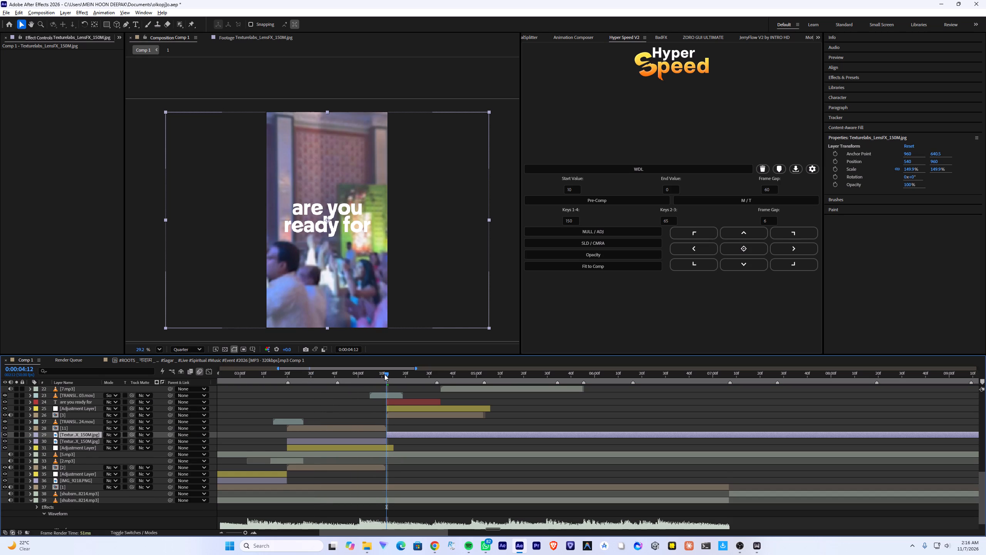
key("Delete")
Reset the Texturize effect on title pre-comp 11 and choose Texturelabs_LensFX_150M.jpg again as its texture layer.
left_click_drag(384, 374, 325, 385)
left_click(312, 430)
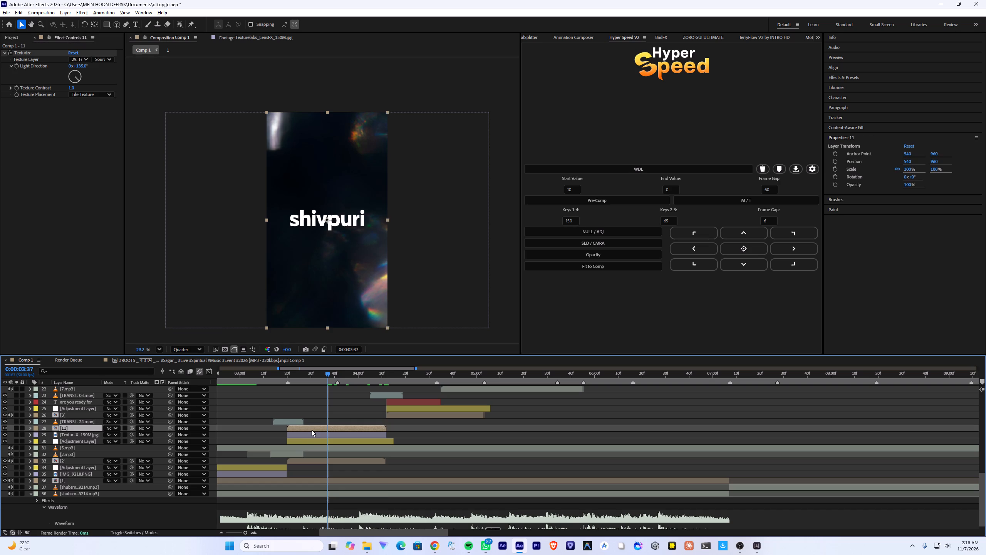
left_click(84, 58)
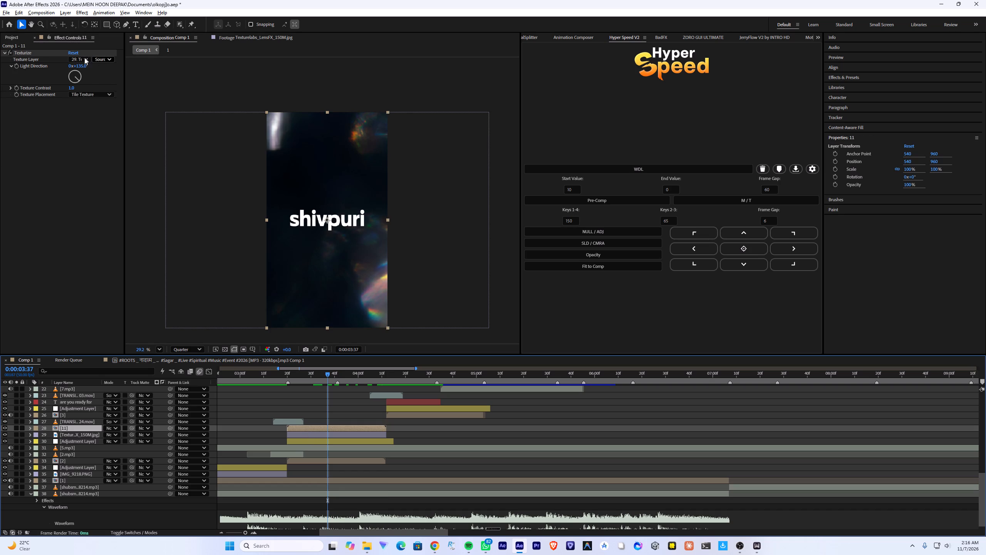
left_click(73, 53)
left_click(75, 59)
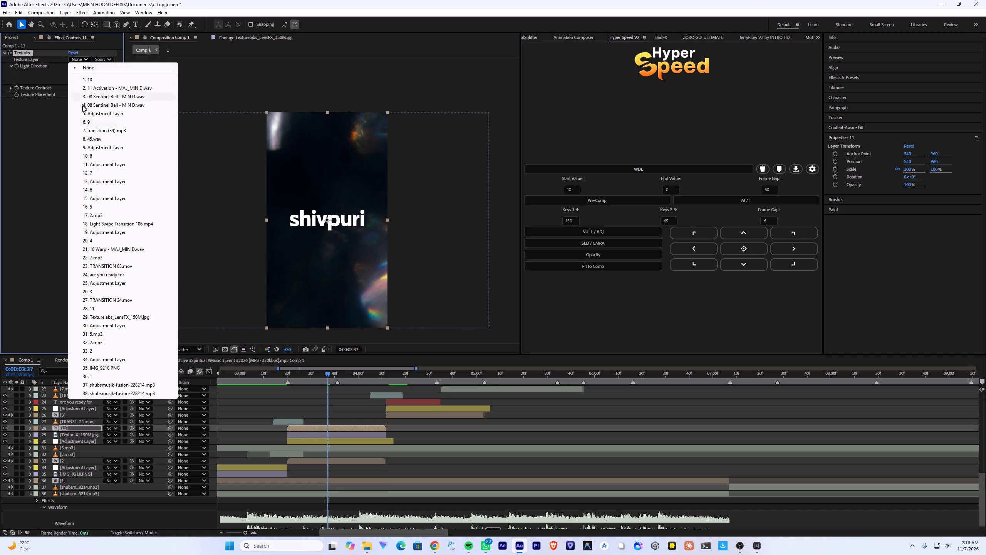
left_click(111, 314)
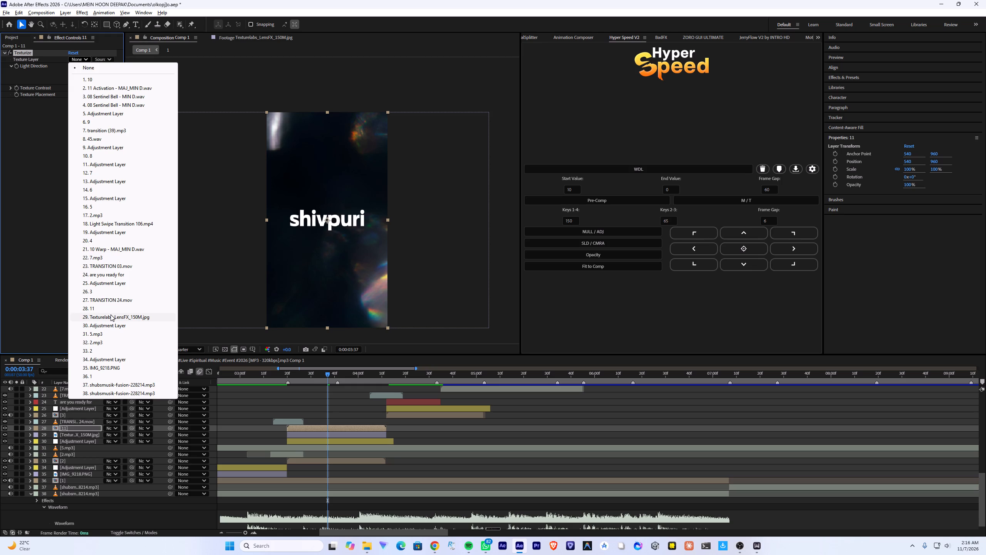
Undo the texture layer's trimming, reordering and visibility changes, back through the pre-composing of the "shivpuri 2" title.
left_click(68, 426)
key("ctrl+z")
key("ctrl+z")
key("ctrl+z")
key("ctrl+z")
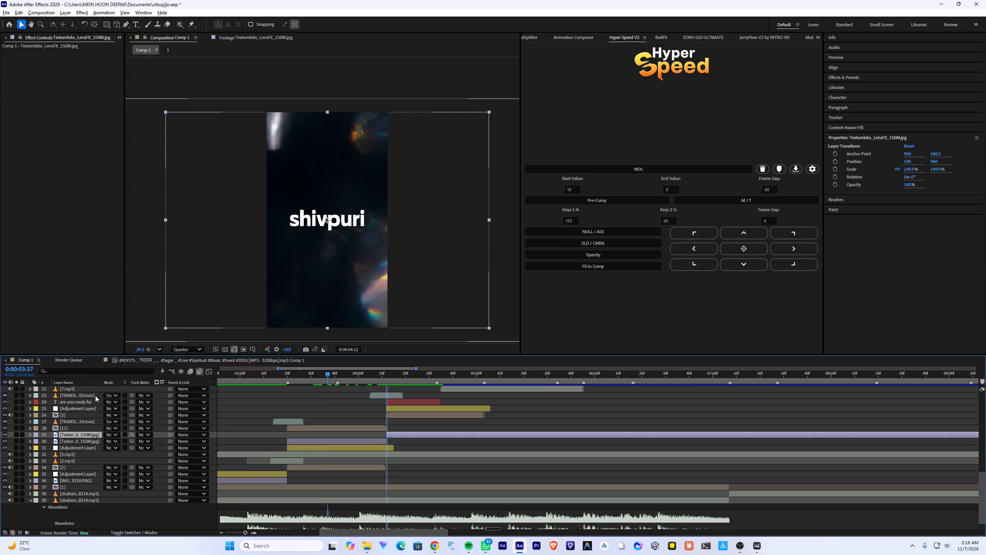
key("ctrl+z")
key("ctrl+z")
key("ctrl+z")
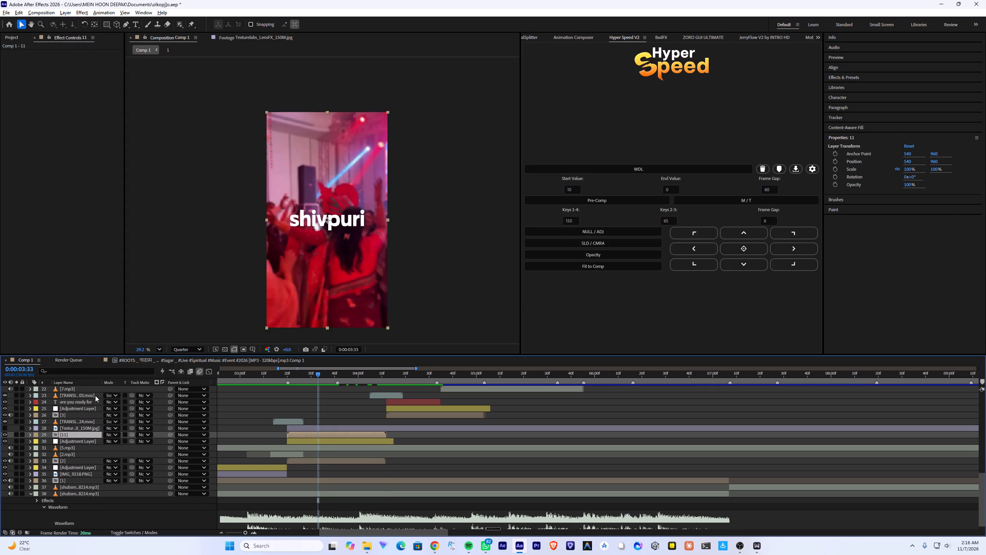
key("ctrl+z")
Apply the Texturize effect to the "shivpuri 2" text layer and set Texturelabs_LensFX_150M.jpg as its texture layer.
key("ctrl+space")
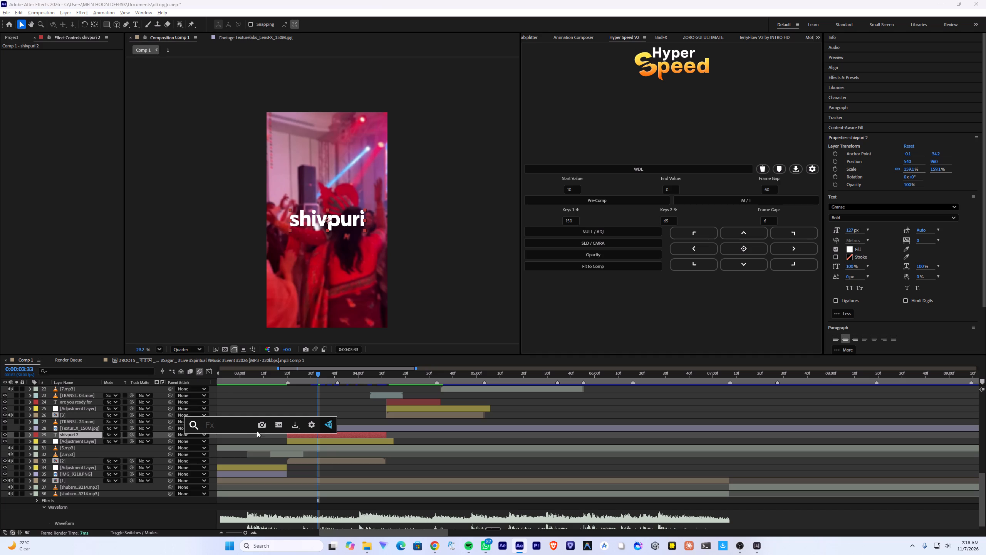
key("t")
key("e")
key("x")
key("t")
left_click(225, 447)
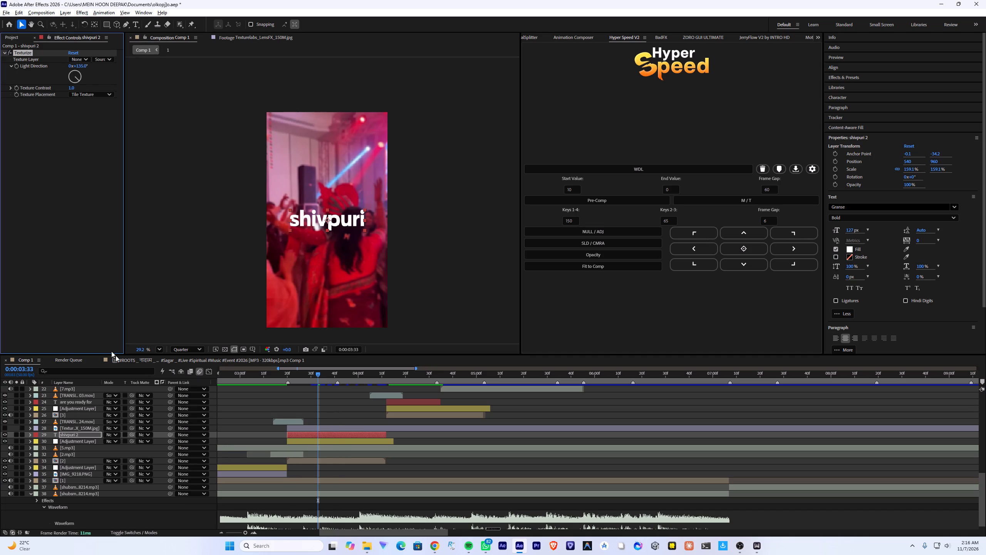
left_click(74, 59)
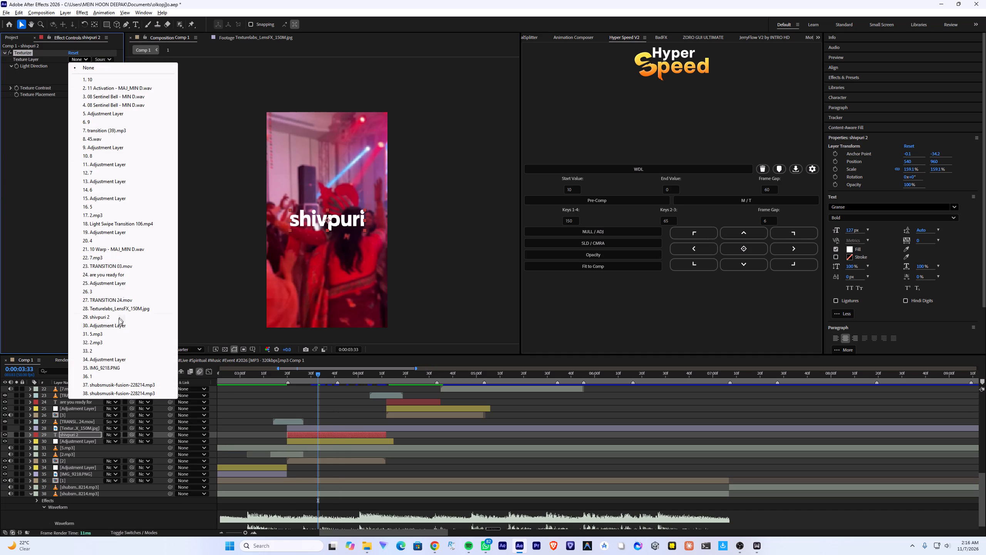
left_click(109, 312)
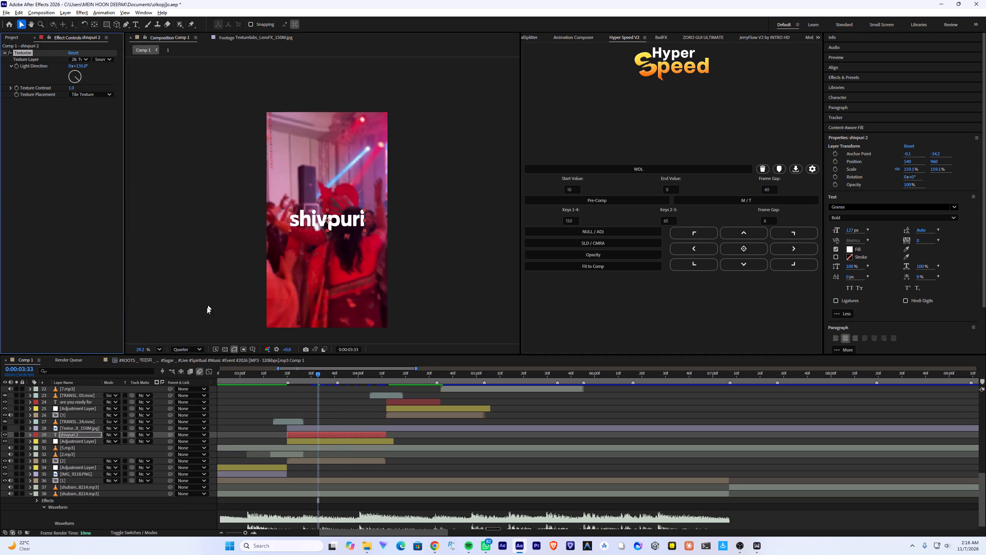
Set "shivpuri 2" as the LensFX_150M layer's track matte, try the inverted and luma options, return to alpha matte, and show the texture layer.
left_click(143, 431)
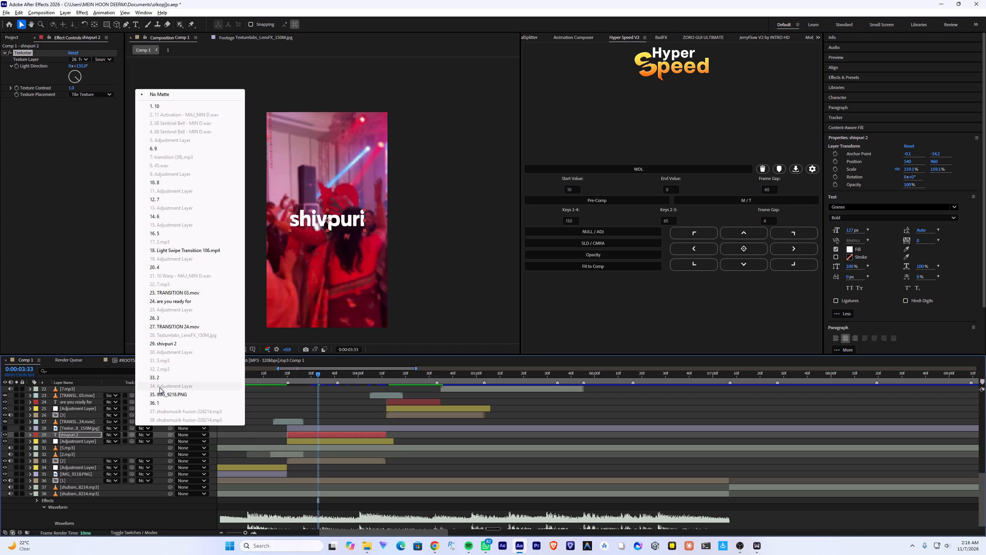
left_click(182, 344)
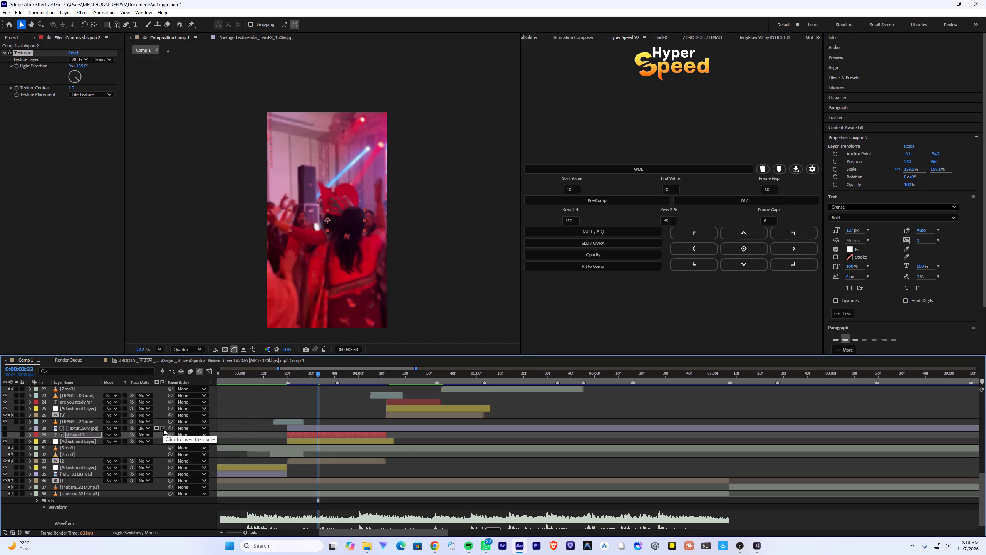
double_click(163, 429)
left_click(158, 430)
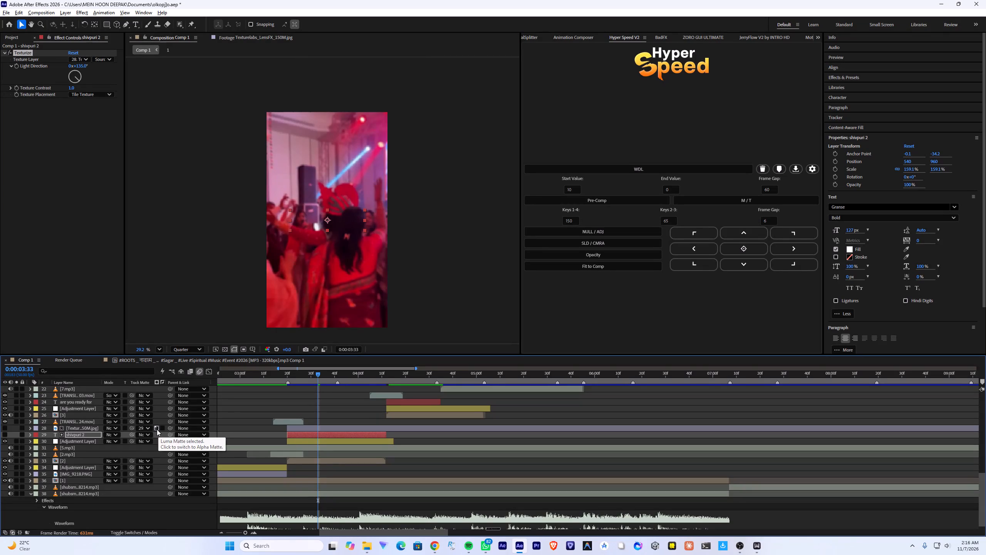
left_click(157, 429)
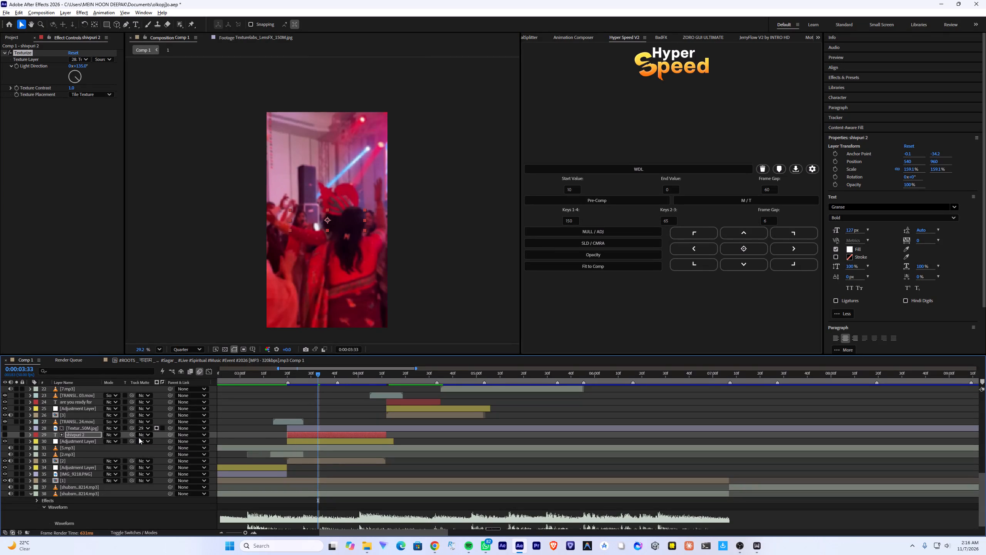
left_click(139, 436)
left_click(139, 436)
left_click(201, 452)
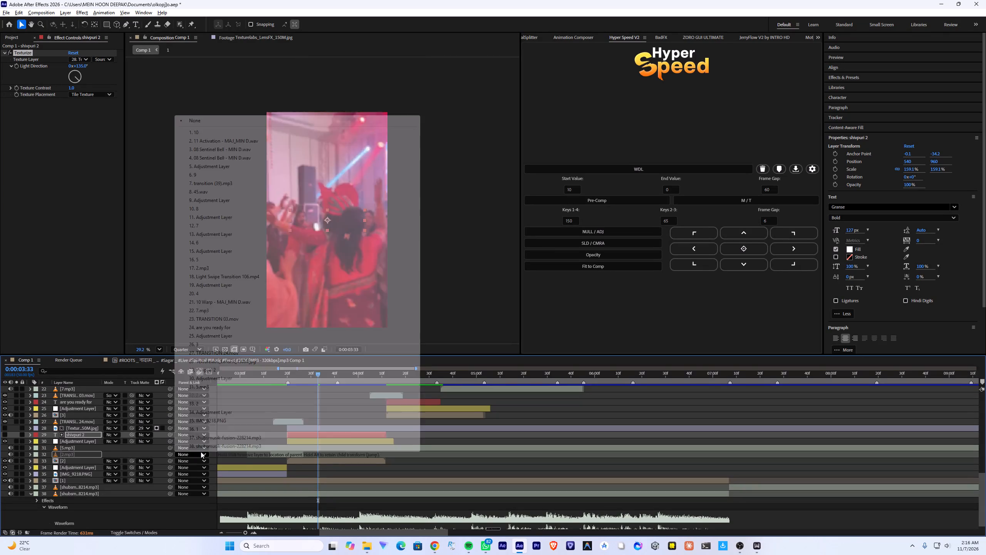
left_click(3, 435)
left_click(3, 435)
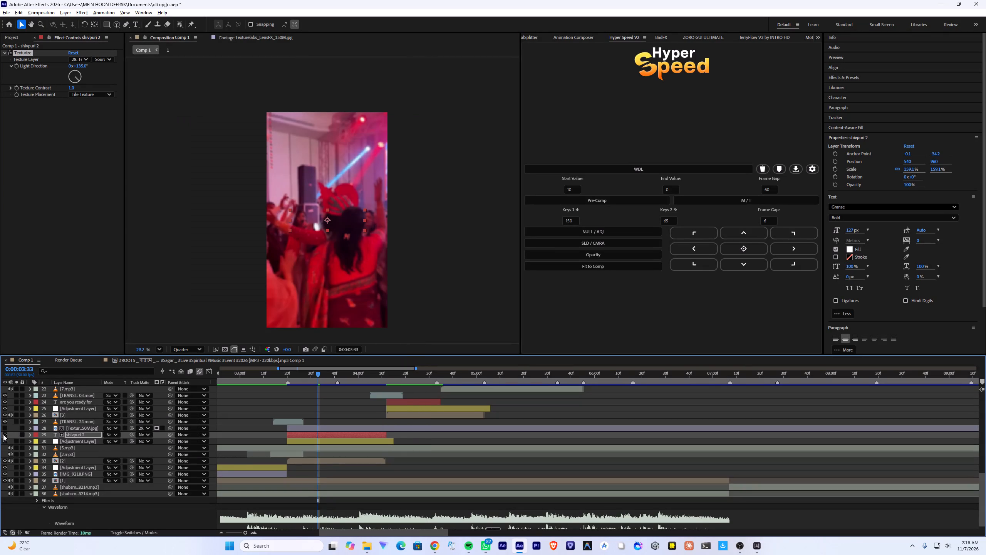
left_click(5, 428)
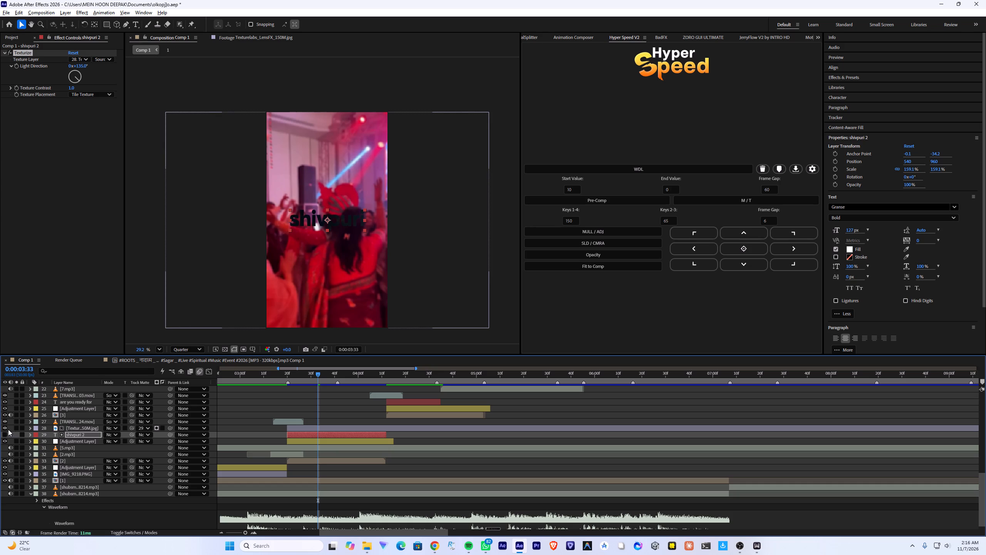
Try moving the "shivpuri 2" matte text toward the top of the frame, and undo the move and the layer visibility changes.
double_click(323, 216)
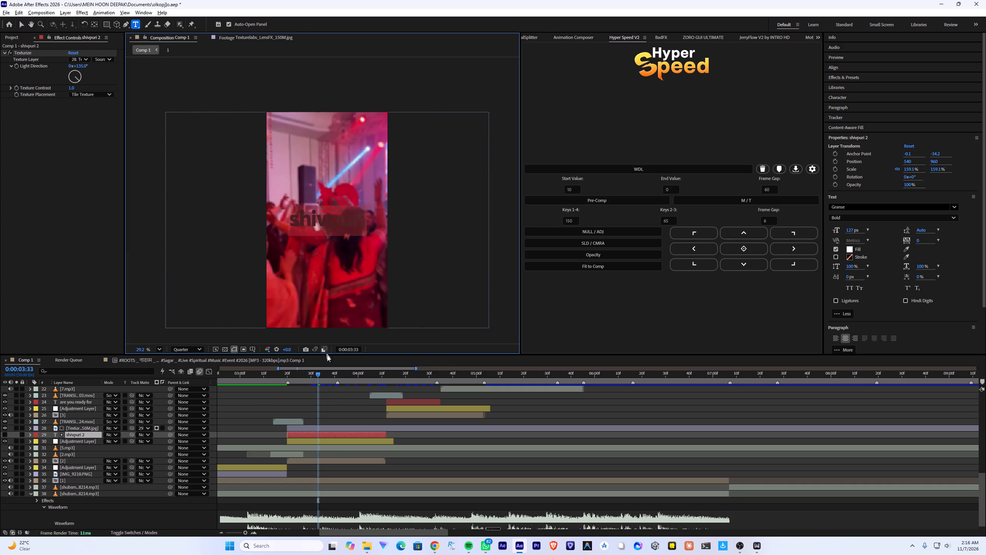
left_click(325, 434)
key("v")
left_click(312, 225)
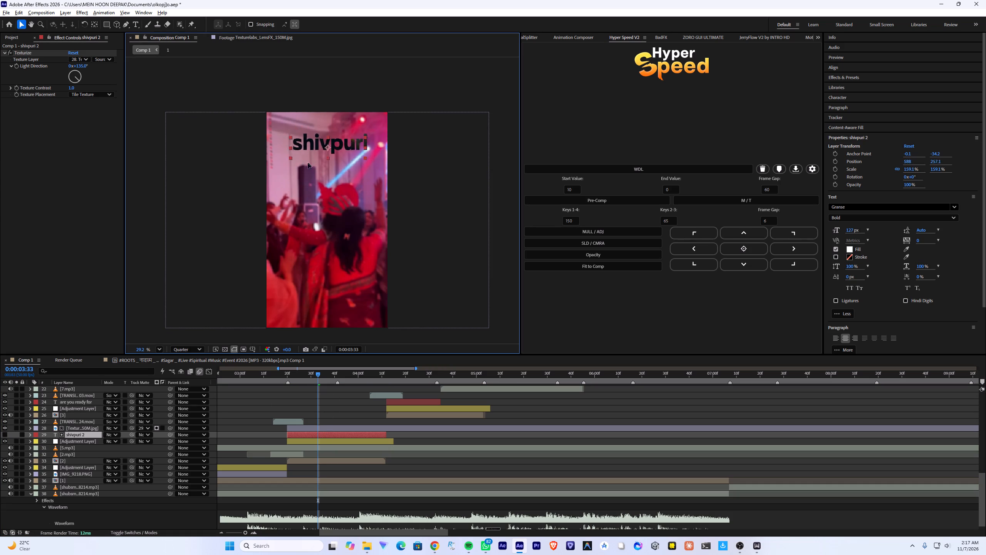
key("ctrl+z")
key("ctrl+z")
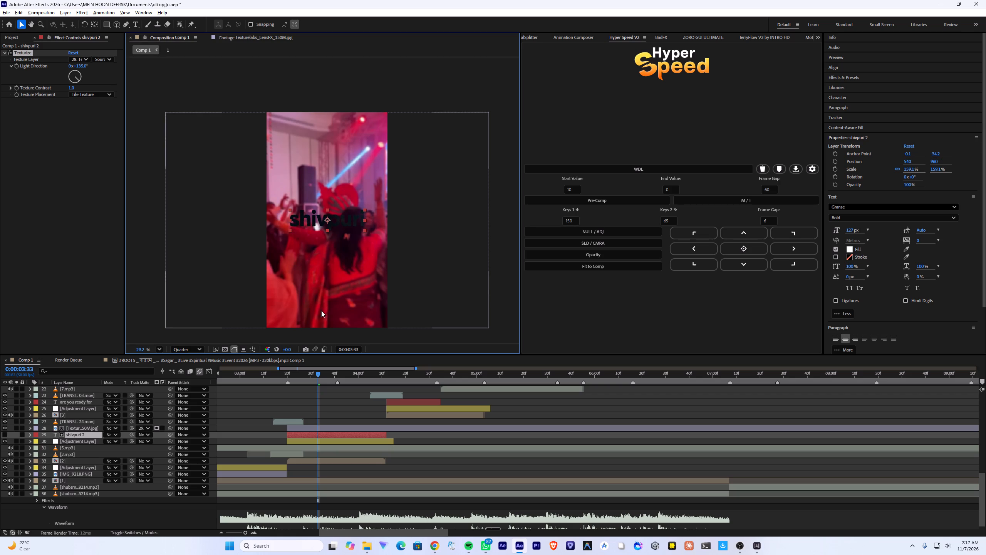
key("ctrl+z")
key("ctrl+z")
Delete the Texturize effect from the "shivpuri 2" title and the Texturelabs_LensFX_150M.jpg layer from Comp 1.
left_click(323, 429)
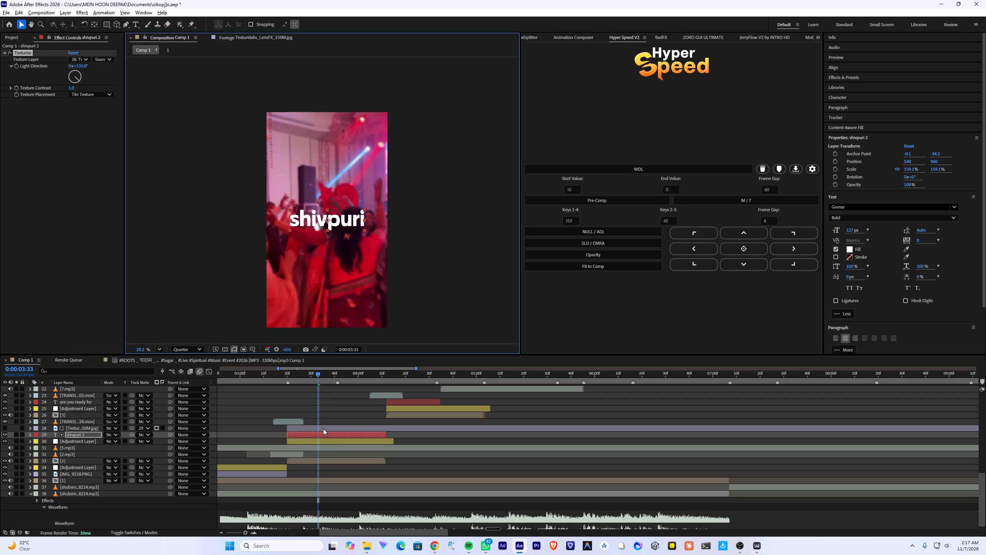
key("Delete")
left_click(323, 429)
key("Delete")
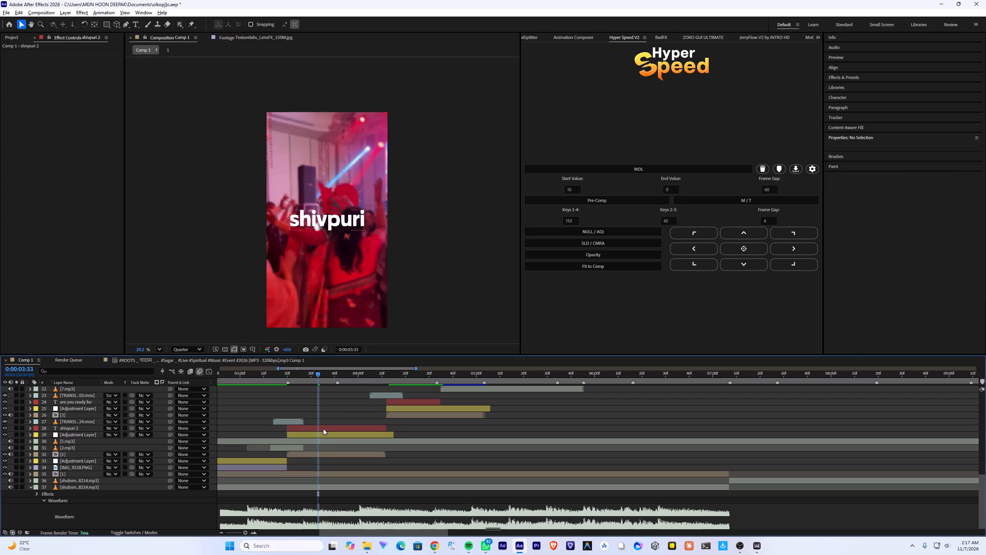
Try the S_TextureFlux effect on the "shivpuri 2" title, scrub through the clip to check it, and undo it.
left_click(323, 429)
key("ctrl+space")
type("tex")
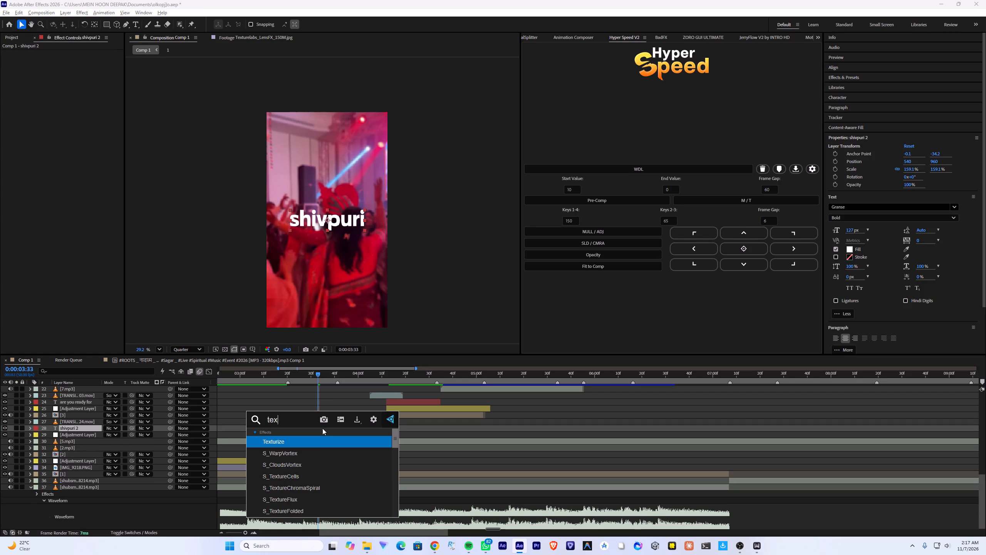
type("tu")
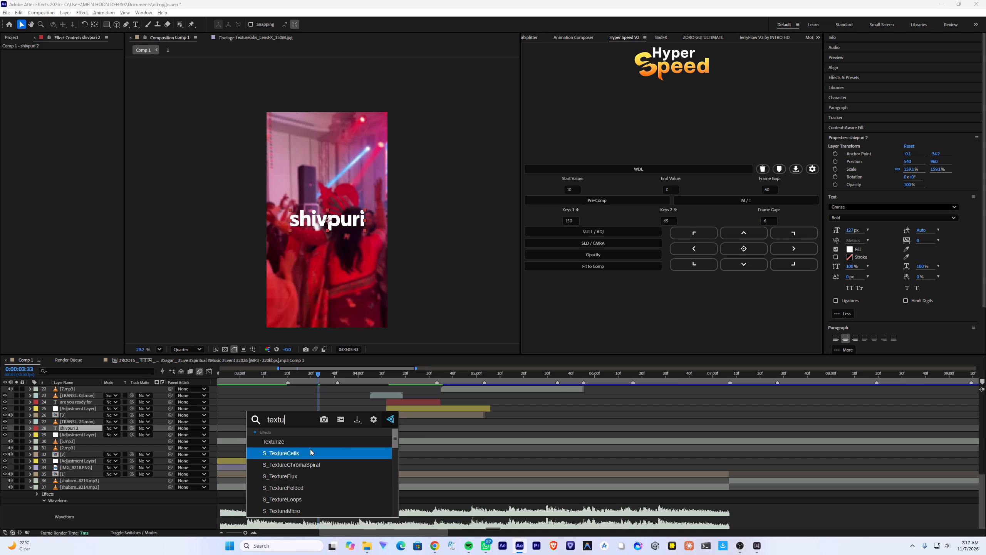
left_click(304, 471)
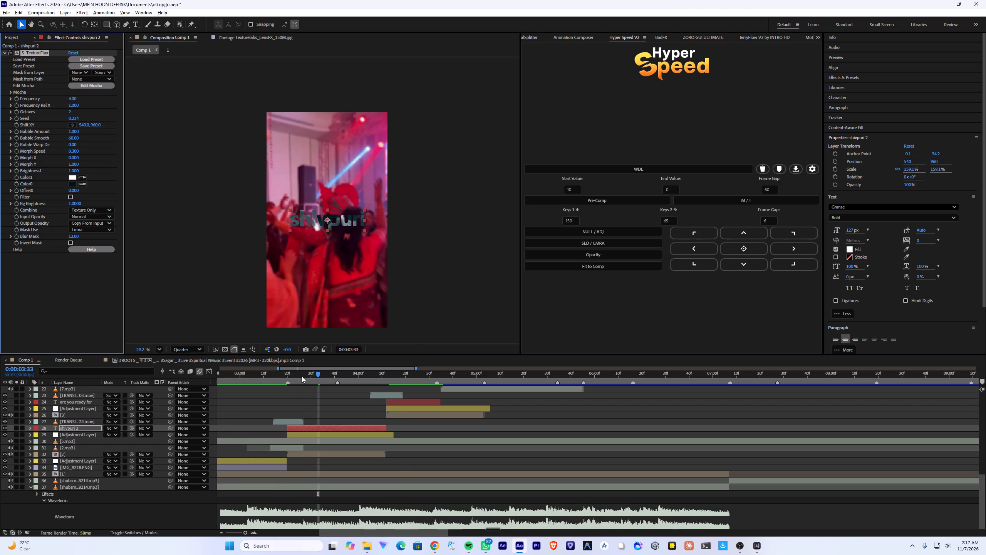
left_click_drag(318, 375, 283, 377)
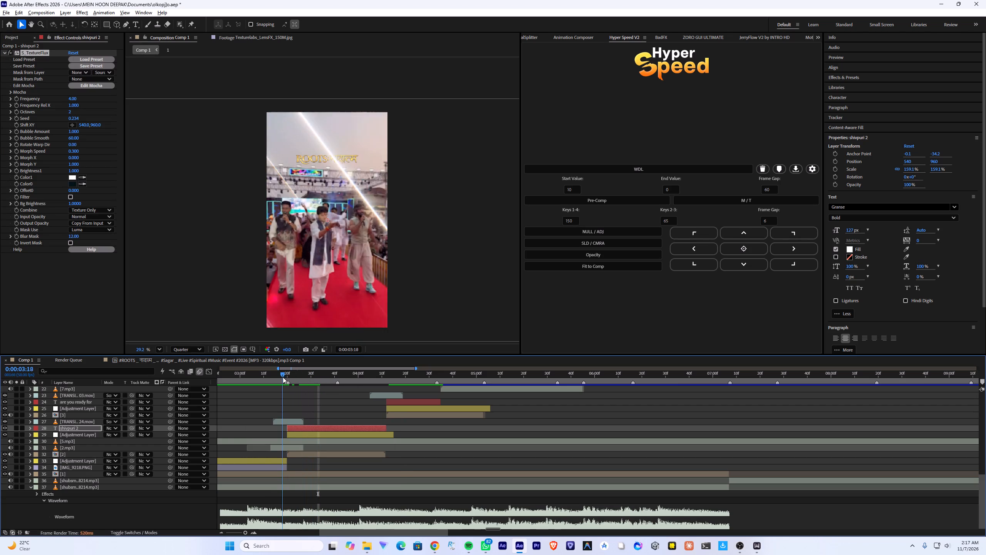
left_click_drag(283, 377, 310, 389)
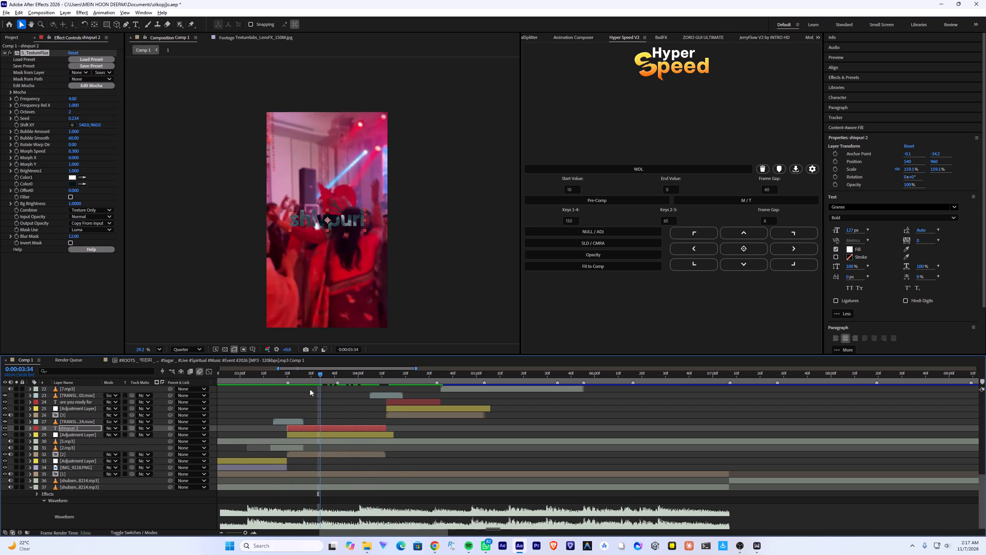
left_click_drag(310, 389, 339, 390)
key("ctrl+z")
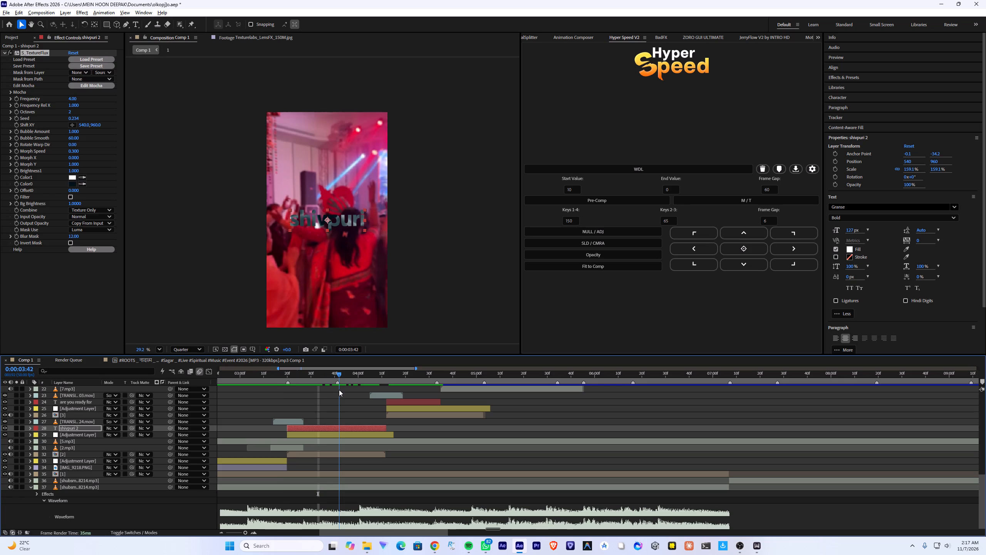
Play back Comp 1 from 0:00:00:00 to review the edit.
left_click_drag(250, 378, 105, 382)
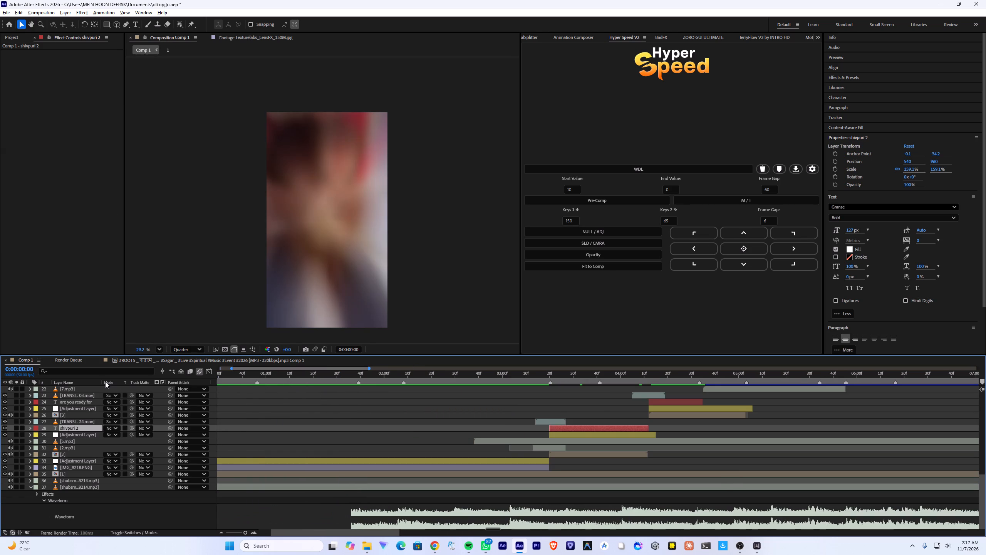
key("space")
scroll(250, 393, "down", 1, "alt")
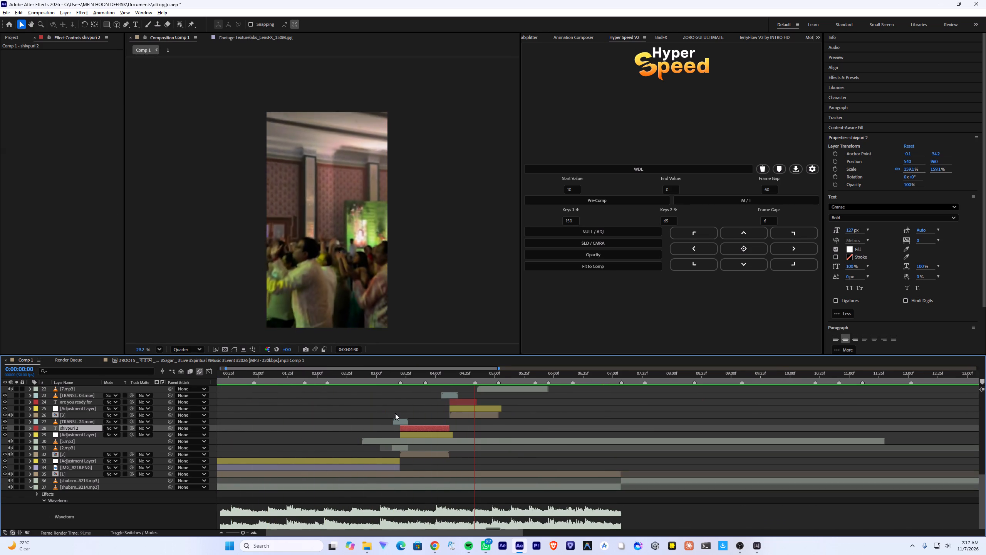
Play back Comp 1 from just before the "shivpuri" title to review it.
key("space")
left_click(394, 374)
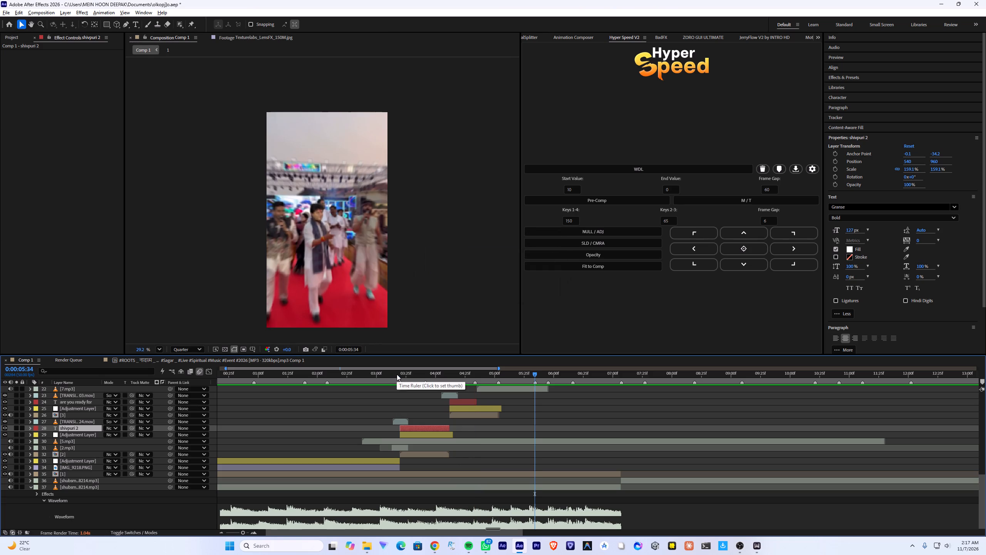
key("space")
left_click(397, 374)
key("space")
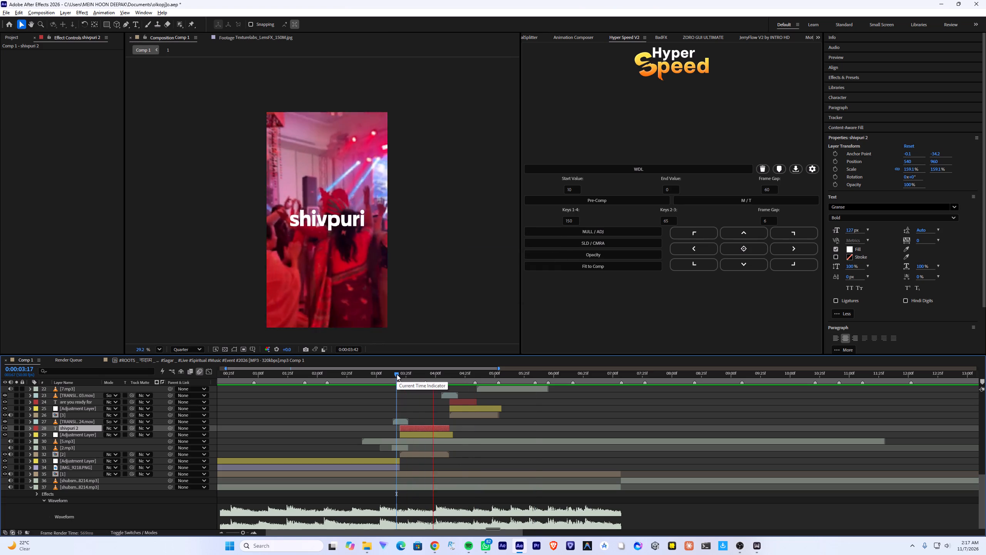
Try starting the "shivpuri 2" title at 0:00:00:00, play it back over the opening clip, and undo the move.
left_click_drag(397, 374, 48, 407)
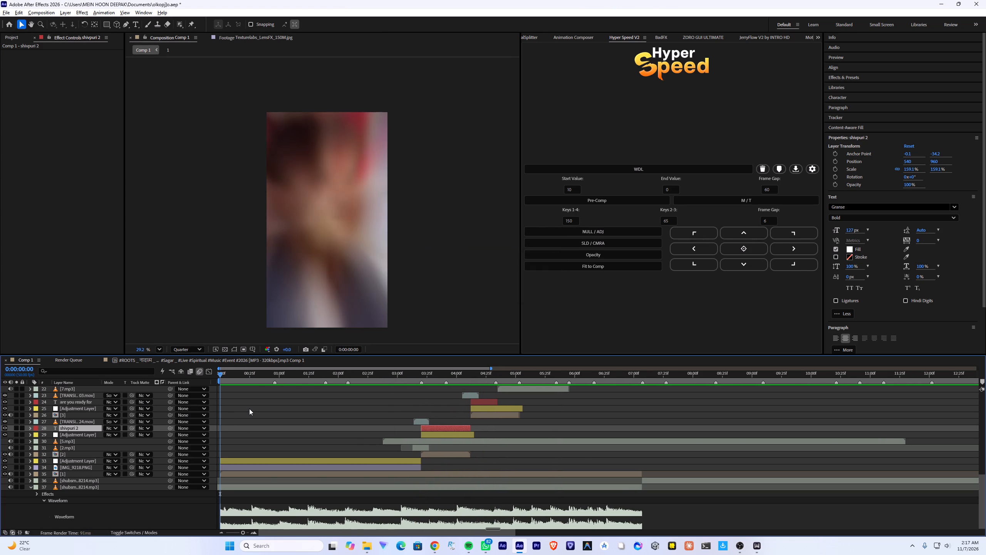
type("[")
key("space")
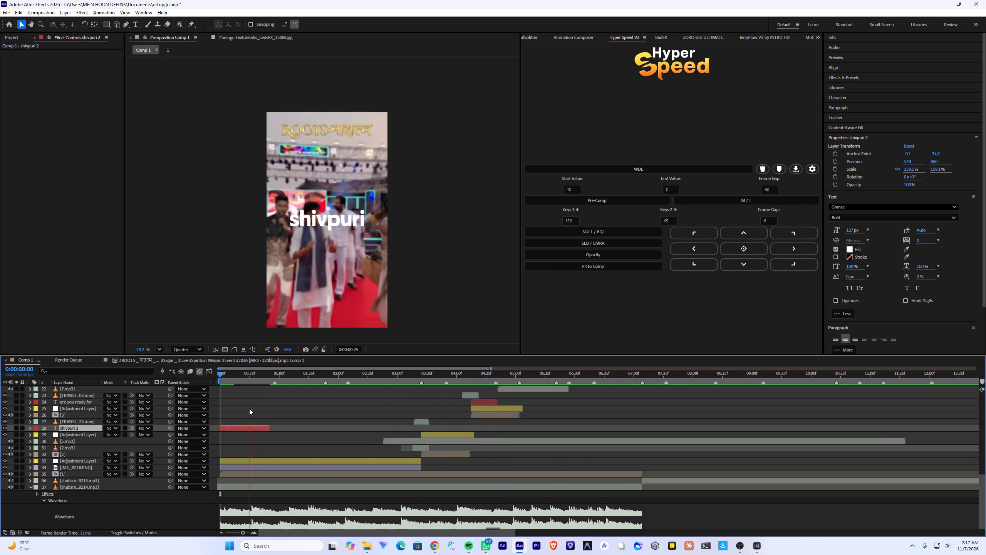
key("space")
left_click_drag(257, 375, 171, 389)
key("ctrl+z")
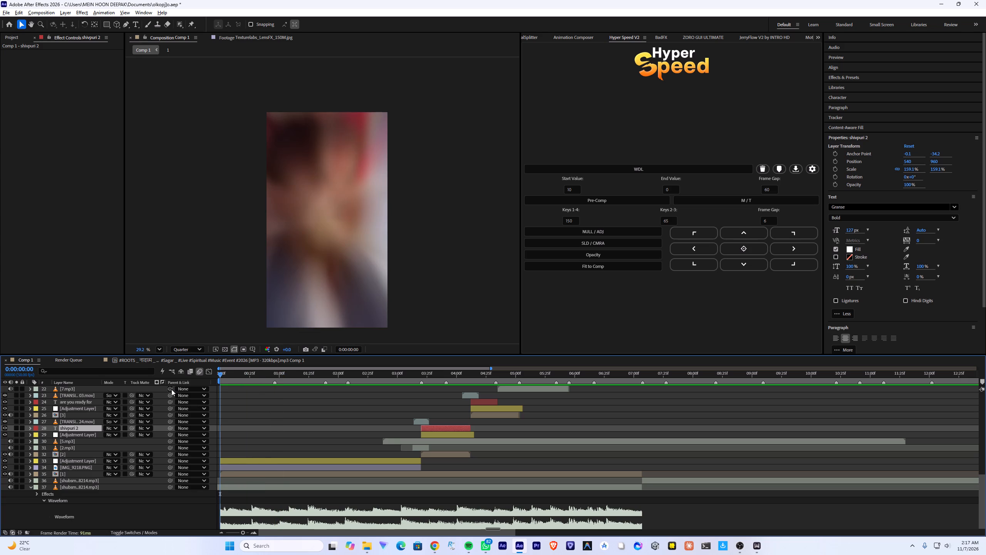
Set the "shivpuri 2" title's blending mode to Exclusion and play it back.
left_click(445, 370)
left_click(438, 373)
left_click(432, 381)
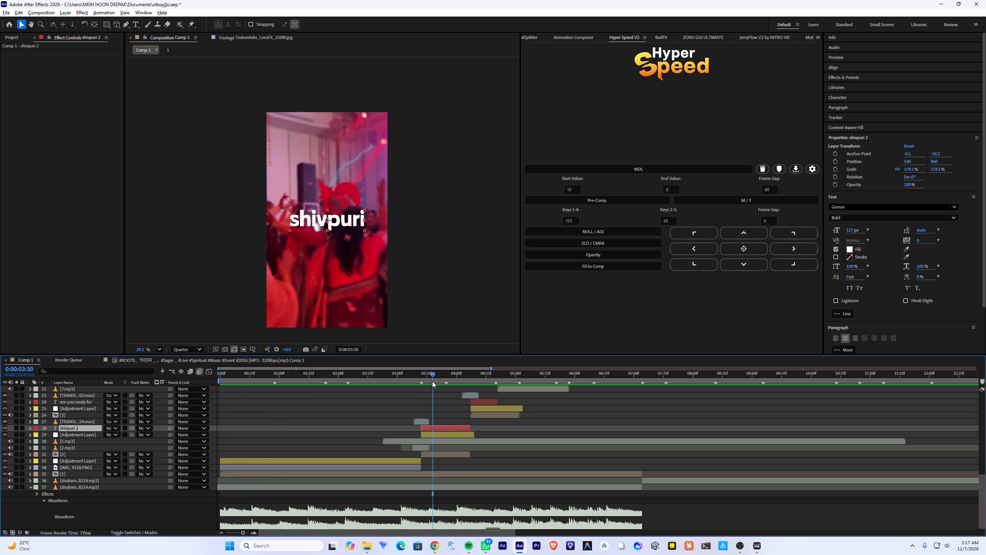
left_click(109, 427)
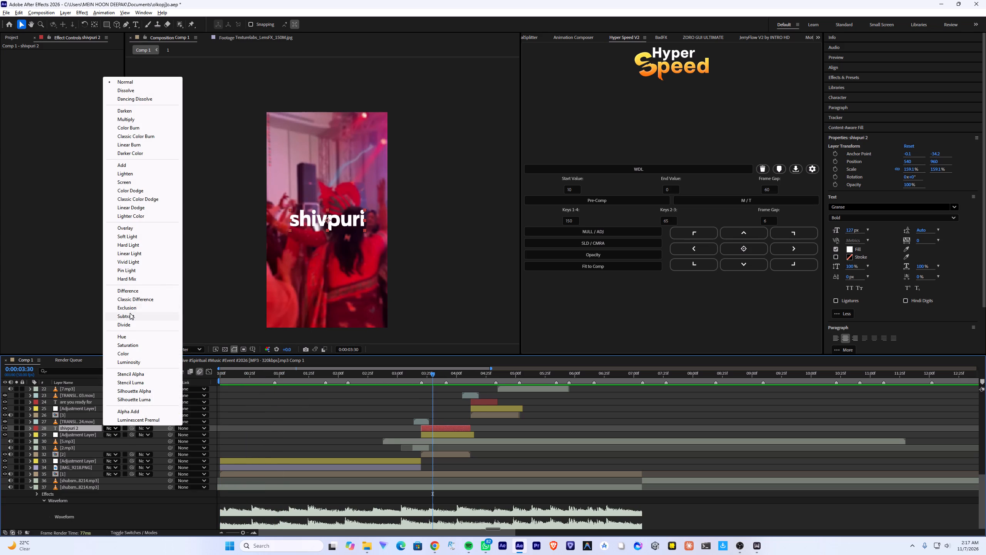
left_click(130, 310)
left_click(403, 372)
key("space")
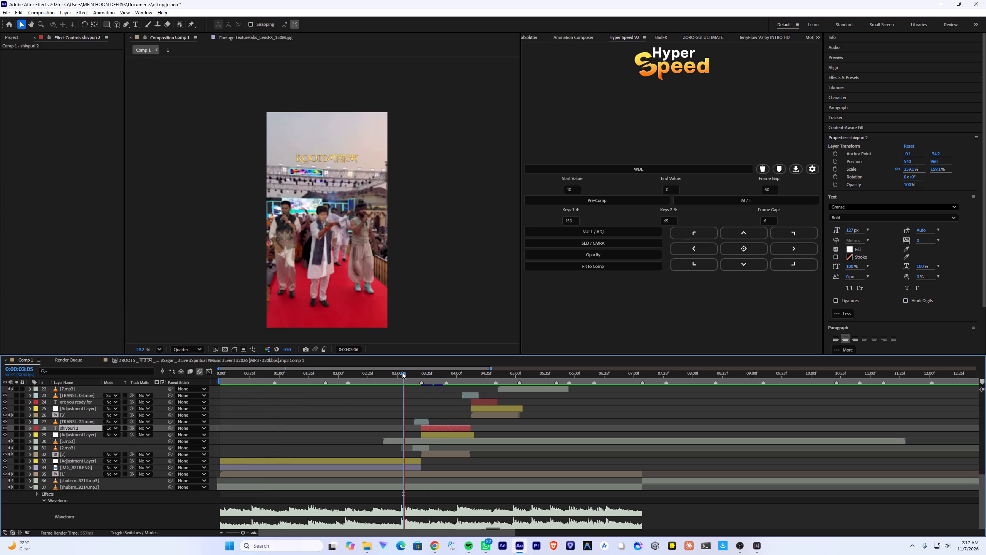
Set the "are you ready for" title's blending mode to Exclusion.
left_click_drag(402, 372, 490, 378)
scroll(492, 405, "up", 1)
left_click(485, 421)
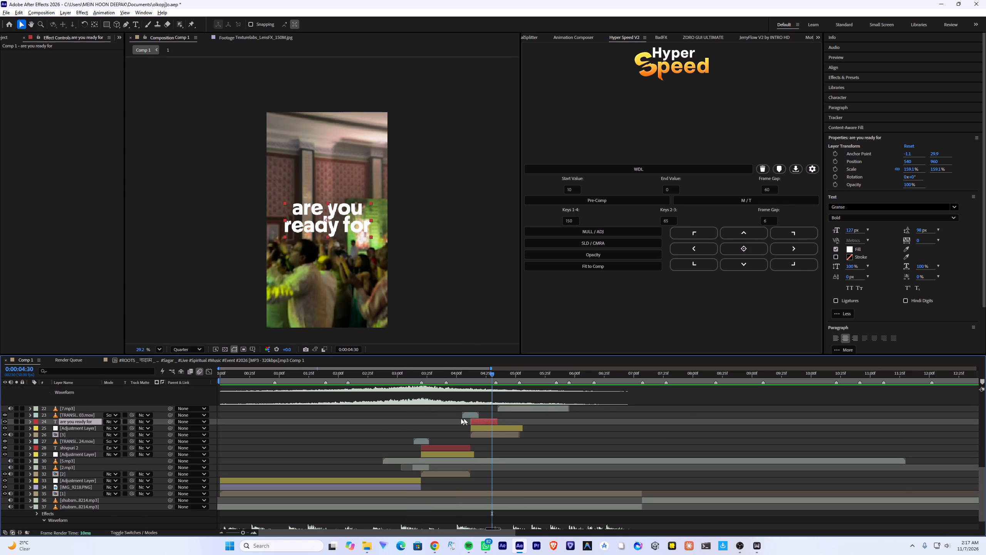
left_click(107, 420)
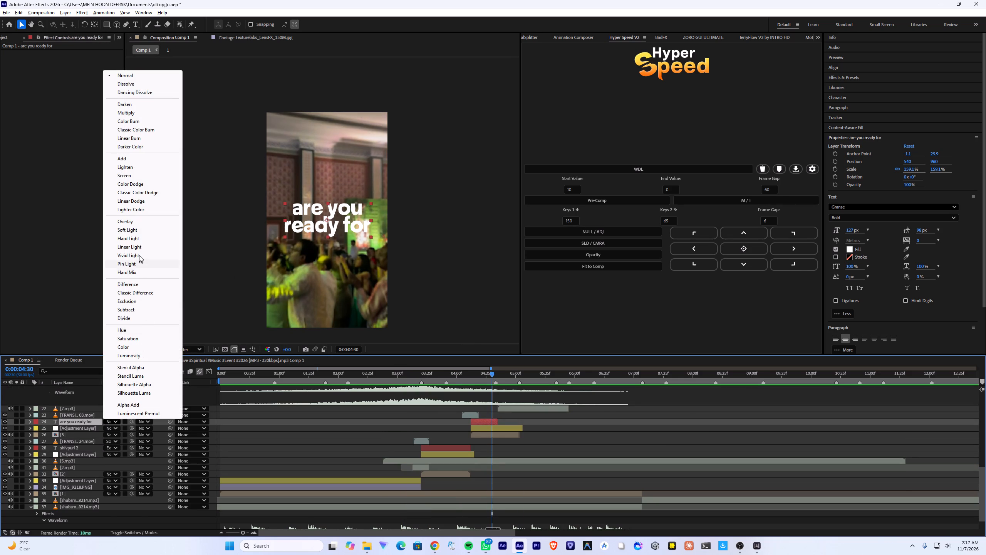
left_click(137, 299)
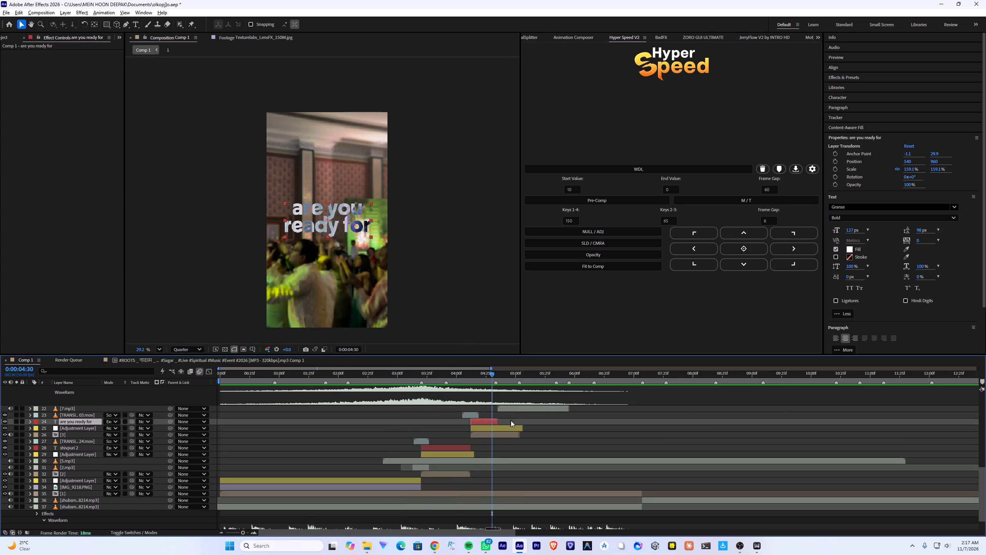
Split the "are you ready for" title at 0:00:04:13 and 0:00:04:18, trimming the new pieces' starts to about 0:00:04:15 and 0:00:04:21.
scroll(496, 427, "up", 2, "alt")
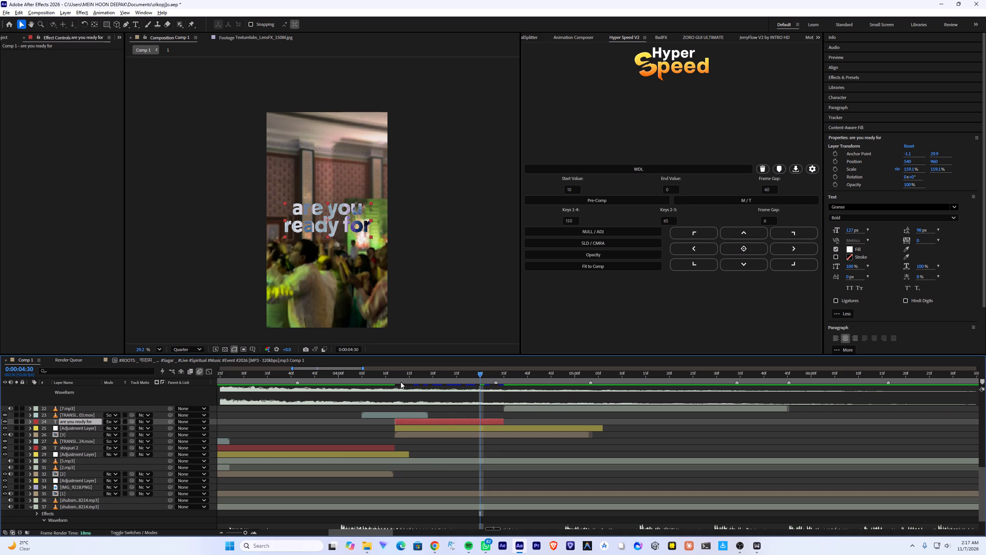
left_click(403, 377)
left_click_drag(402, 377, 399, 376)
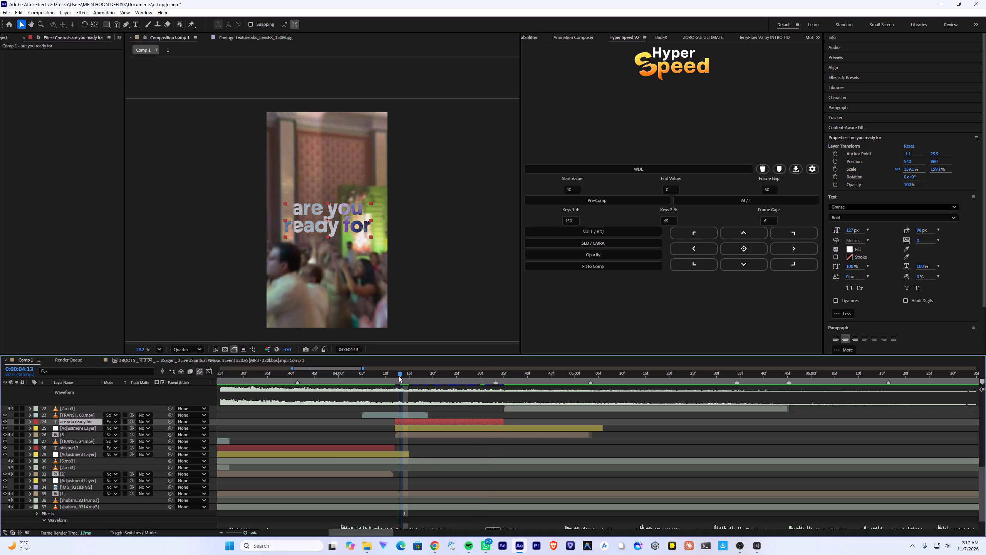
left_click_drag(399, 376, 399, 375)
key("ctrl+shift+d")
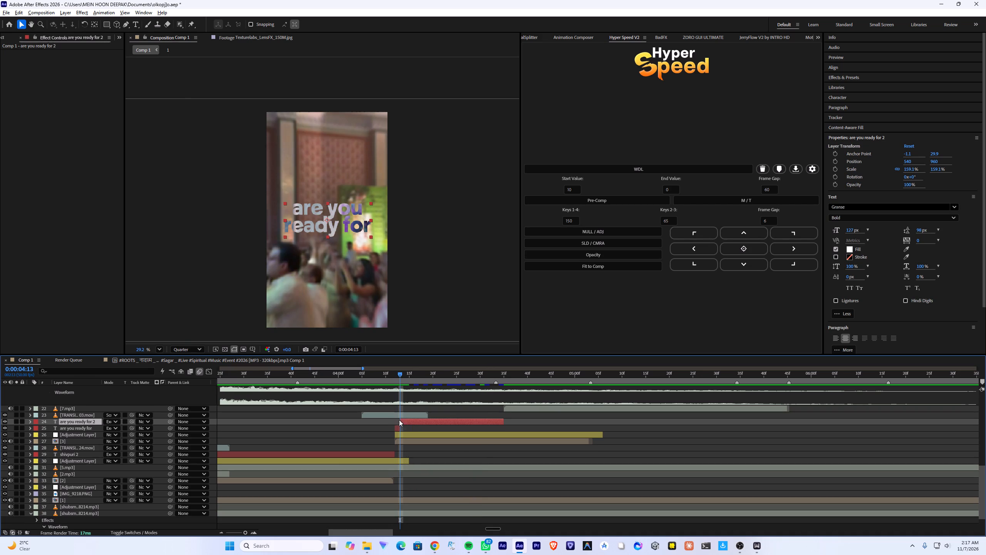
left_click_drag(400, 420, 409, 419)
left_click_drag(407, 371, 423, 373)
key("ctrl+shift+d")
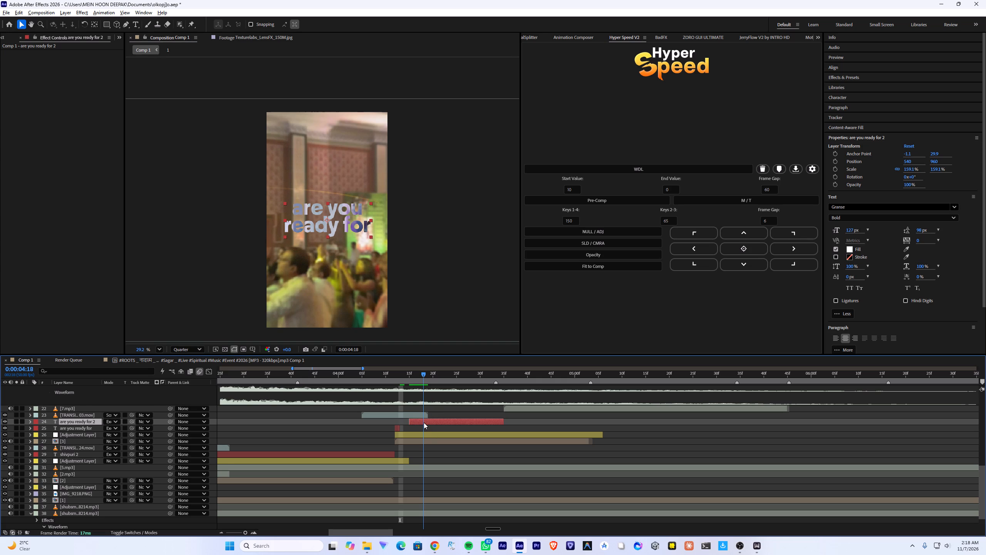
left_click_drag(424, 422, 437, 422)
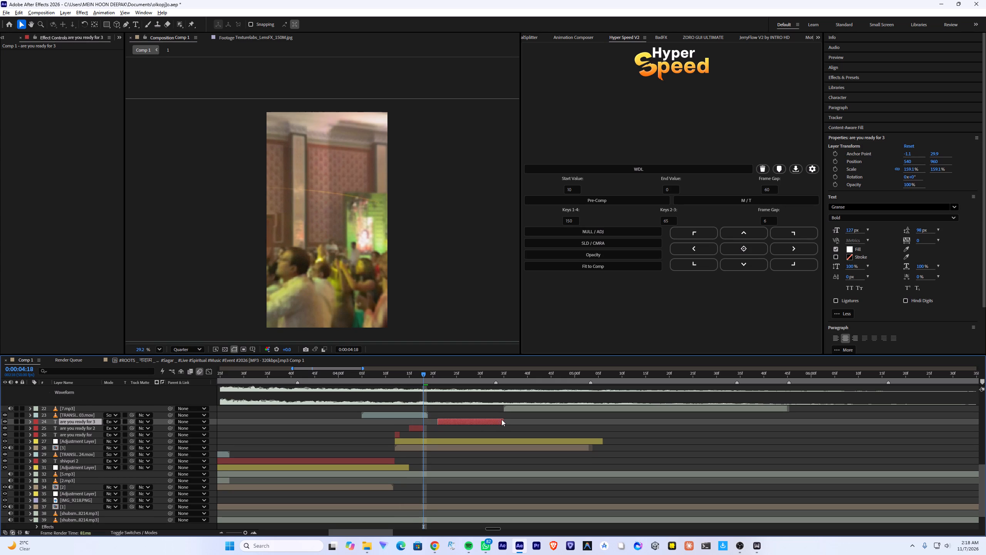
Extend "are you ready for 3" to the end of clip [4], split it at 0:00:05:03, and place the new piece directly above clip [4].
left_click_drag(504, 419, 603, 426)
scroll(589, 426, "up", 3)
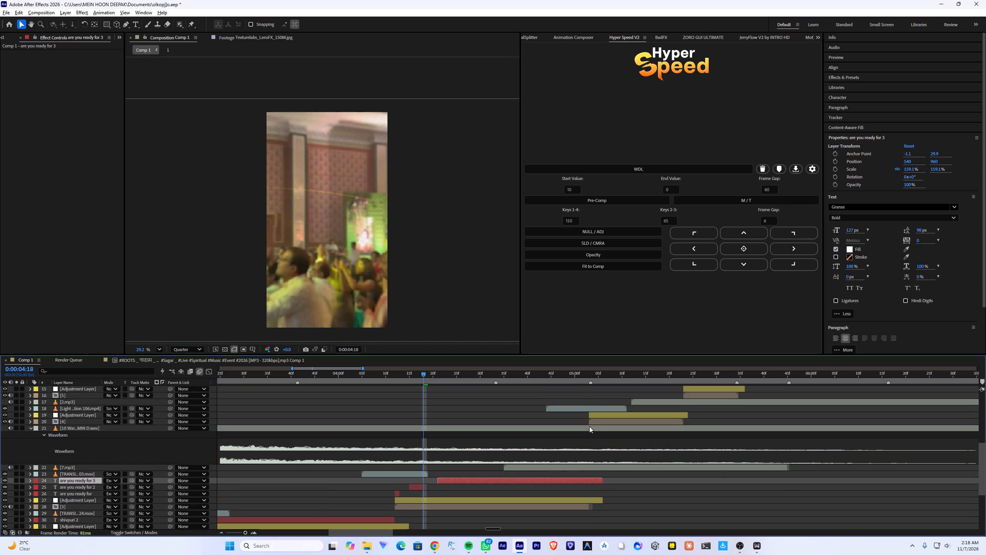
left_click_drag(602, 480, 684, 461)
left_click_drag(592, 377, 589, 376)
key("ctrl+shift+d")
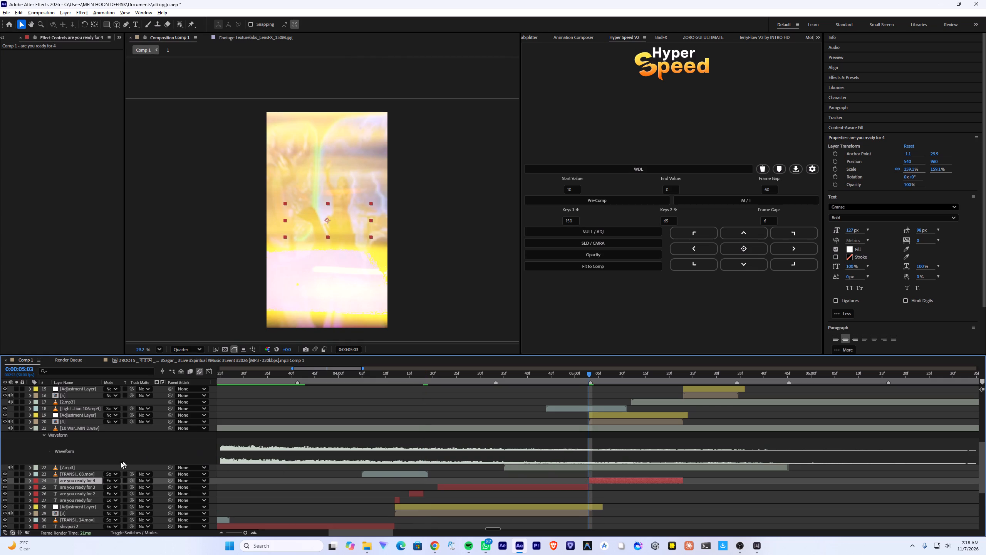
left_click_drag(70, 481, 122, 419)
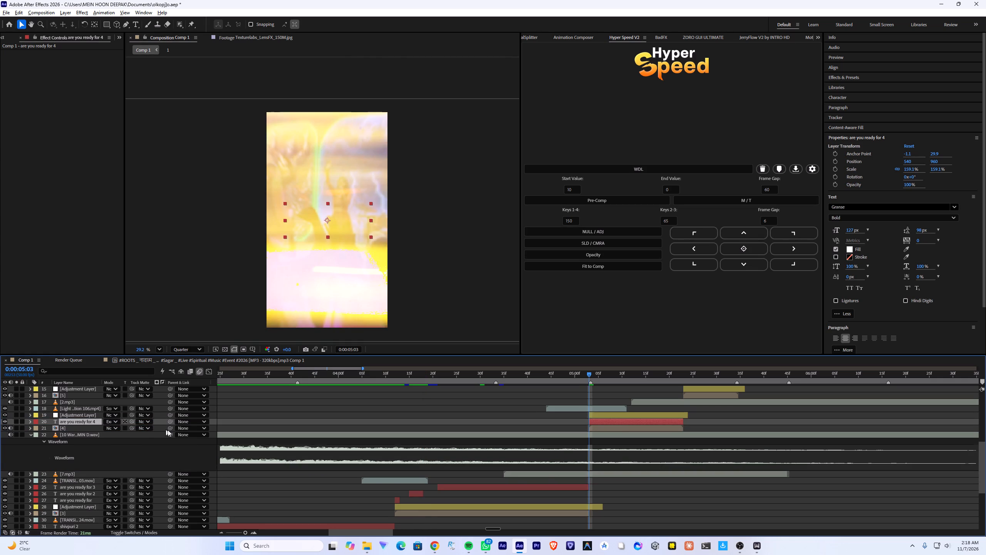
Play back Comp 1 from about 0:00:04:04 to check the timing of the split "are you ready for" title.
left_click(357, 379)
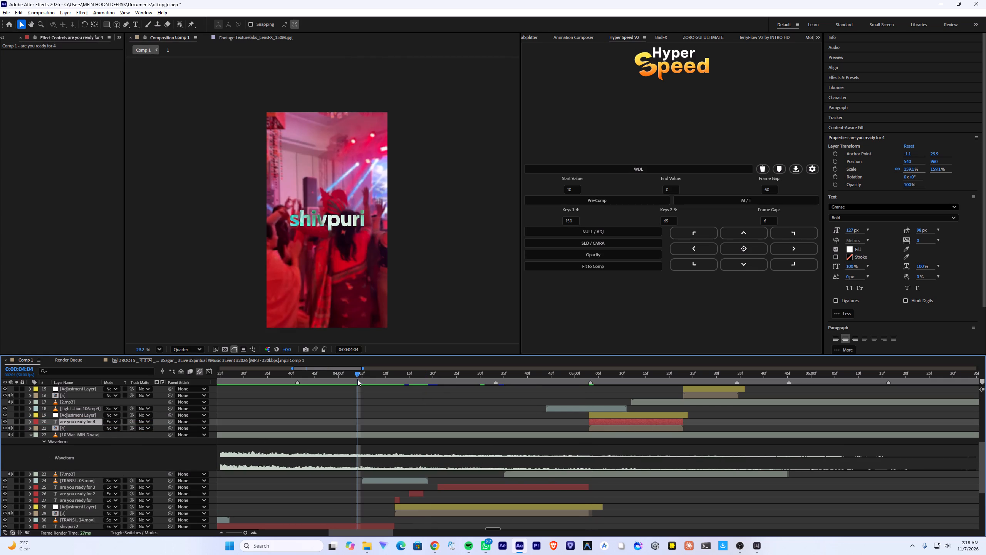
key("space")
left_click(358, 379)
key("space")
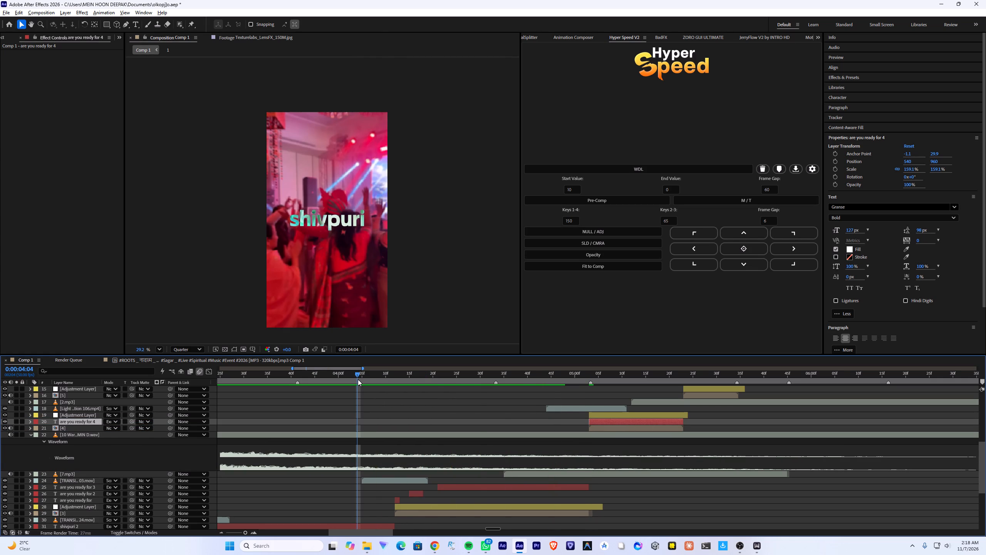
left_click(360, 379)
key("space")
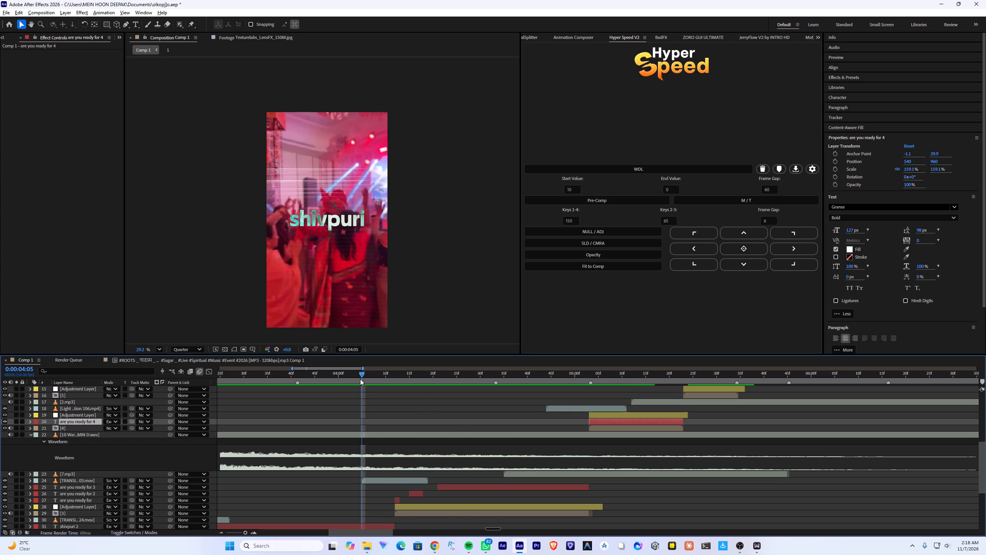
key("space")
Extend the starts of "are you ready for 3" and "are you ready for 2" to about 0:00:04:20 and 0:00:04:14, and play back the flicker.
left_click_drag(437, 487, 430, 487)
left_click_drag(408, 494, 403, 493)
left_click(351, 373)
key("space")
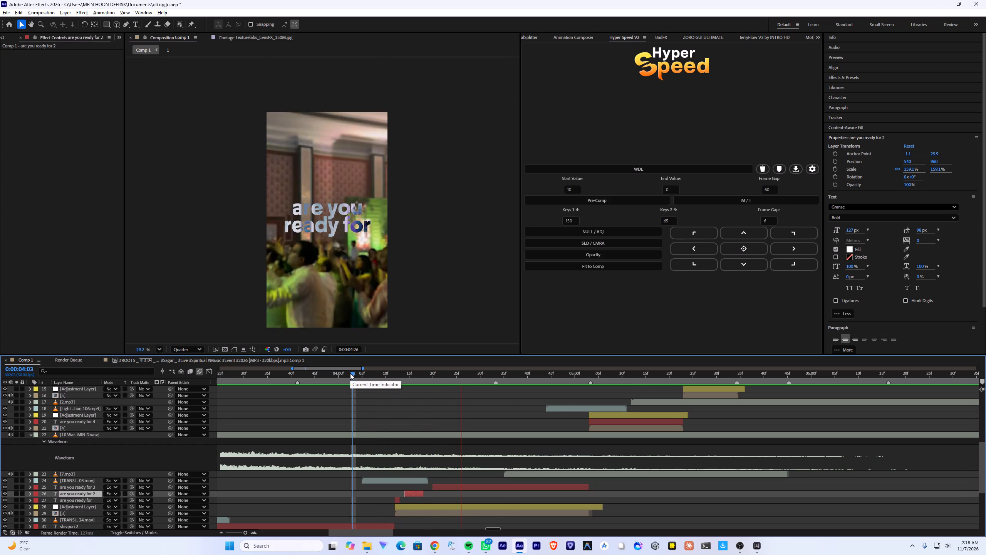
left_click(350, 373)
key("space")
key("space")
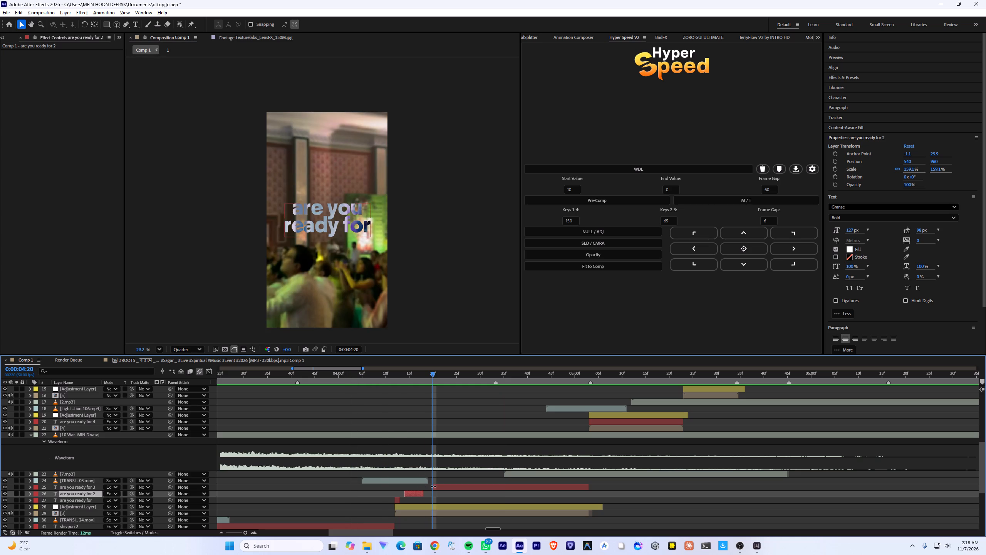
Extend the start of "are you ready for 3" to about 0:00:04:19 and replay from 0:00:04:01.
left_click_drag(434, 486, 429, 486)
left_click(346, 375)
left_click(346, 370)
left_click(346, 373)
key("space")
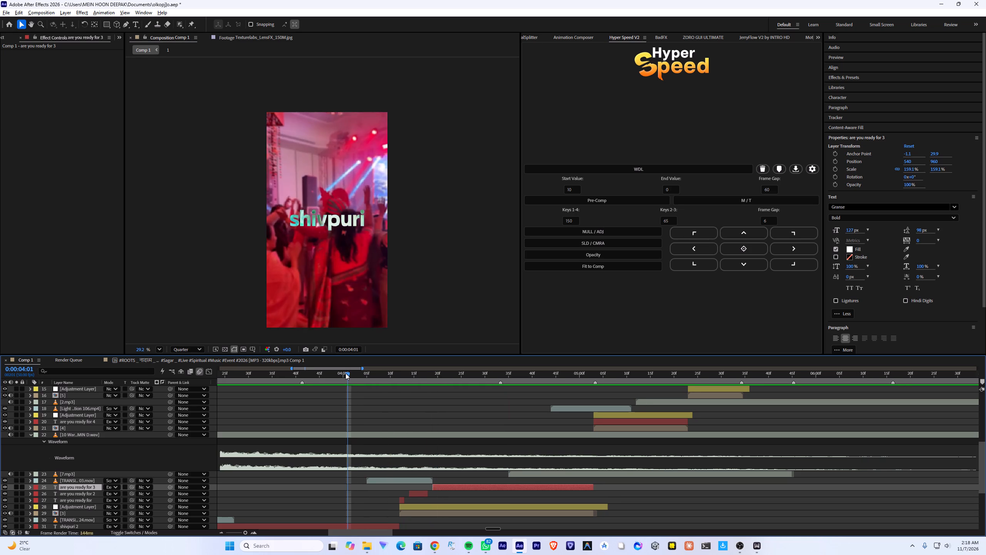
left_click(345, 373)
key("space")
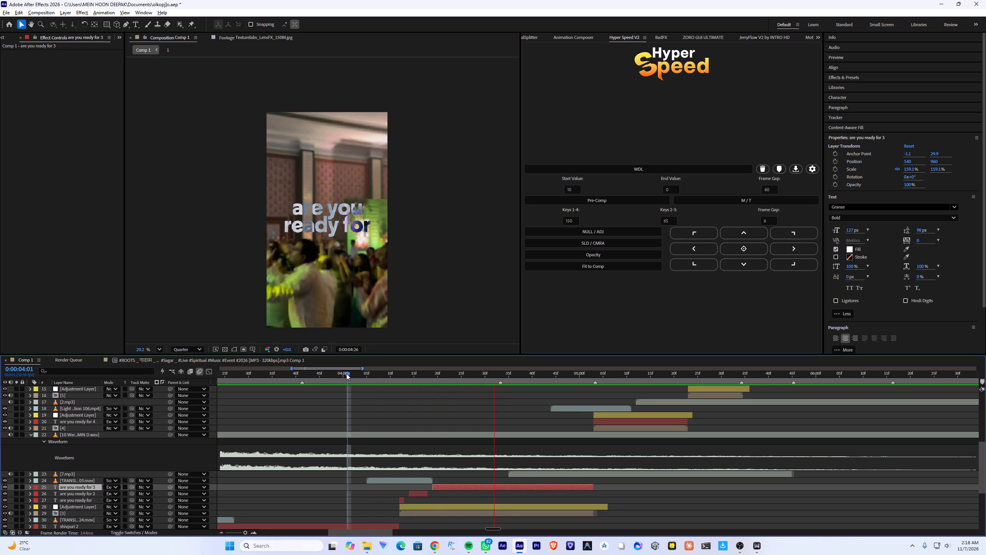
Play back from about 0:00:04:45 to check the "are you ready for" title across the cut to clip [4].
scroll(348, 395, "down", 2, "alt")
left_click(400, 371)
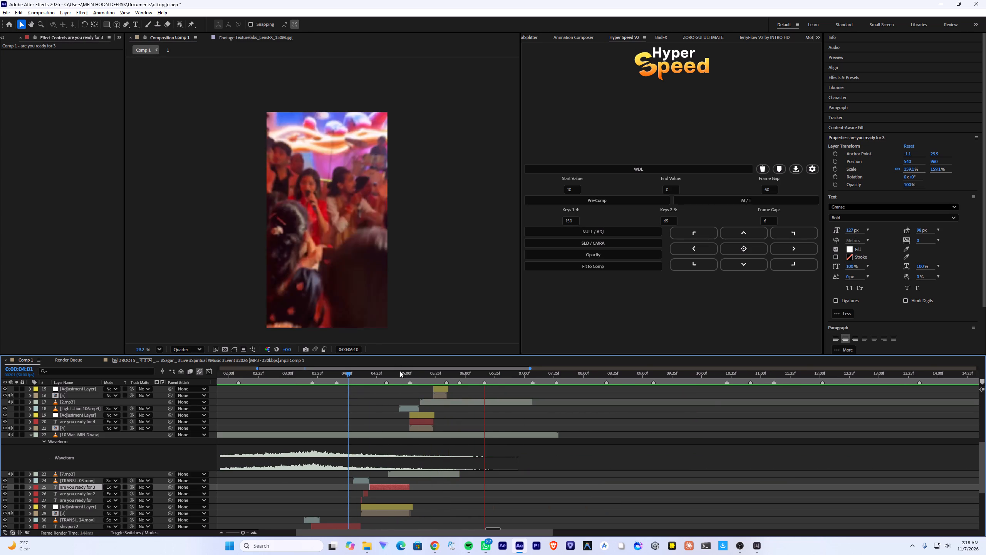
key("space")
left_click(400, 375)
key("space")
left_click(400, 377)
key("space")
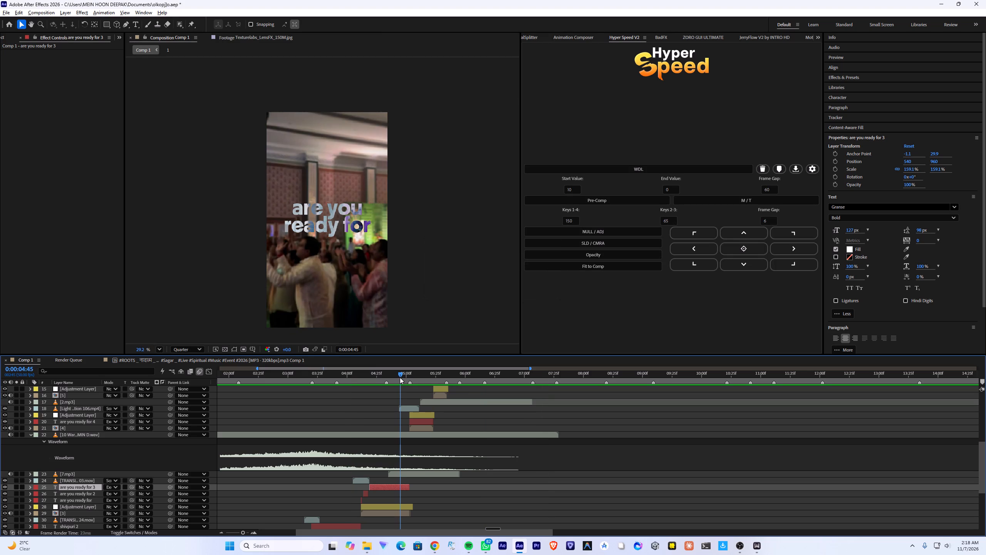
key("space")
Move the "are you ready for 4" title above clip [4]'s adjustment layer and replay from 0:00:03:32.
left_click(419, 419)
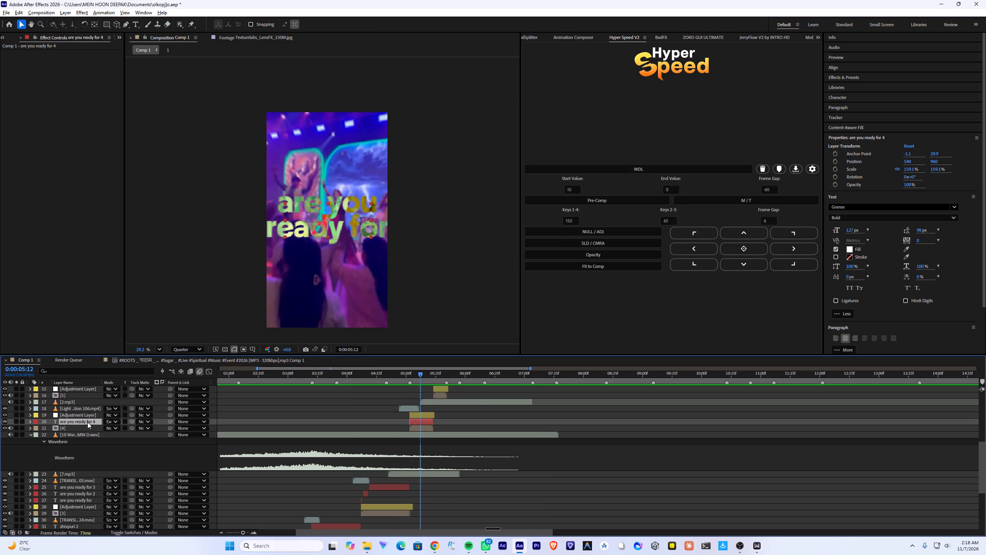
left_click_drag(87, 419, 90, 410)
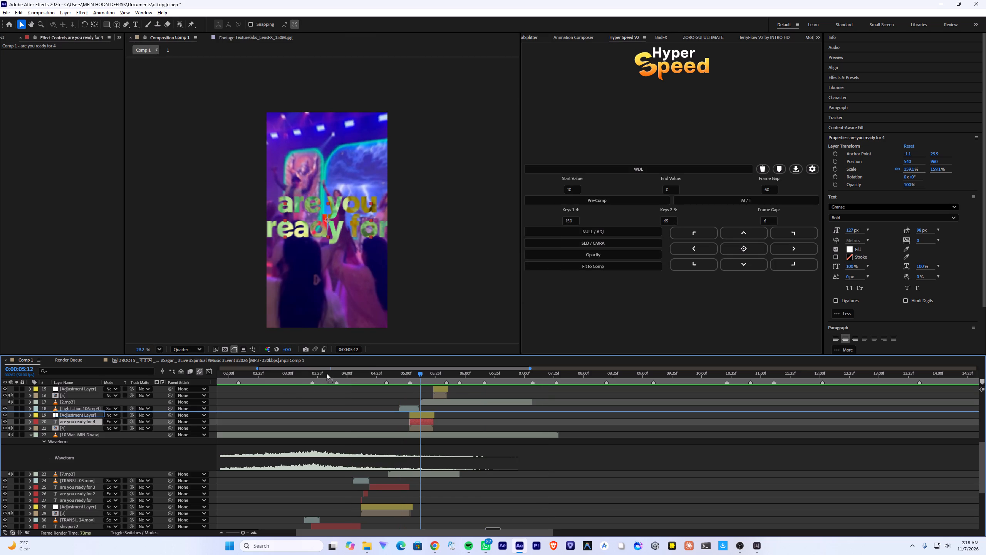
left_click(325, 376)
key("space")
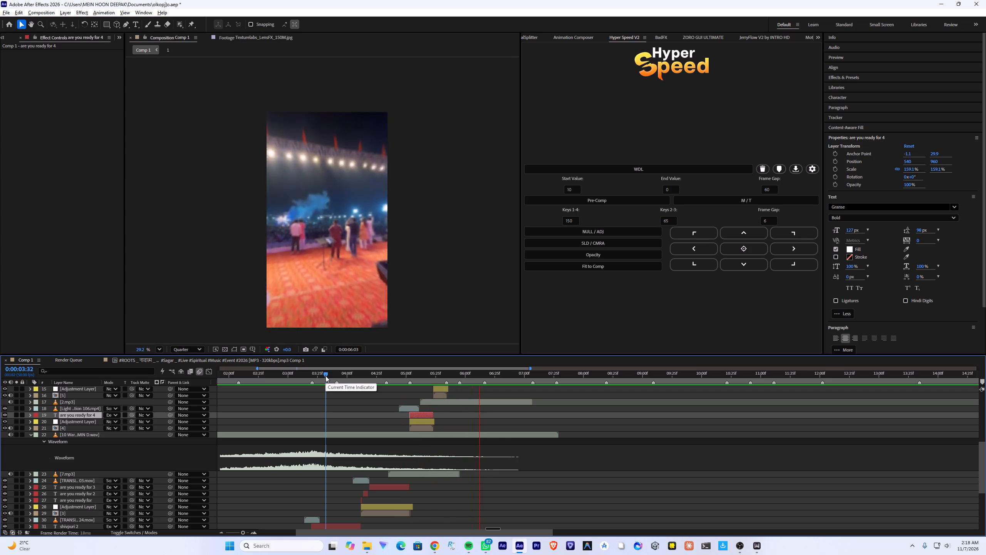
left_click(325, 376)
key("space")
Review the later clips and layers of Comp 1, replaying from 0:00:04:37 and 0:00:04:48.
scroll(482, 415, "up", 3)
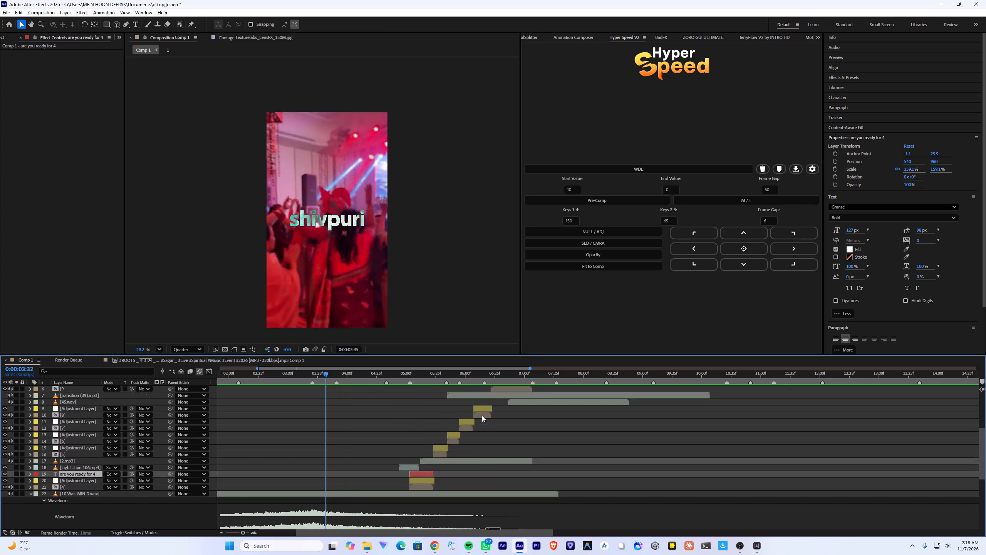
scroll(482, 415, "up", 1)
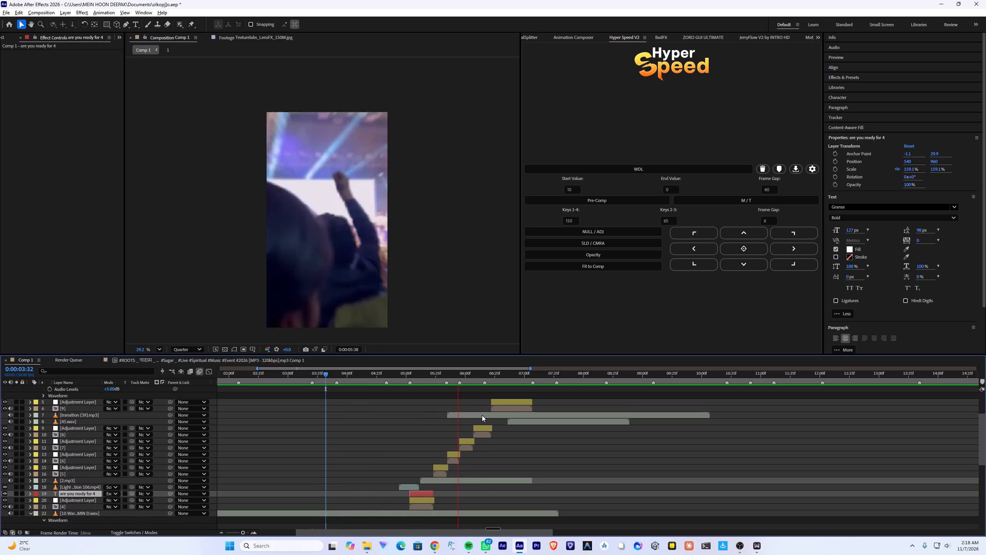
left_click(391, 377)
key("space")
scroll(438, 425, "up", 1, "alt")
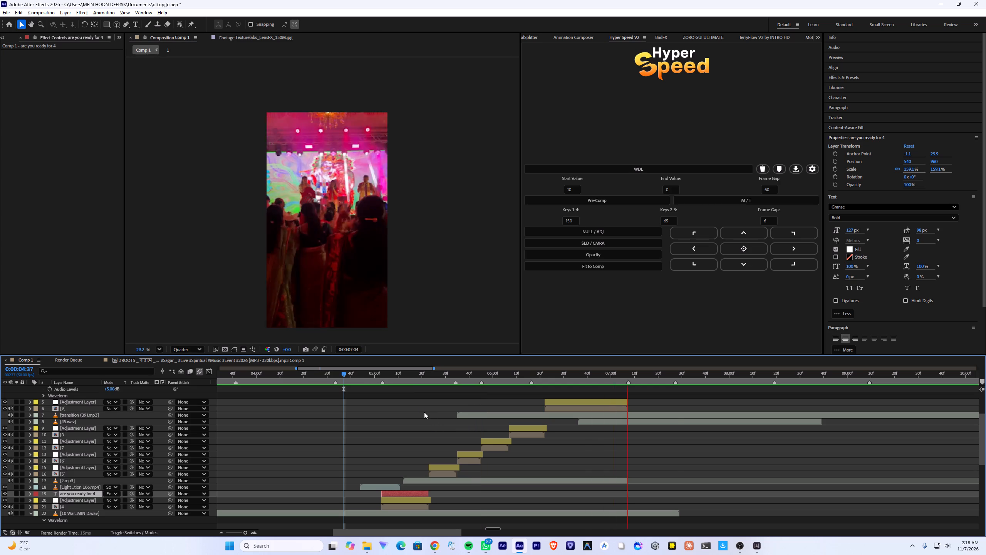
left_click(370, 375)
key("space")
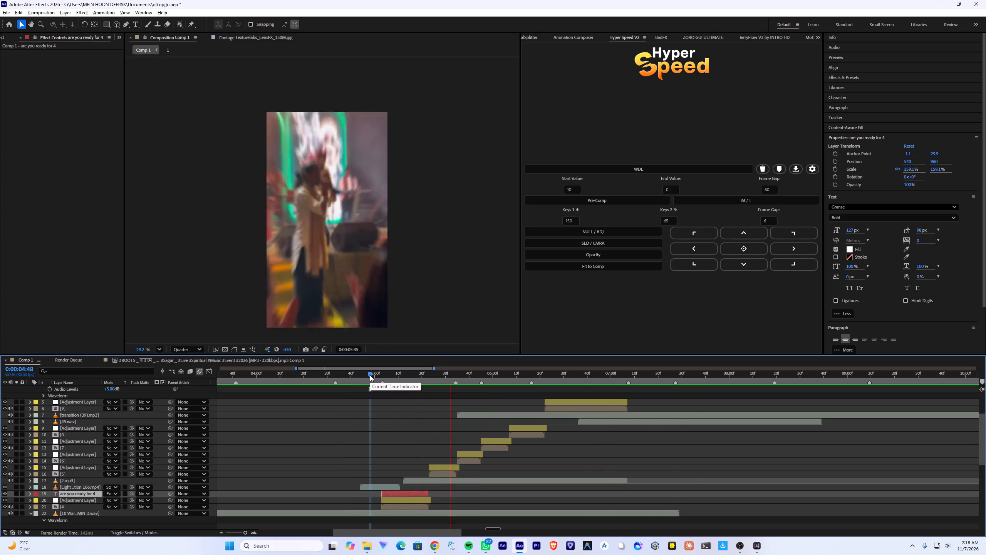
Replay the "shivpuri" and "are you ready for" section from 0:00:04:48, 0:00:04:28, 0:00:04:02 and 0:00:04:11 to check the titles.
left_click(370, 375)
key("space")
left_click_drag(370, 375, 324, 383)
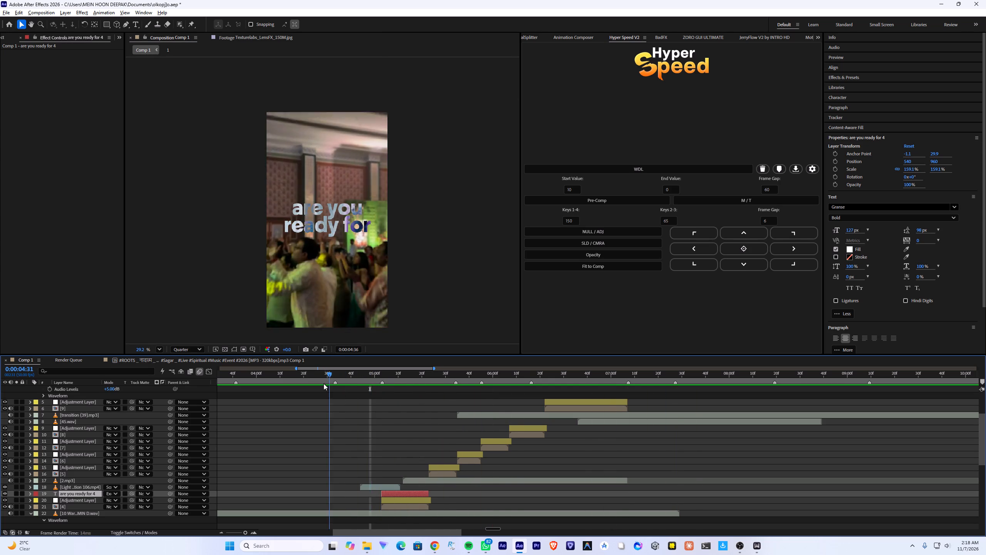
left_click_drag(324, 383, 322, 383)
scroll(333, 402, "down", 7)
key("space")
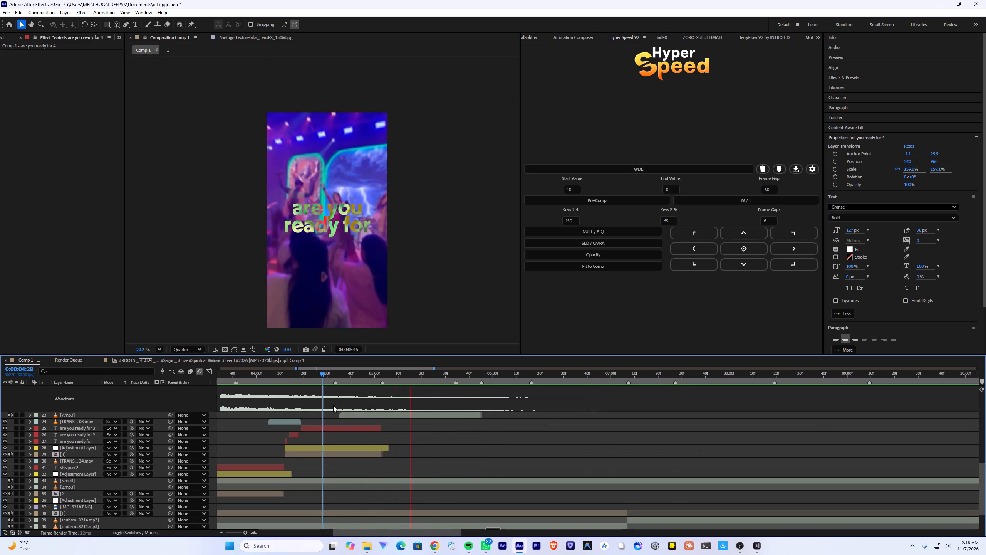
left_click(260, 379)
key("space")
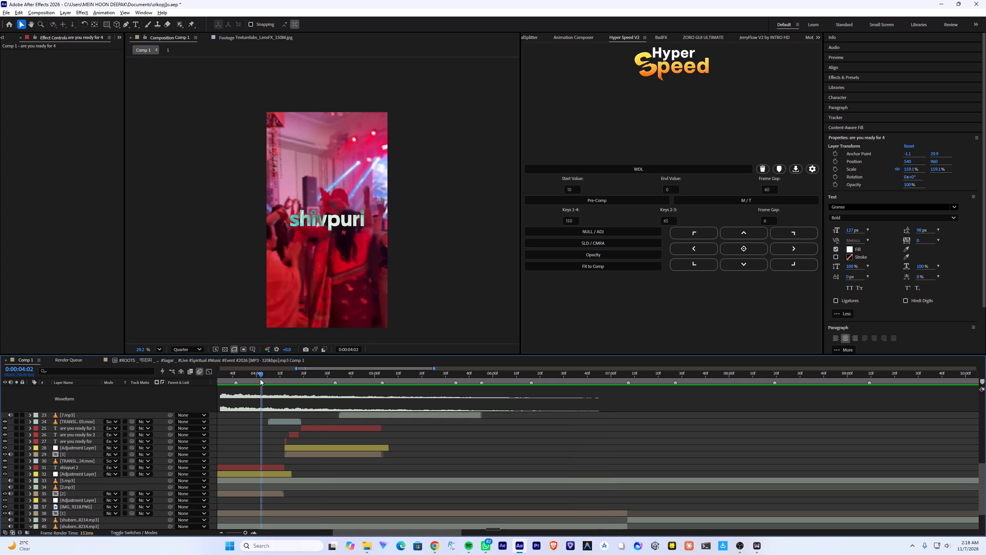
scroll(327, 429, "up", 6)
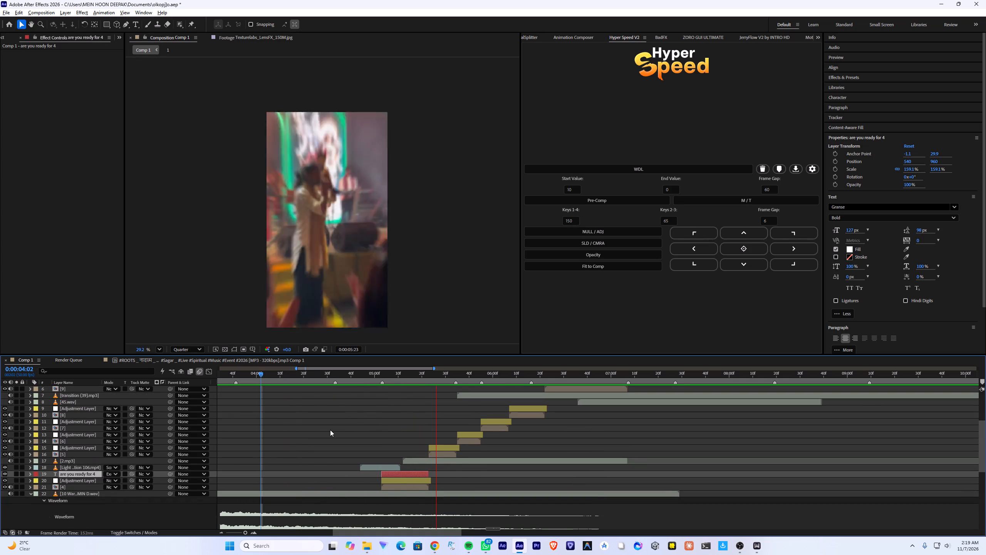
scroll(330, 430, "down", 7)
key("space")
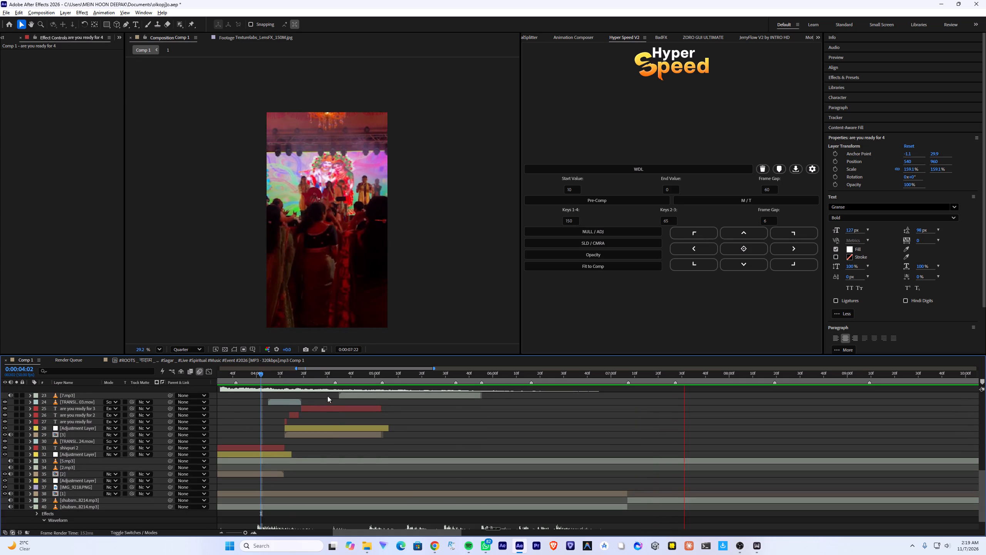
left_click_drag(300, 374, 282, 376)
key("space")
scroll(300, 407, "down", 1)
key("space")
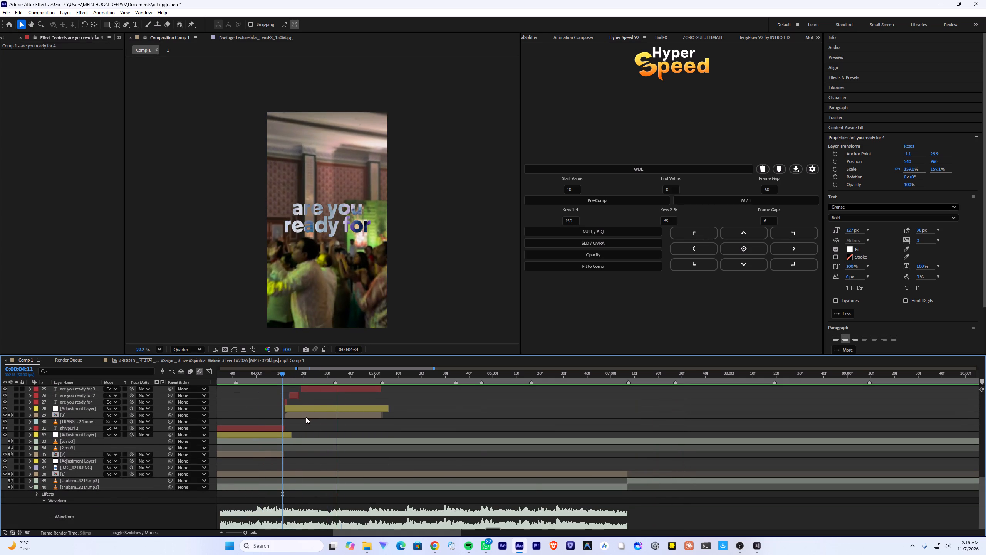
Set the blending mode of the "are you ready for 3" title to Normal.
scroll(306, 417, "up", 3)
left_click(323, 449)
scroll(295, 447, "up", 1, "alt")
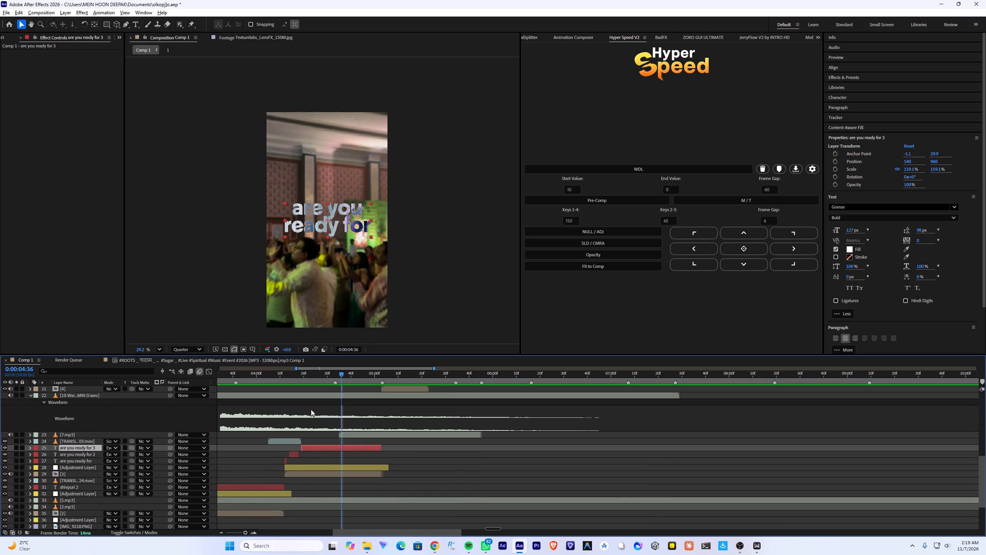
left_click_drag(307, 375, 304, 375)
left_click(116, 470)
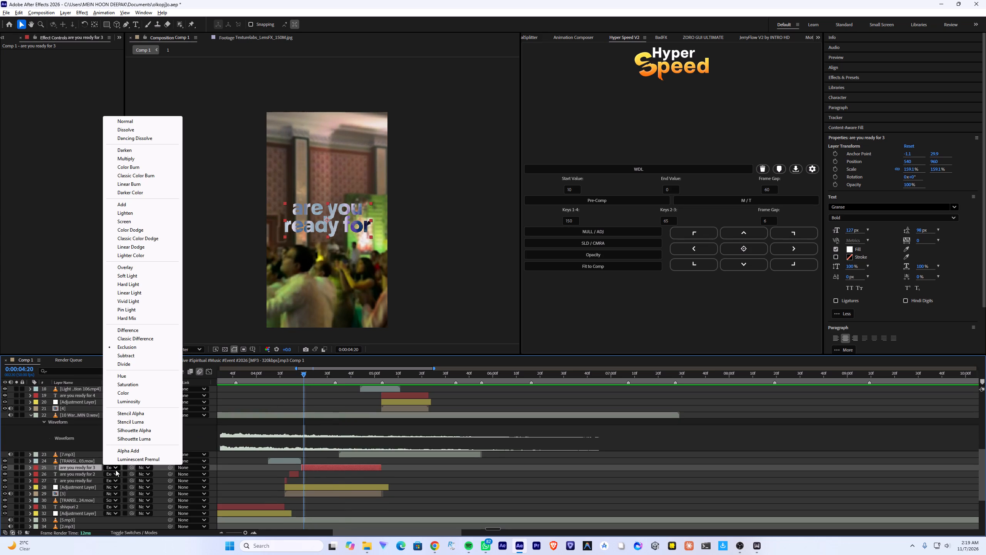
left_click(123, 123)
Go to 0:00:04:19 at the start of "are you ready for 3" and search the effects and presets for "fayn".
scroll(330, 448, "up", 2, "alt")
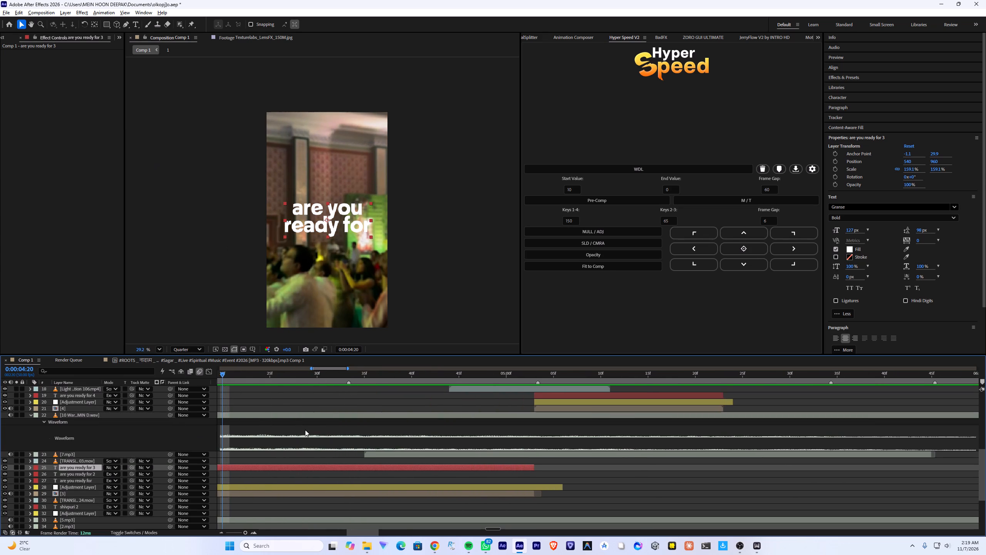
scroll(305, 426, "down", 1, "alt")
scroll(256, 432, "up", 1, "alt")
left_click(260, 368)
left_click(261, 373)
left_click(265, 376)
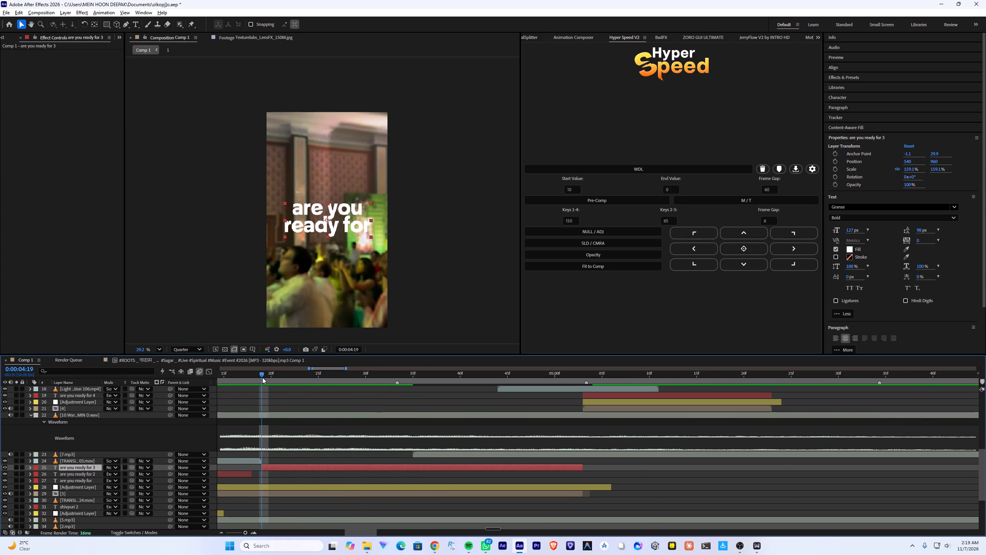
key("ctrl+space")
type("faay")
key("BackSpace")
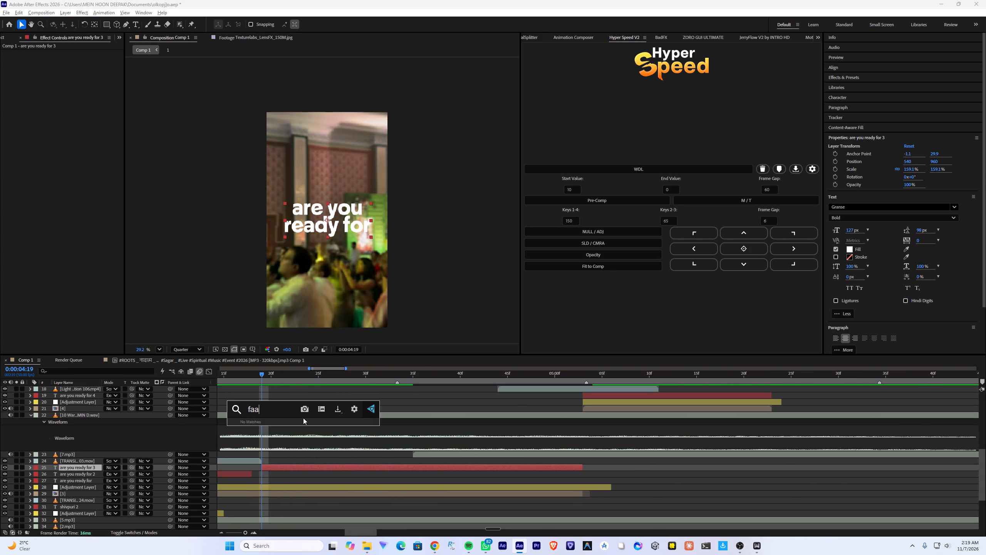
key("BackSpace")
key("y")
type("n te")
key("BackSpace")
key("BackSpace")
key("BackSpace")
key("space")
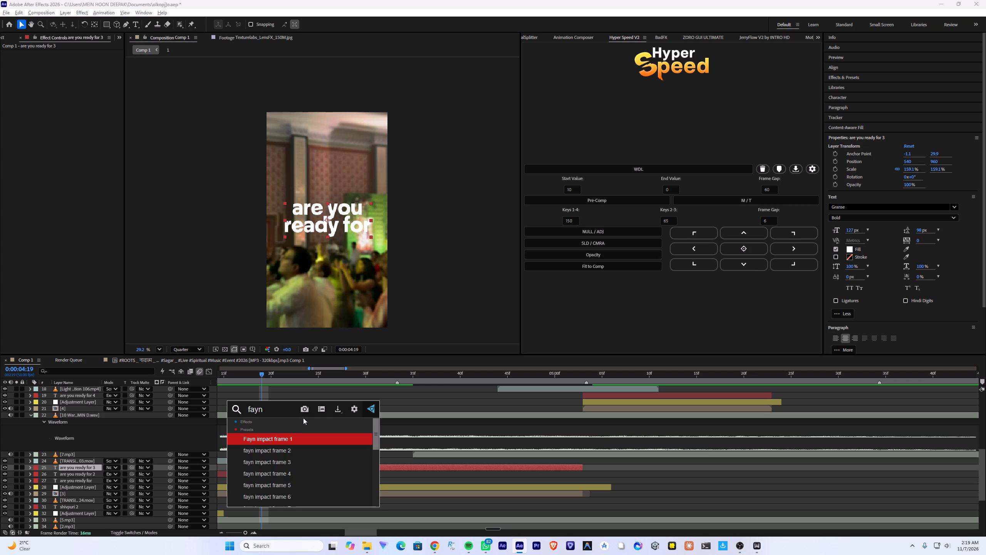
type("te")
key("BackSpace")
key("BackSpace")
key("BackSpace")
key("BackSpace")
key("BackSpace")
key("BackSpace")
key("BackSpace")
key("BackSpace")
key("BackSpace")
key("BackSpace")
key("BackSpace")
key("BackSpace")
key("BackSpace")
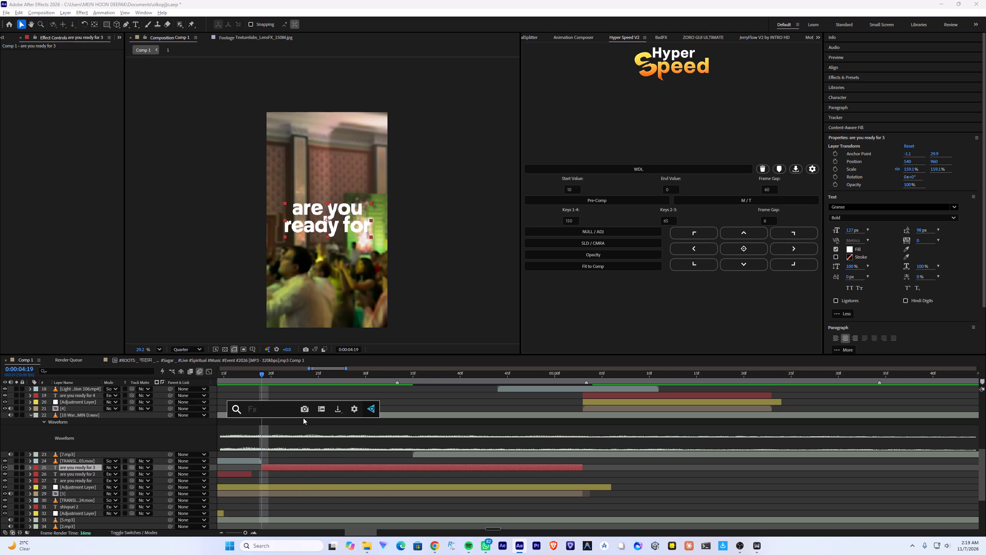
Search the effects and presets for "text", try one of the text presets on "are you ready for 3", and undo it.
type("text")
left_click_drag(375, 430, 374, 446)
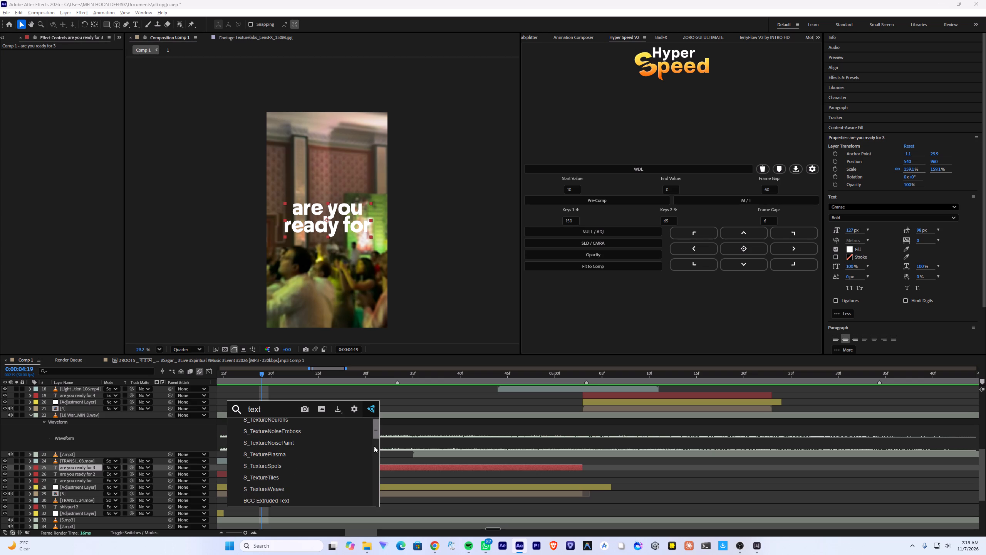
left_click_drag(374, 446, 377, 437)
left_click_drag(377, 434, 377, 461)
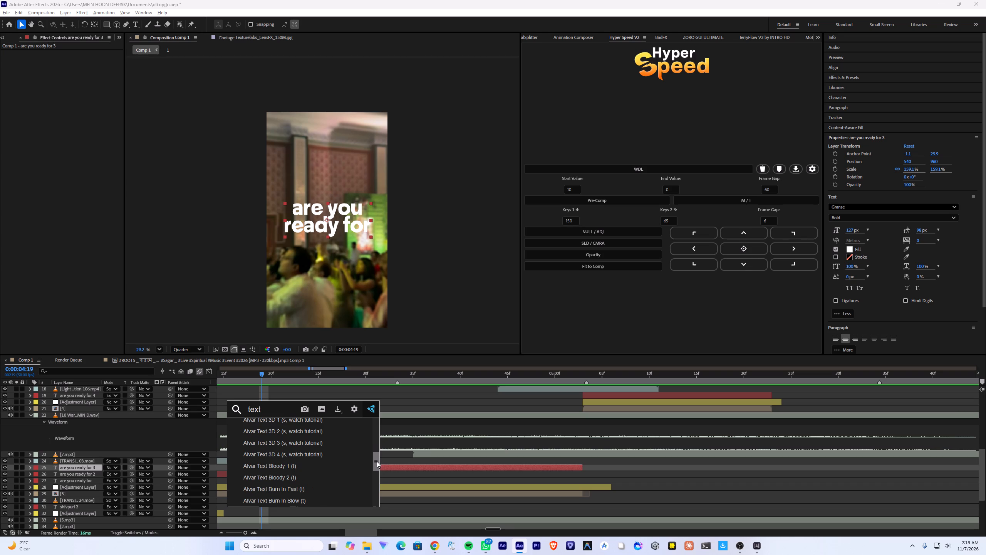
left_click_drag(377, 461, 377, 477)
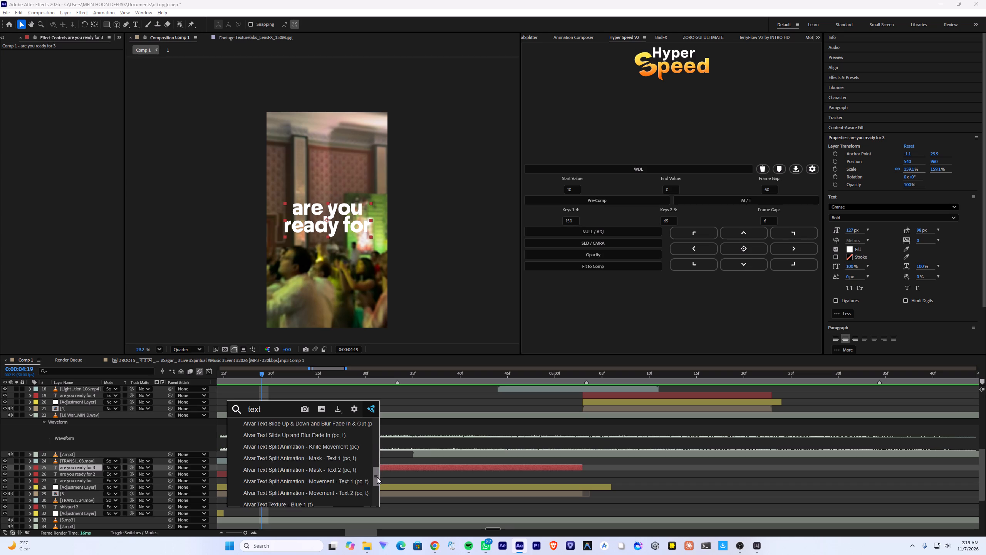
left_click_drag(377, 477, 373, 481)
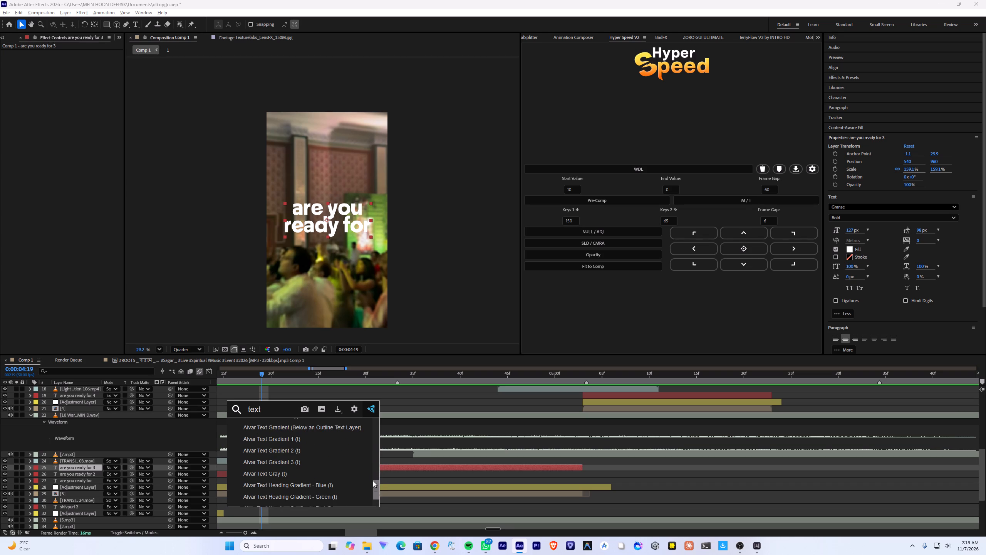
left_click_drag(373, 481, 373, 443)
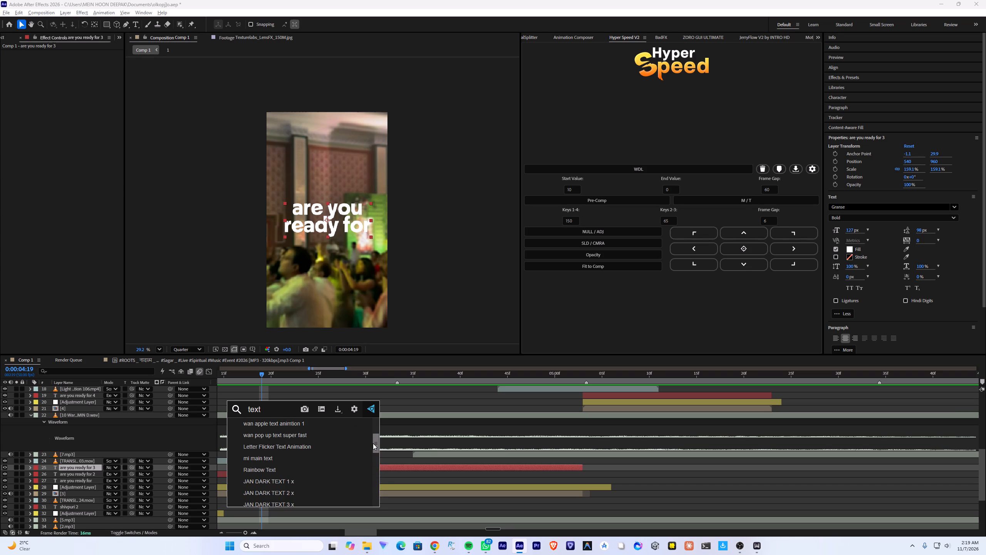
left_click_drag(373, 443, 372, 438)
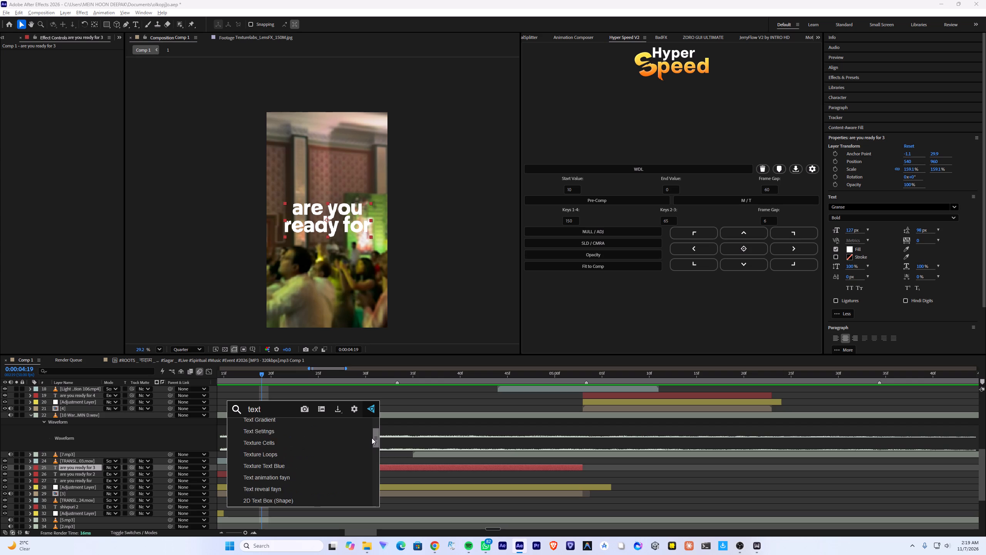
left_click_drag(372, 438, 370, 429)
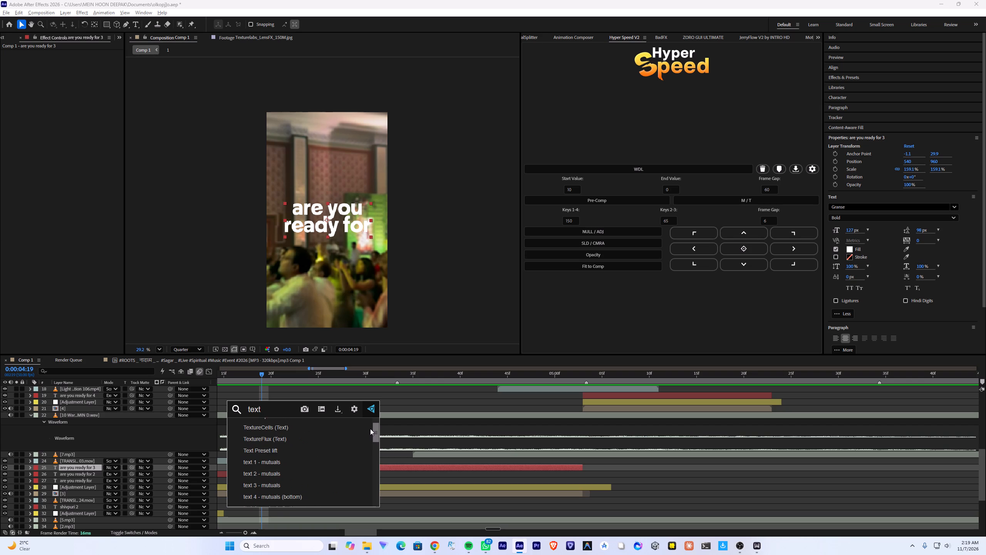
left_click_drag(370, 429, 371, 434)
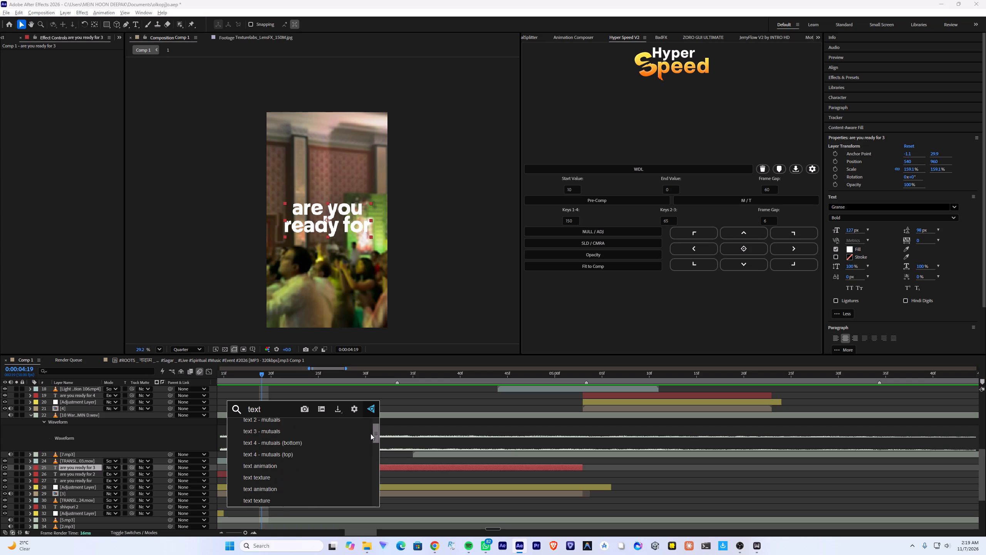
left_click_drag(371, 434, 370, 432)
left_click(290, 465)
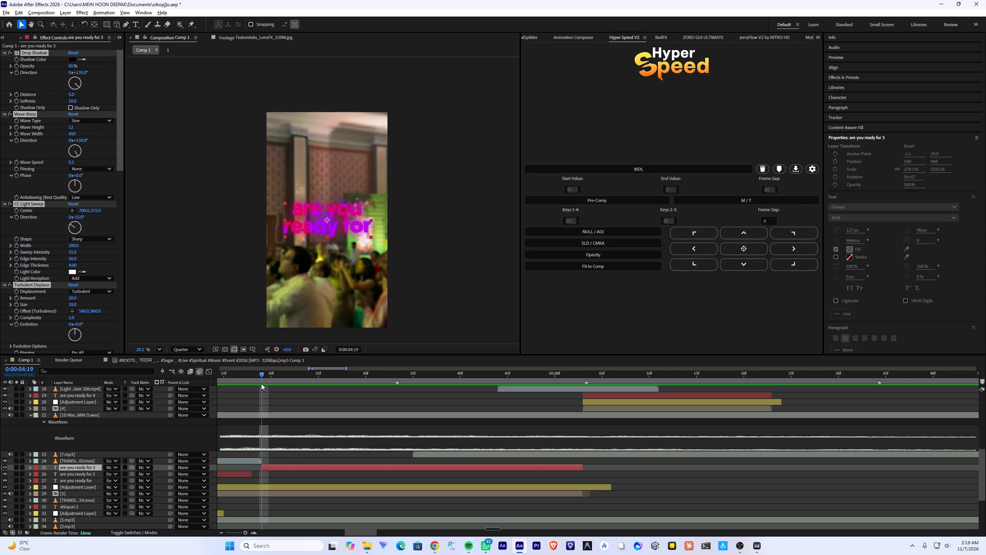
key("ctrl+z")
Replay the "are you ready for" section from 0:00:04:00 and 0:00:04:06 to check the title's Normal blending.
scroll(328, 403, "down", 2, "alt")
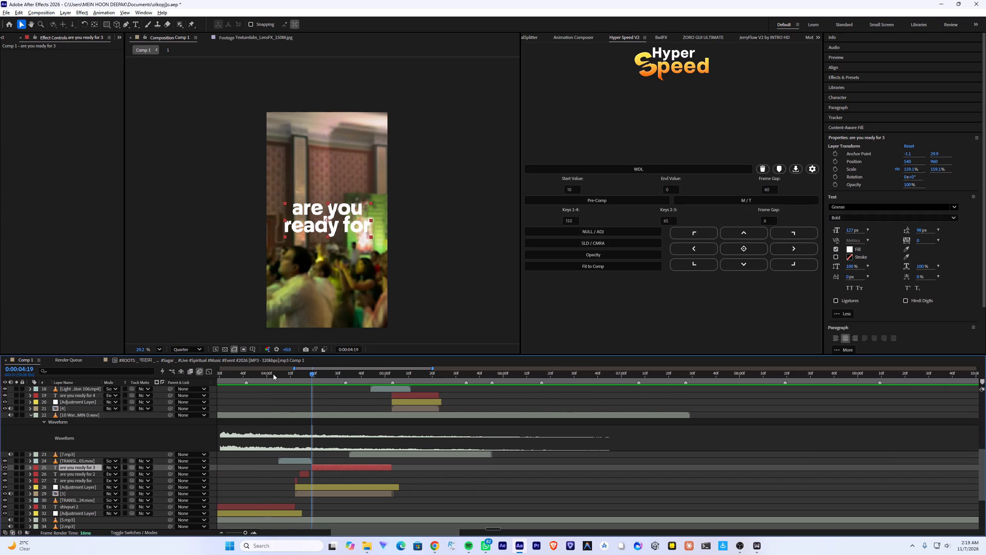
left_click(266, 374)
key("space")
scroll(307, 426, "up", 1, "alt")
key("space")
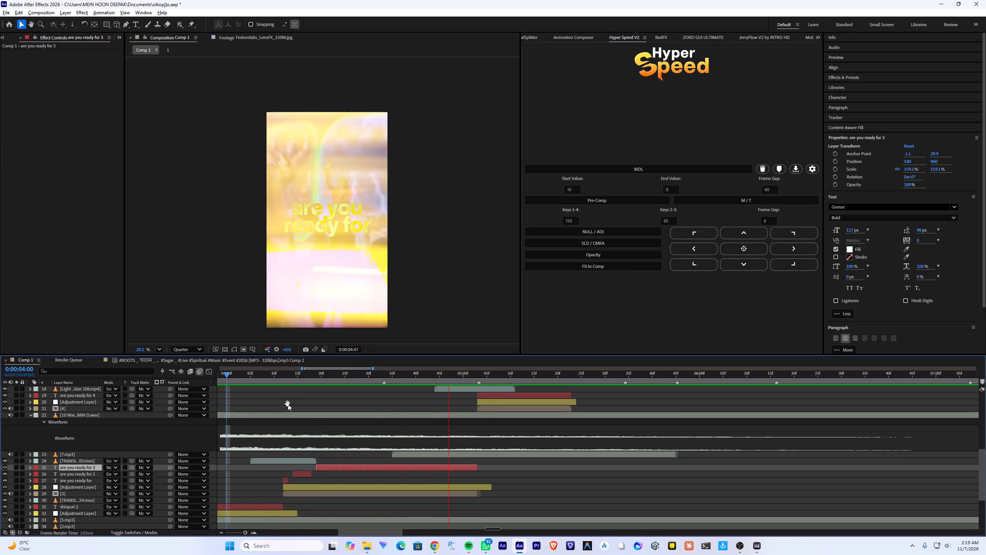
left_click(255, 378)
key("space")
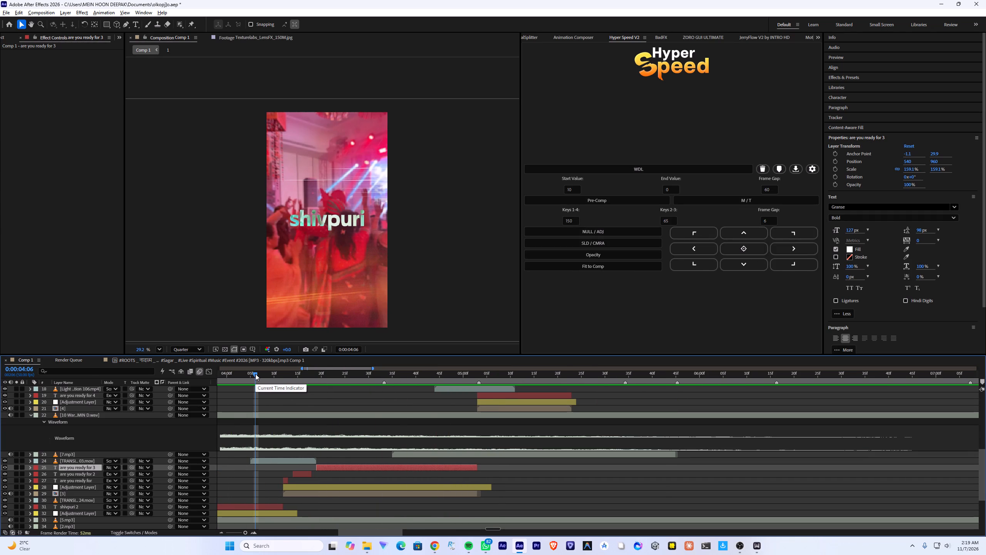
left_click(255, 375)
key("space")
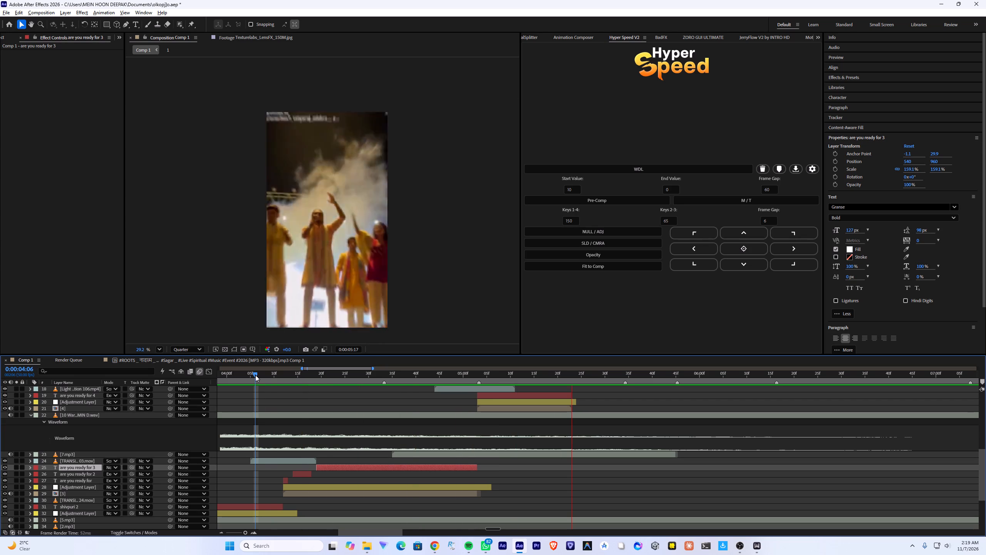
left_click(255, 375)
key("space")
key("space")
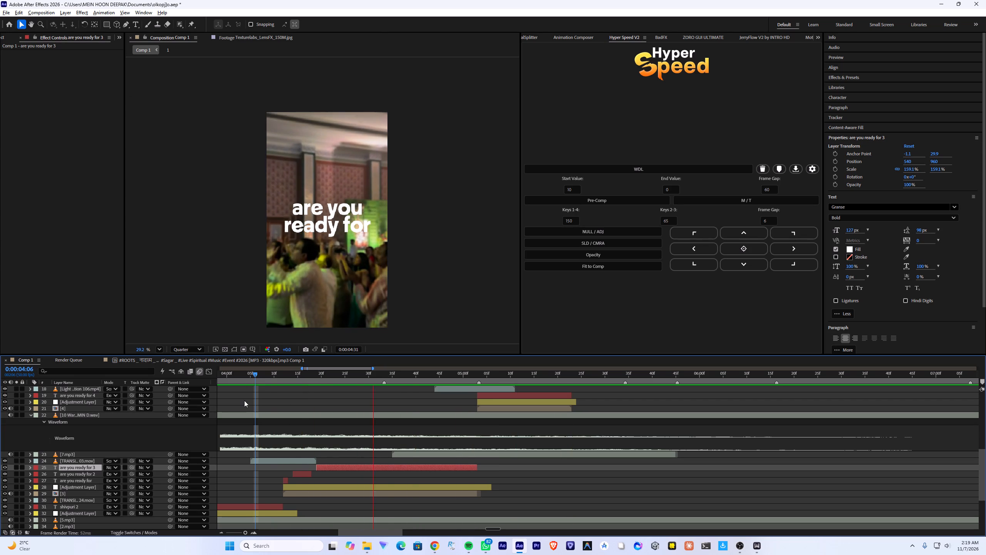
Try Screen mode on the "are you ready for 3" title, and set its blending mode to Exclusion.
left_click(107, 467)
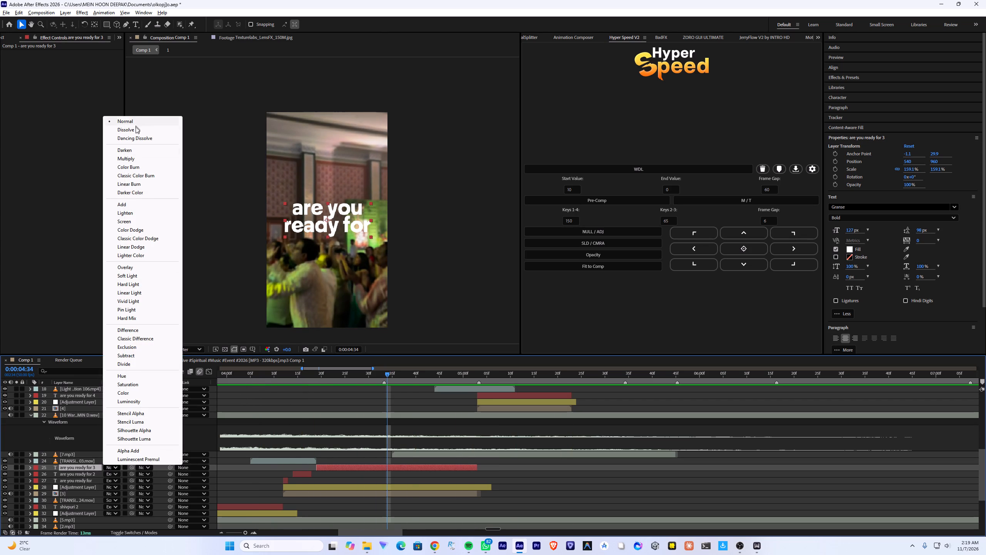
left_click(123, 222)
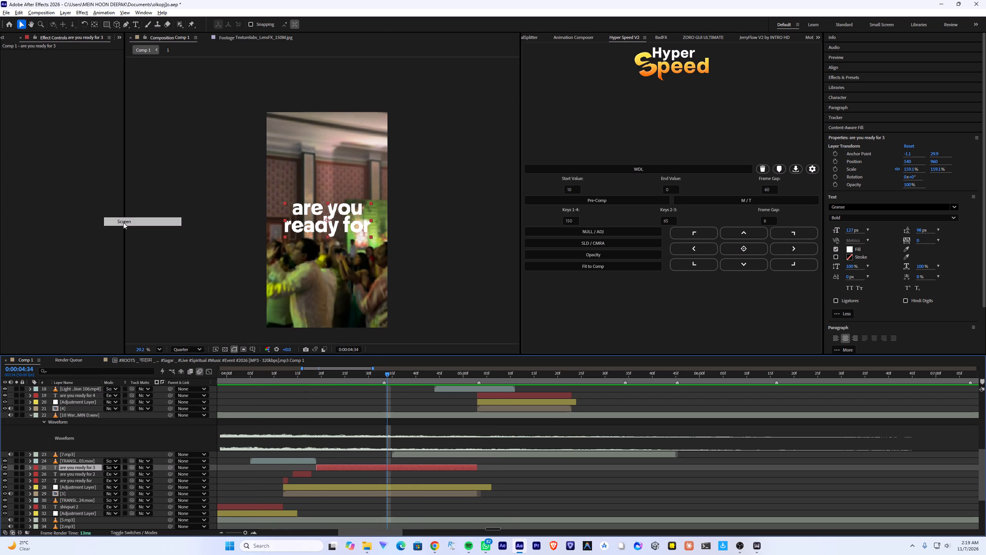
left_click(109, 468)
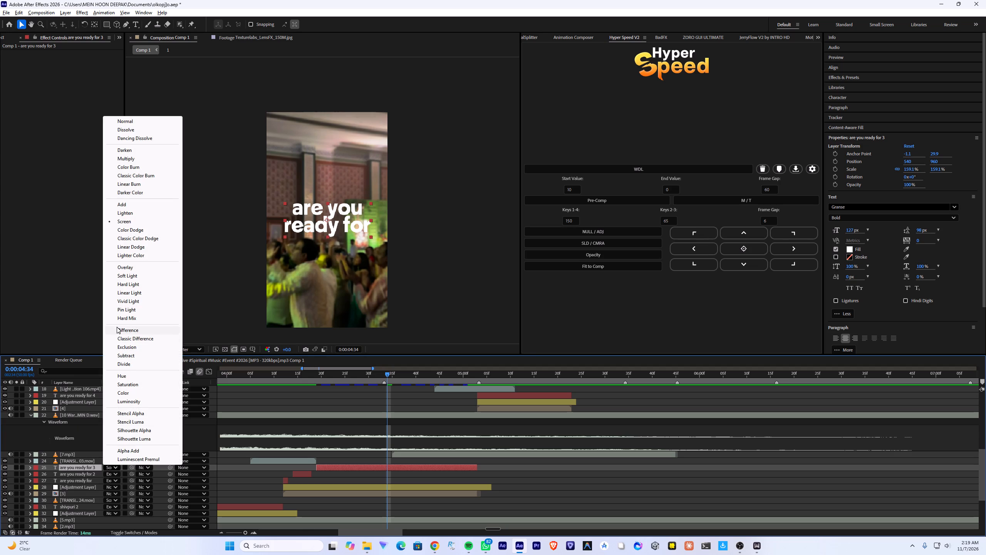
left_click(125, 346)
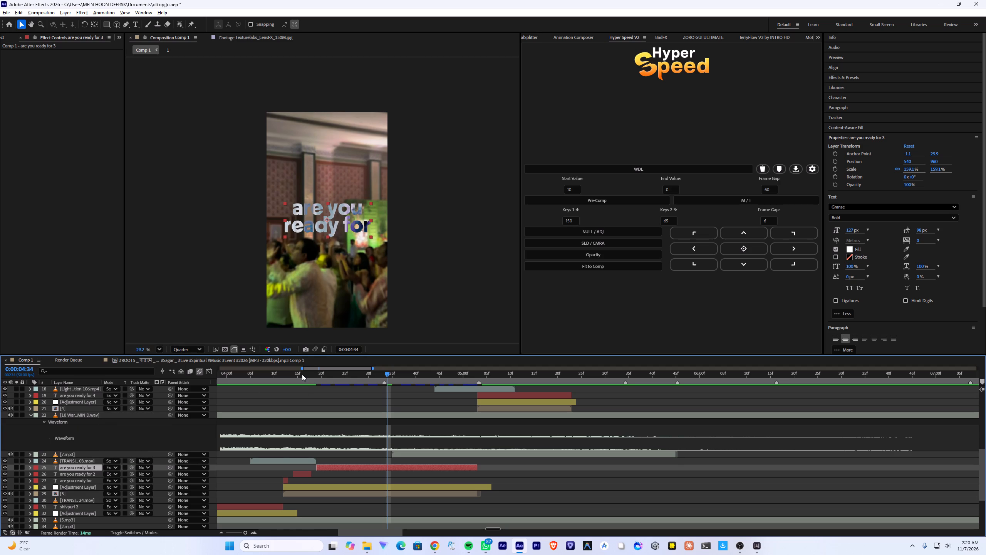
Play Comp 1 from 0:00:01:37 through the "shivpuri" and "are you ready for" titles to review the edit.
left_click_drag(285, 375, 45, 396)
key("space")
scroll(224, 418, "down", 2, "alt")
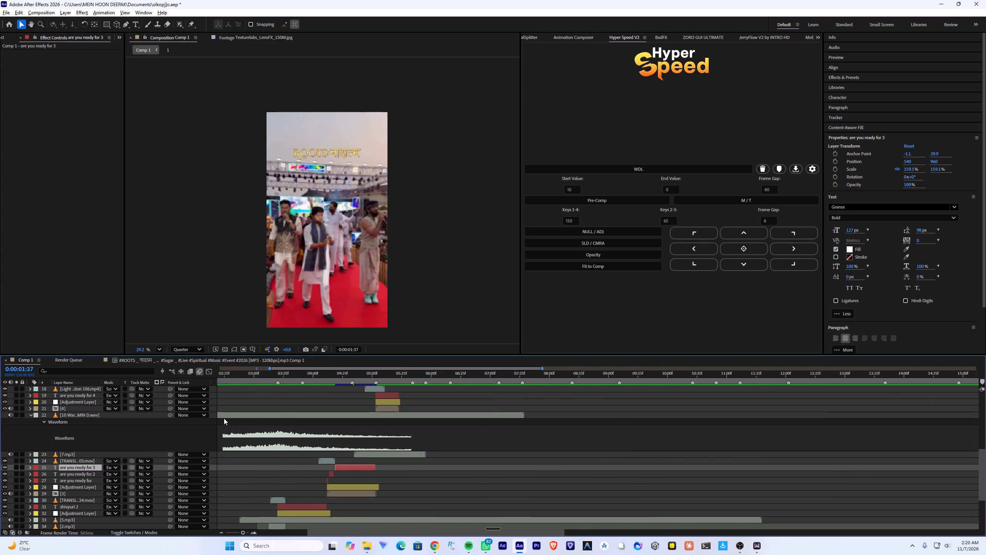
scroll(224, 418, "down", 1, "alt")
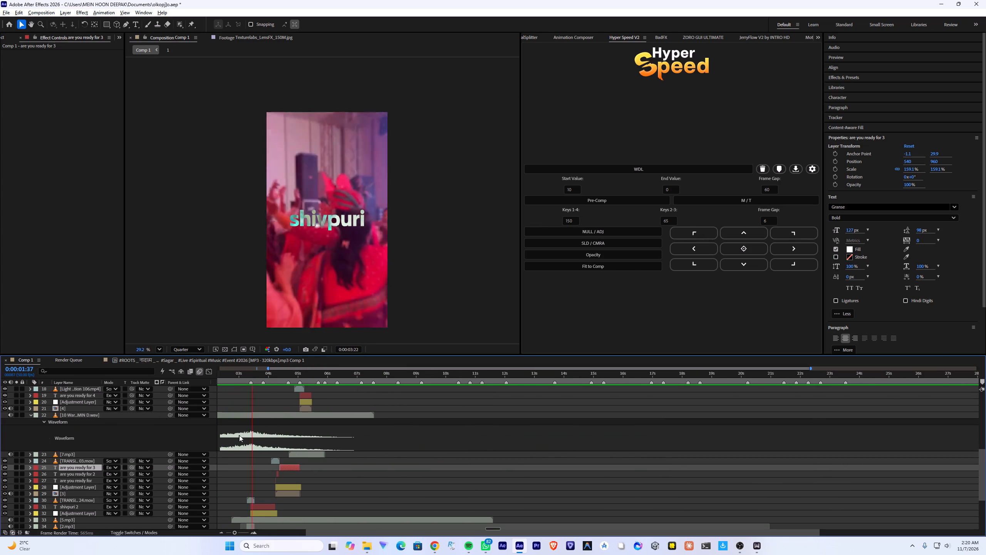
scroll(241, 436, "up", 2, "alt")
scroll(241, 436, "down", 2, "alt")
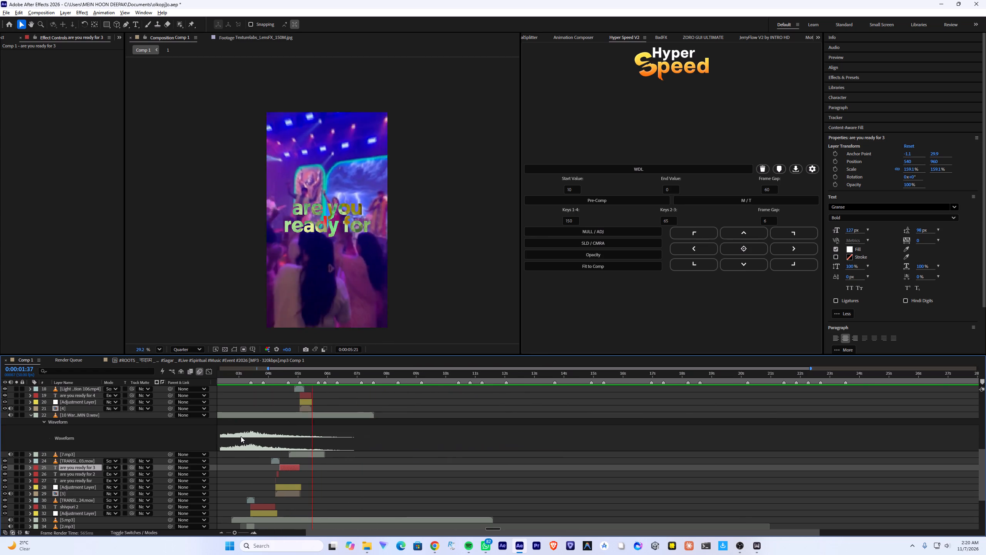
Replay Comp 1 from 0:00:04:20 across the "are you ready for" titles and save the project.
left_click(280, 373)
key("space")
scroll(305, 421, "up", 2, "alt")
key("space")
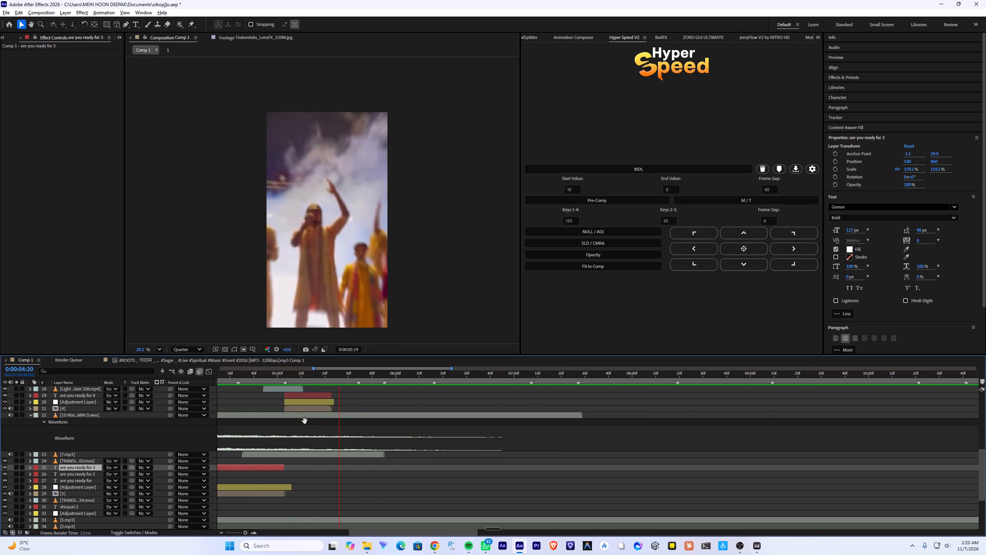
key("ctrl+s")
Replay the section from 0:00:04:36 through the "are you ready for 4" title to check how it plays over its clip.
left_click(243, 375)
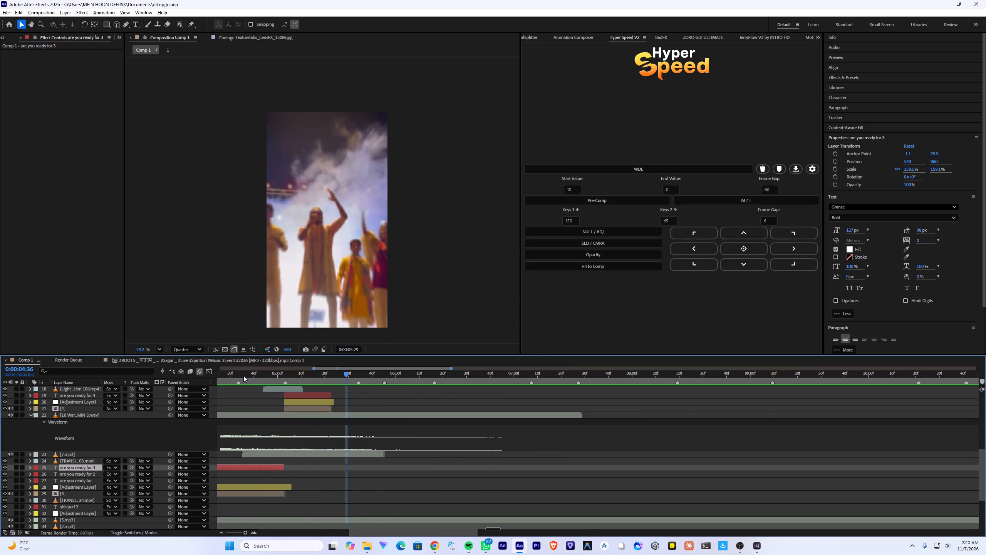
key("space")
key("space")
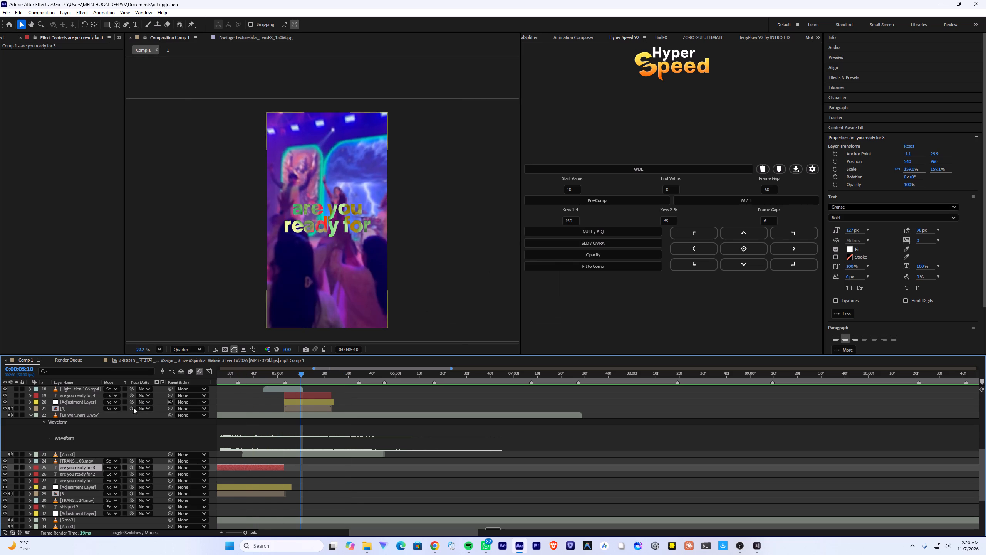
left_click(298, 392)
left_click(297, 393)
key("space")
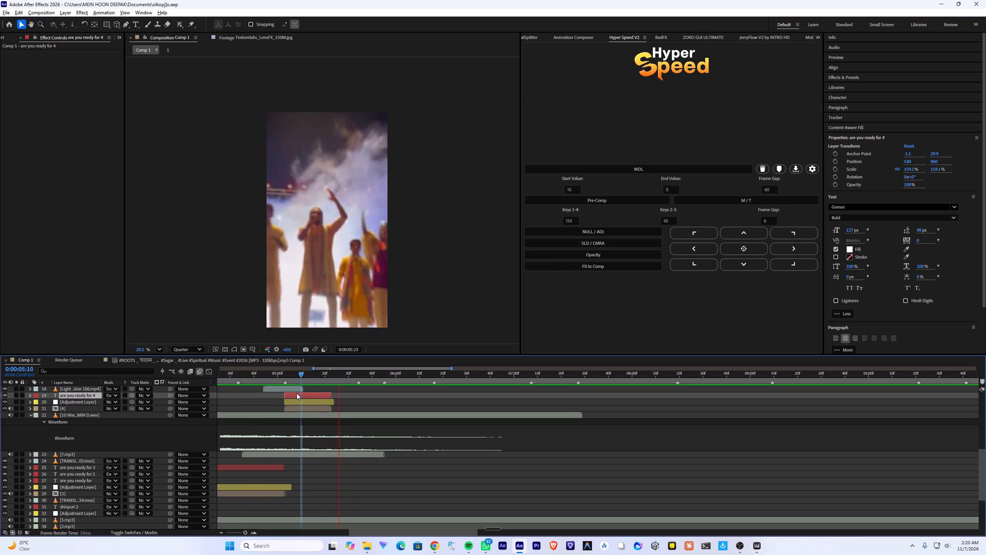
key("space")
left_click_drag(267, 373, 245, 375)
key("space")
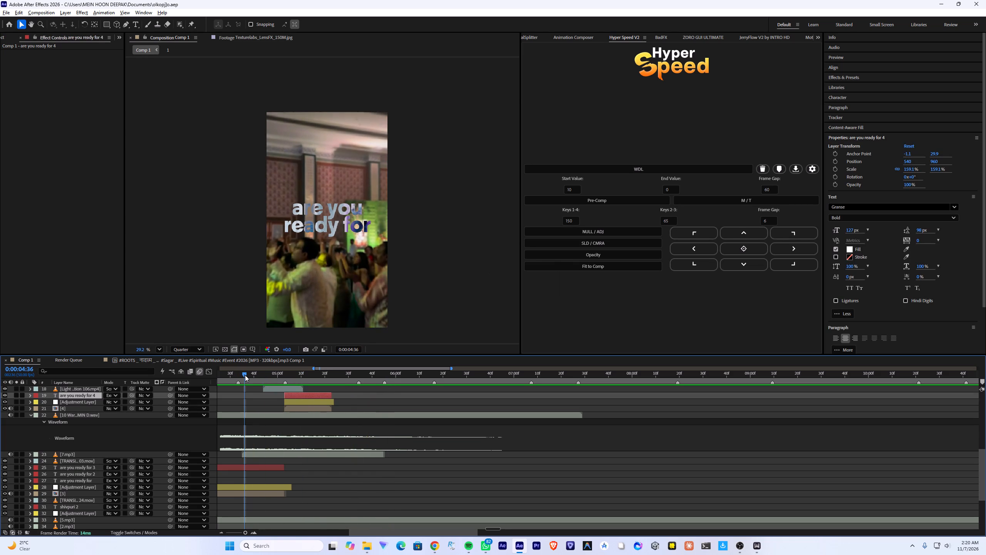
key("space")
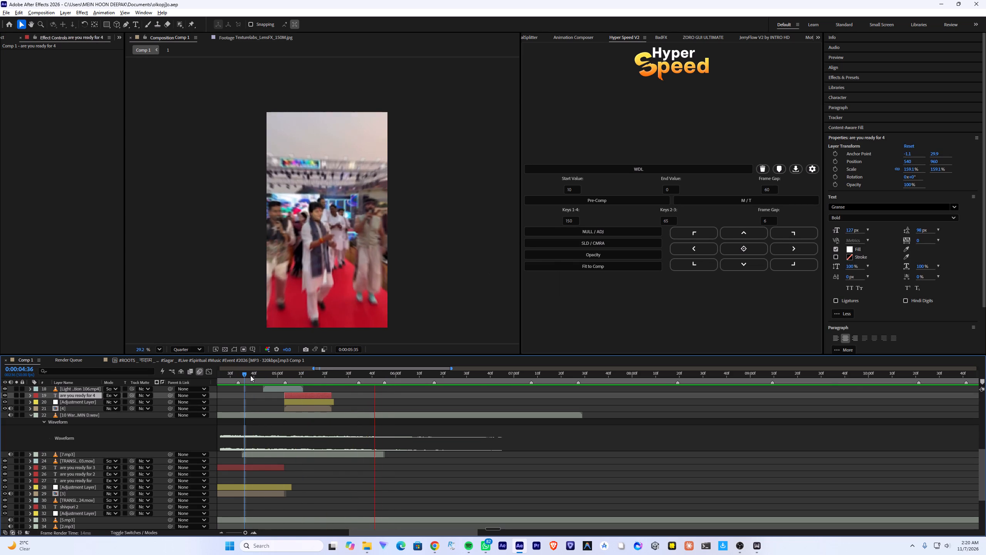
Play Comp 1 from 0:00:01:12 through the "shivpuri" and "are you ready for" titles to review their flow.
left_click_drag(250, 375, 102, 401)
key("space")
scroll(230, 423, "down", 2, "alt")
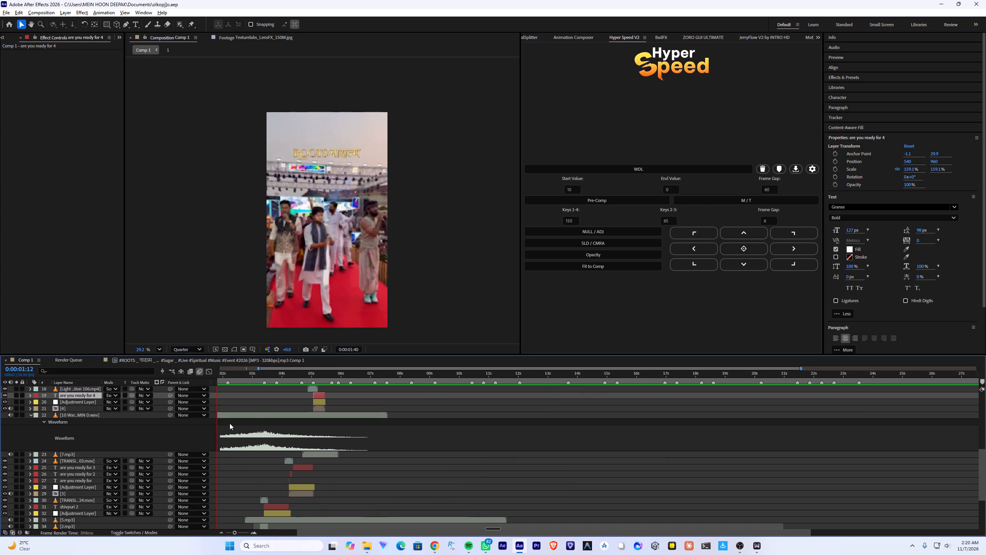
scroll(228, 427, "up", 1, "alt")
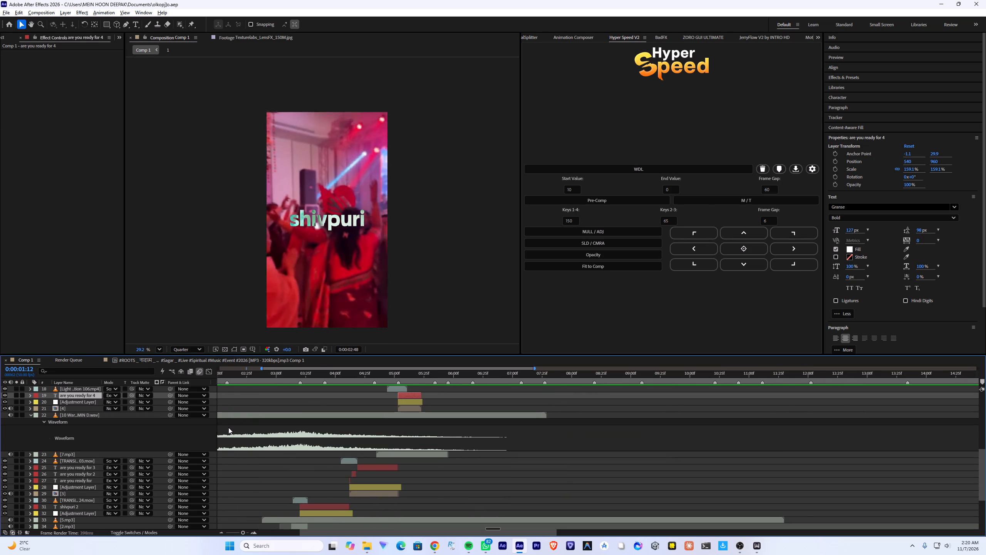
scroll(228, 427, "down", 2, "alt")
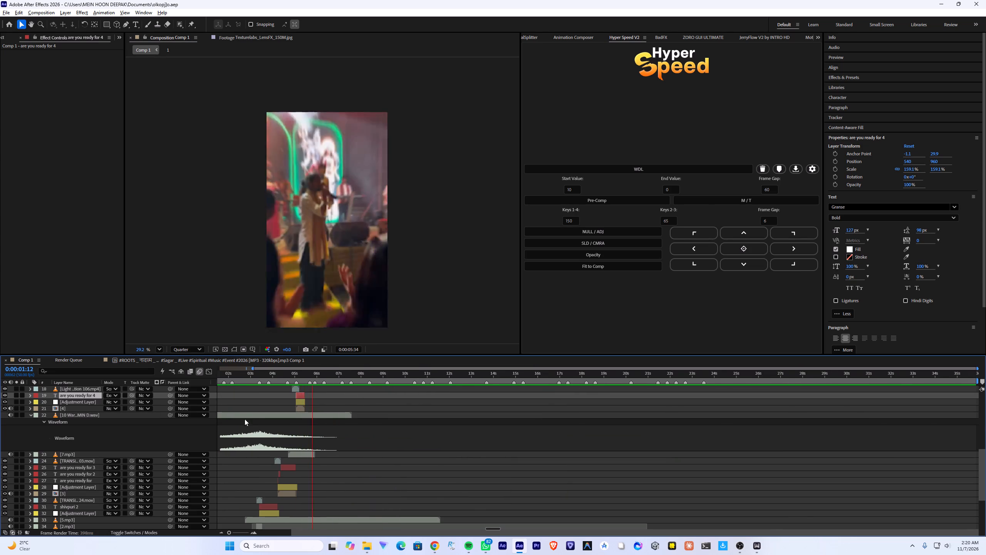
Replay the "are you ready for" section from 0:00:04:21 and 0:00:04:33 into the following clips to check where the title ends.
left_click(282, 375)
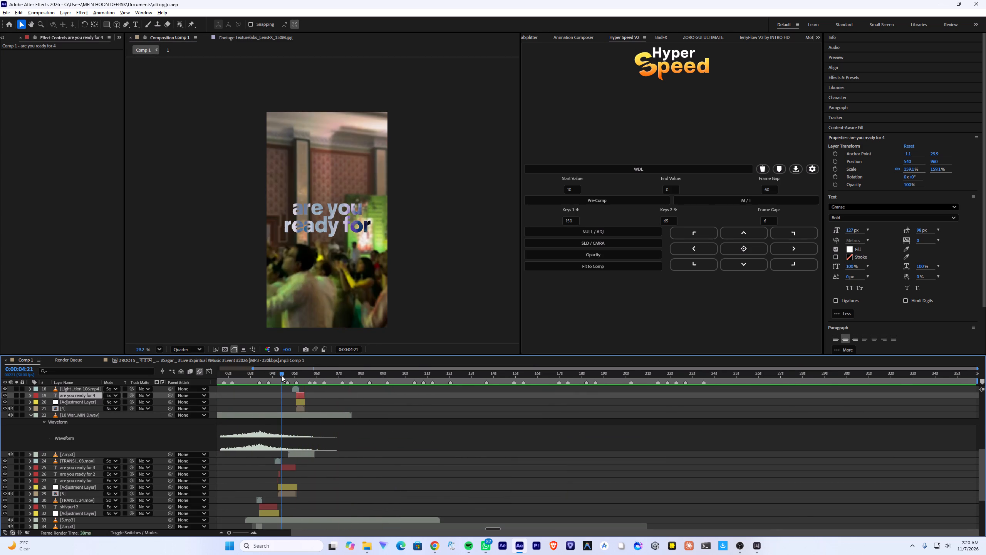
key("space")
scroll(298, 417, "up", 2, "alt")
key("space")
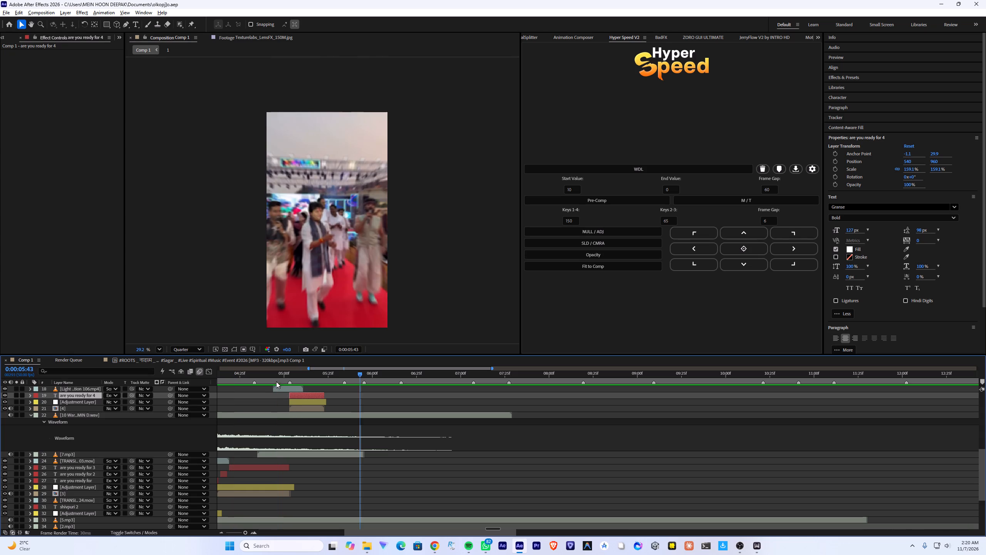
left_click(253, 374)
key("space")
left_click(258, 375)
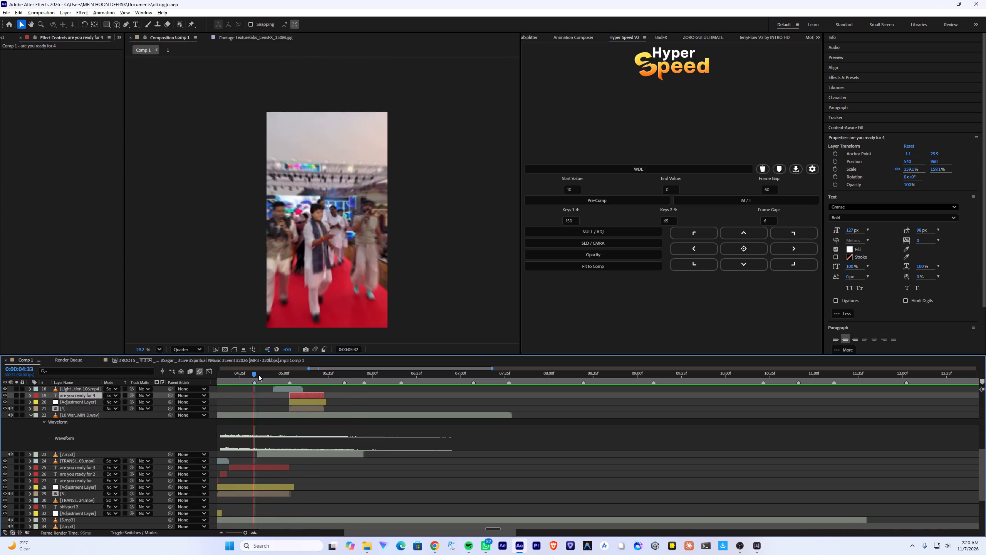
key("space")
key("space")
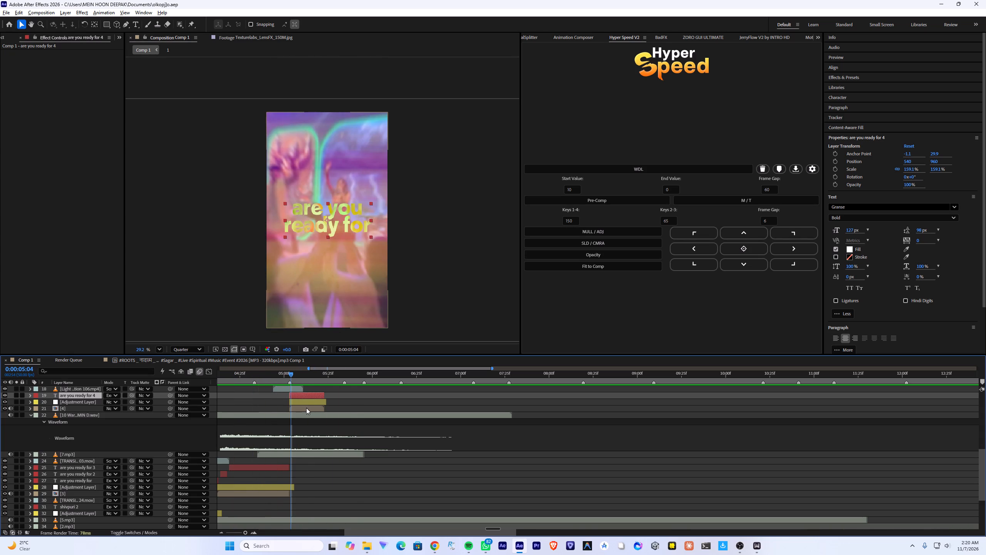
key("space")
key("space")
Copy the "are you ready for 4" title layer.
scroll(310, 406, "up", 3)
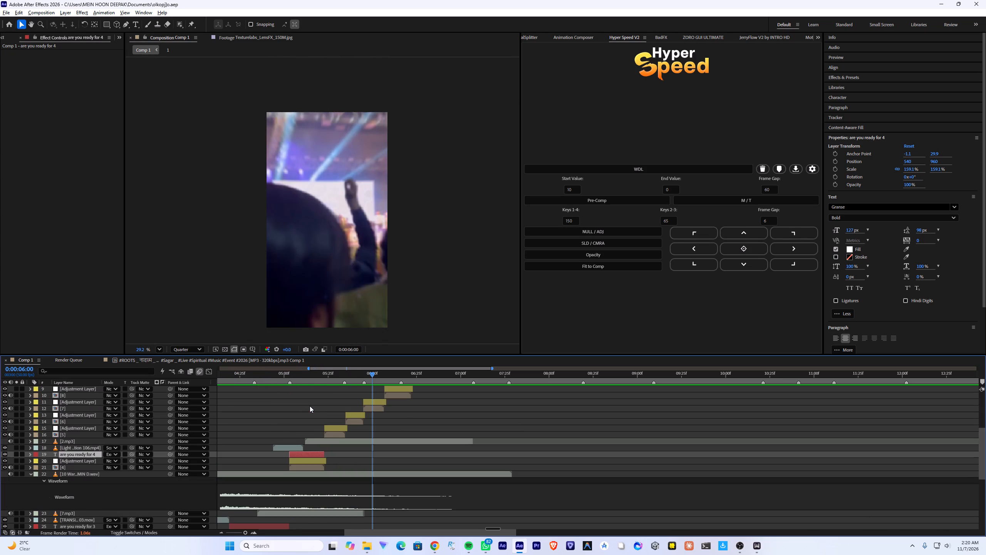
left_click(305, 456)
key("ctrl+c")
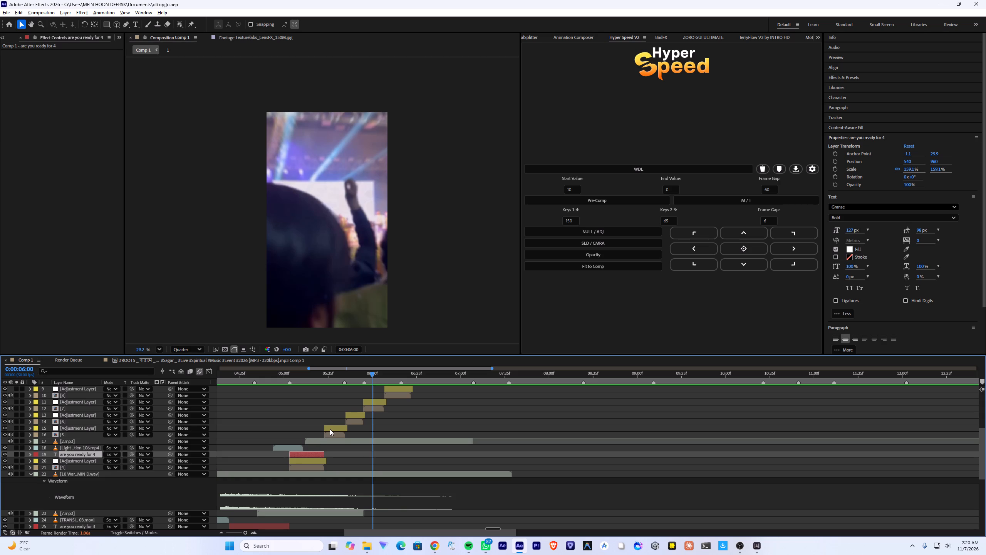
Paste the copied "are you ready for" title into Comp 1 and move the pasted layer to the top of the layer stack.
left_click(330, 429)
key("ctrl+v")
left_click_drag(73, 429, 88, 396)
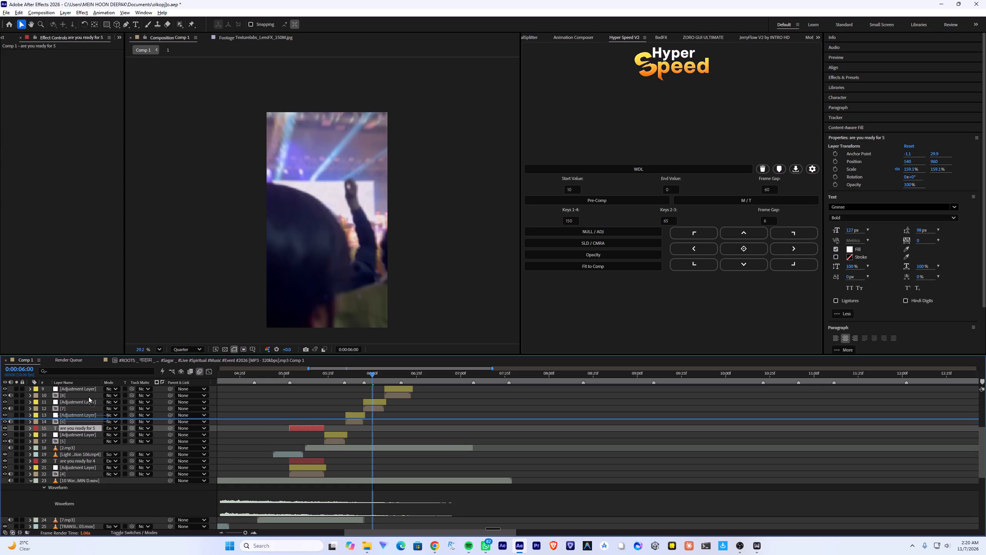
left_click_drag(88, 396, 71, 390)
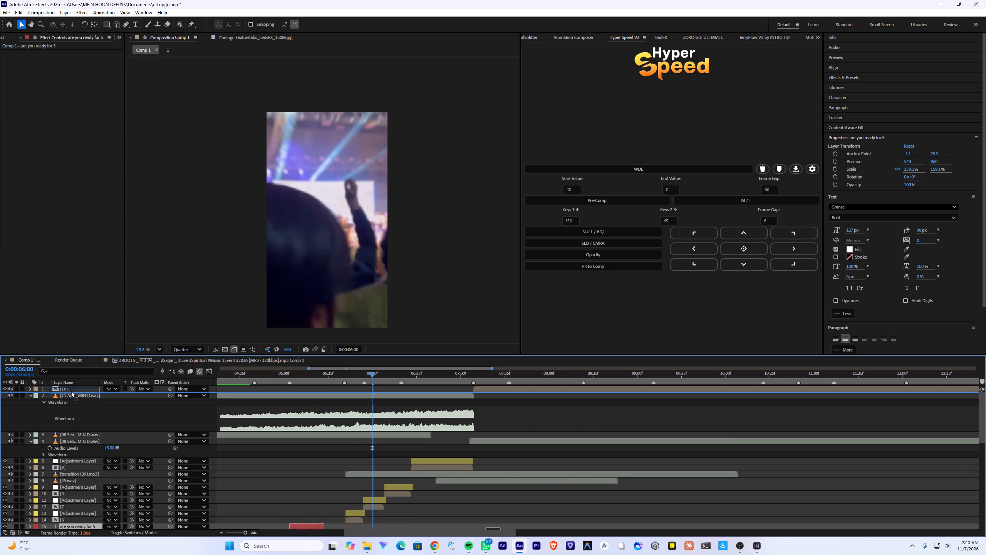
left_click_drag(71, 390, 74, 388)
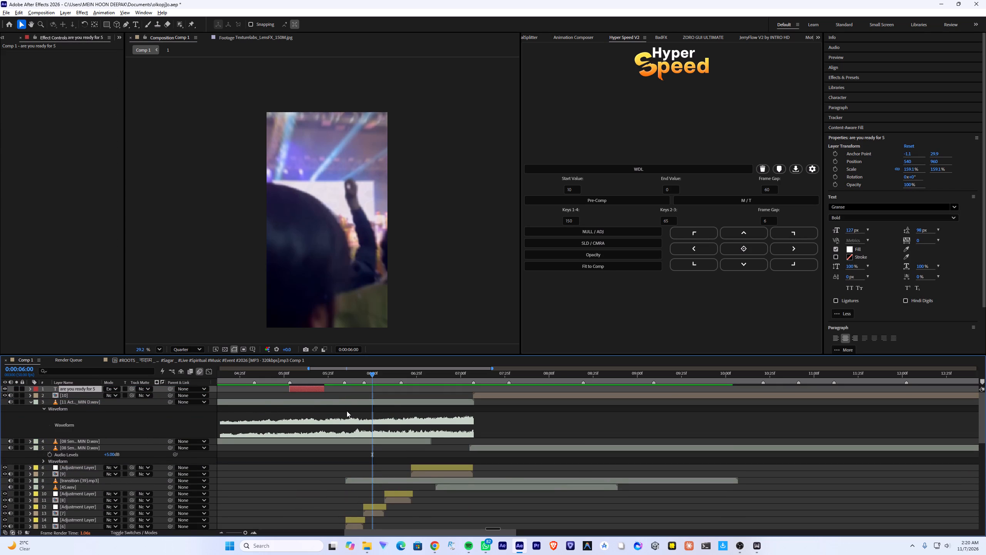
Shift the pasted title layer so it starts at 0:00:05:23, where the "are you ready for 4" title ends.
left_click_drag(332, 377, 339, 377)
scroll(339, 406, "down", 7)
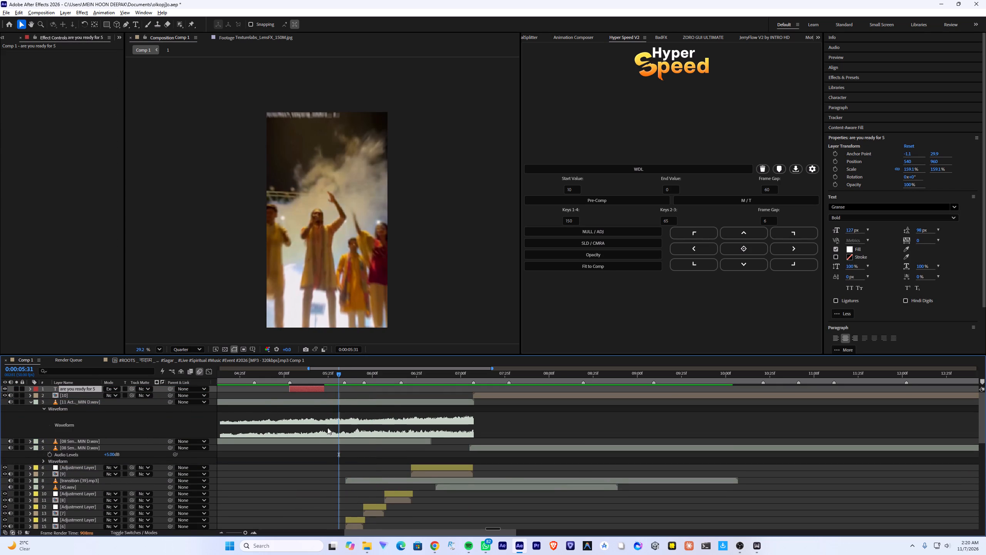
scroll(319, 440, "down", 5)
scroll(319, 440, "up", 6)
scroll(318, 440, "up", 1, "alt")
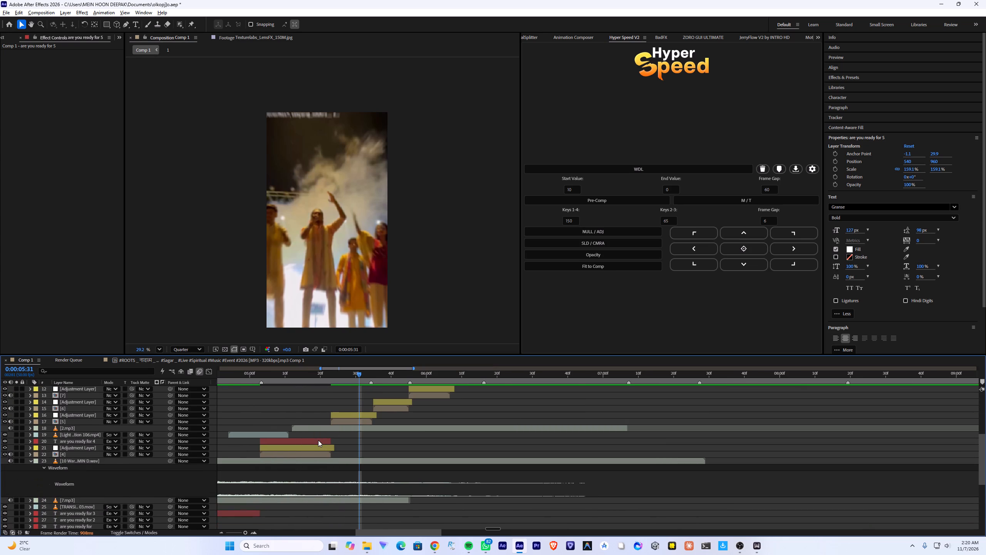
left_click(332, 376)
scroll(337, 409, "up", 12)
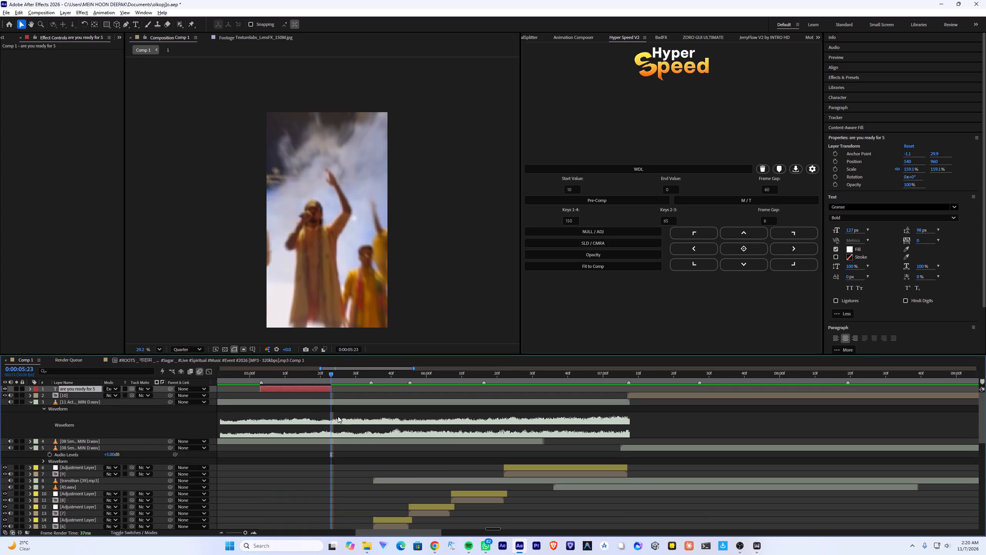
key("bracketleft")
Switch to another open application window.
key("alt+Tab")
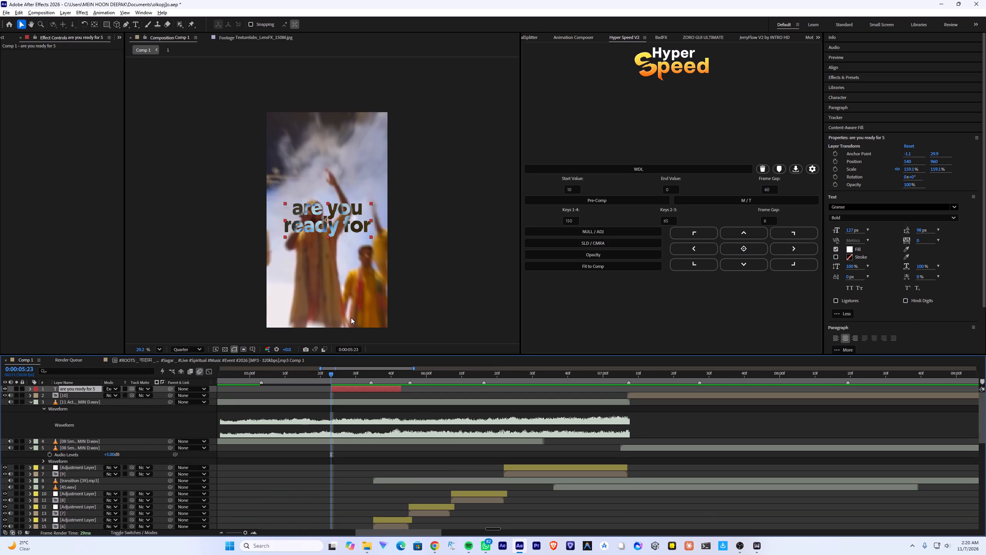
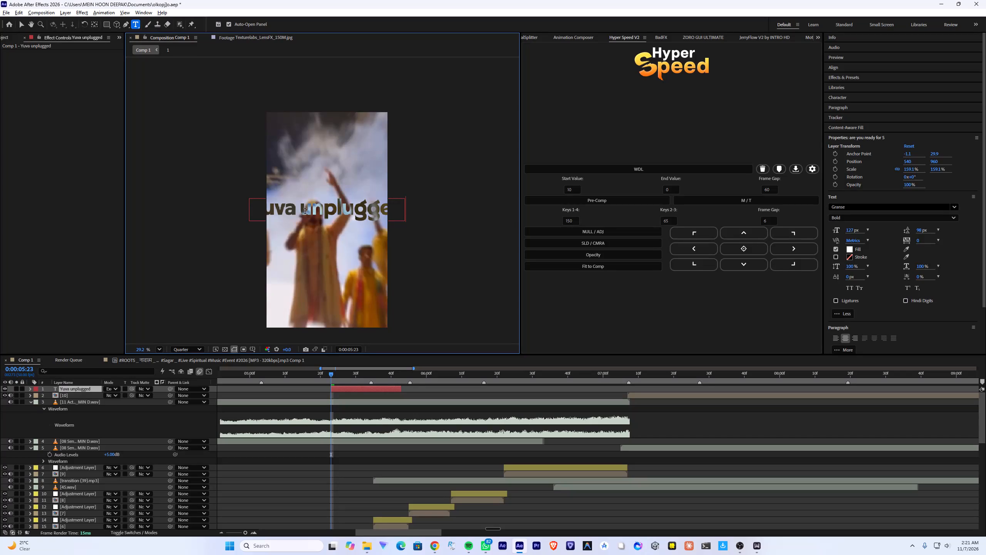
Break the "Yuva unplugged" title onto two lines between the two words.
left_click(305, 211)
key("Return")
Set the word "unplugged" in the title to the favourite font Billion Dreams.
left_click(319, 234)
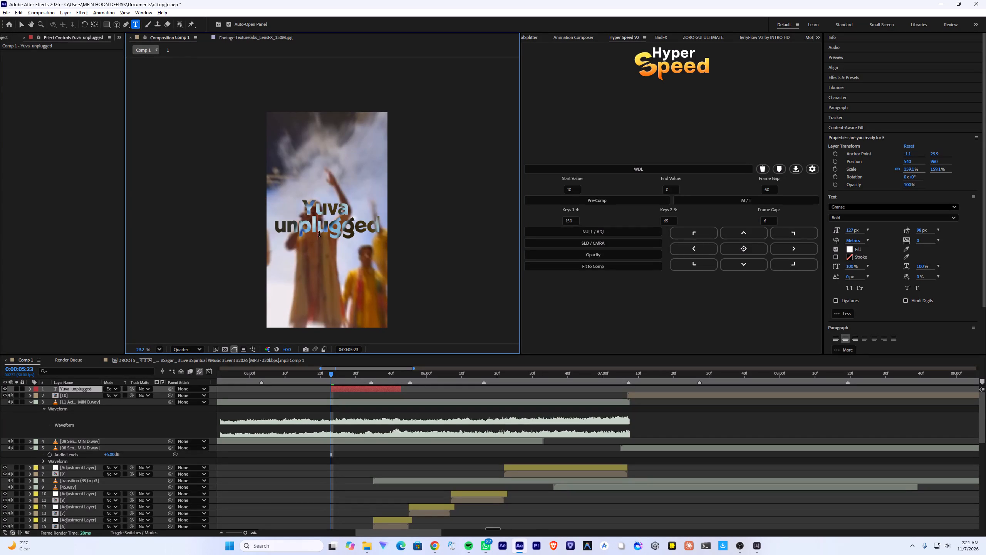
double_click(319, 234)
left_click(852, 209)
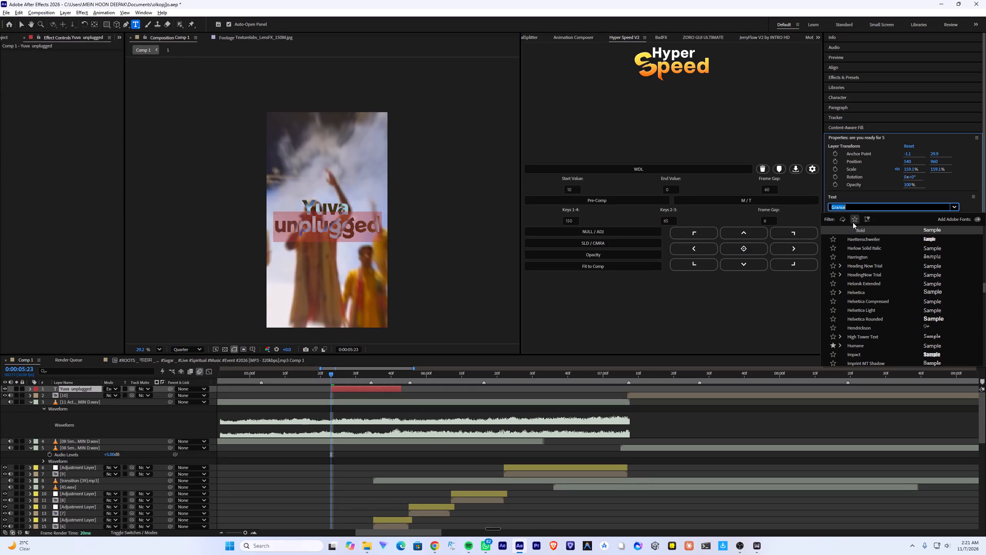
left_click(855, 220)
left_click(842, 250)
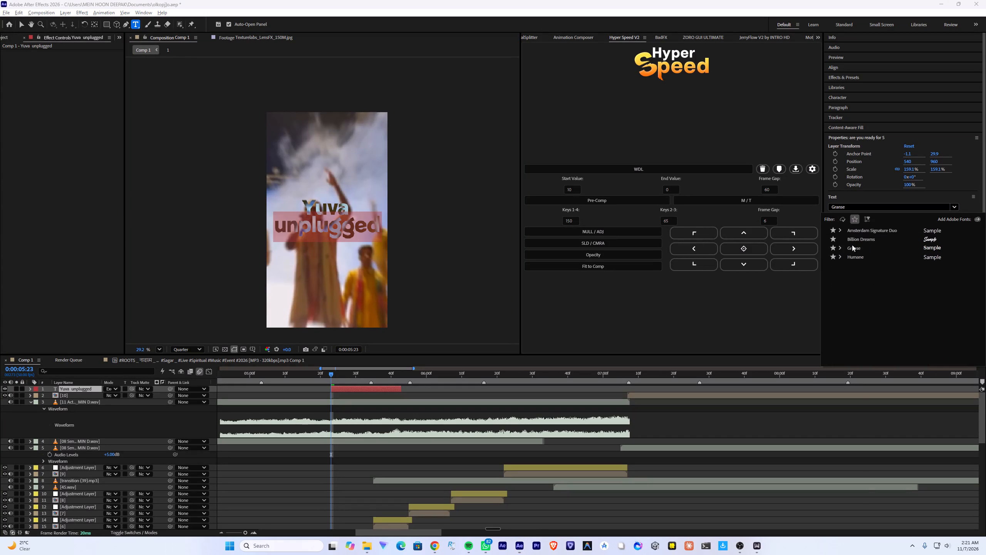
left_click(857, 240)
Capitalize the first letter of "unplugged" so the second line reads "Unplugged", and save the project.
left_click(300, 223)
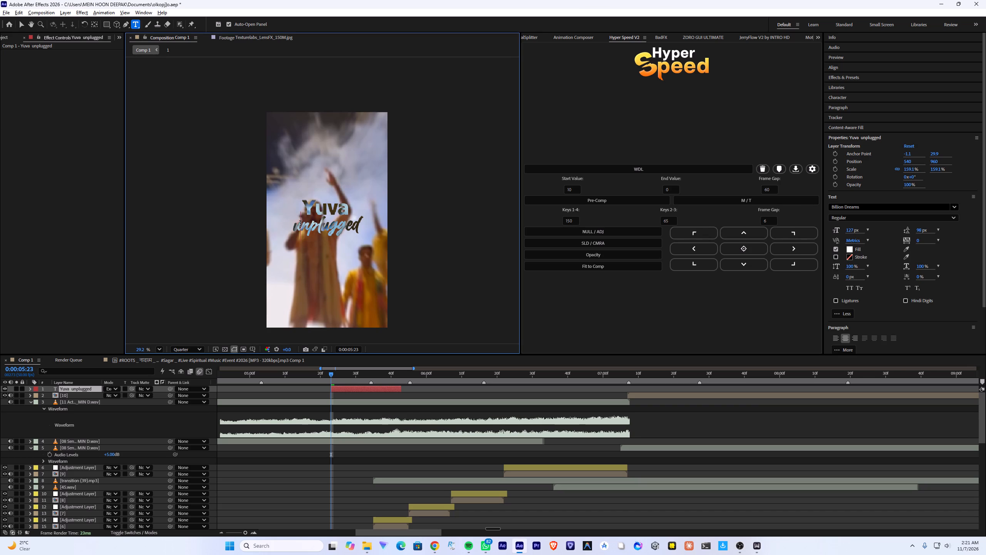
left_click_drag(299, 224, 295, 225)
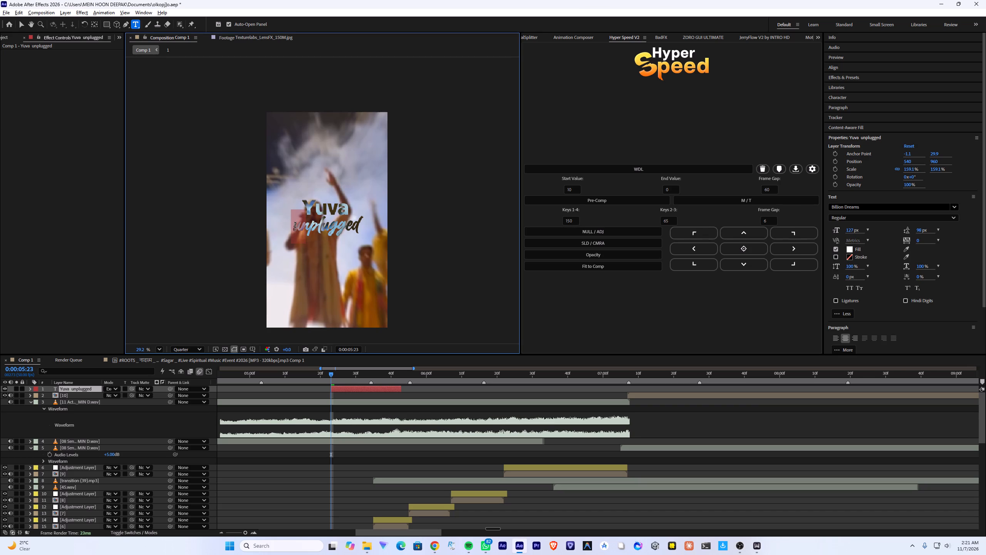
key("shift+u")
key("ctrl+s")
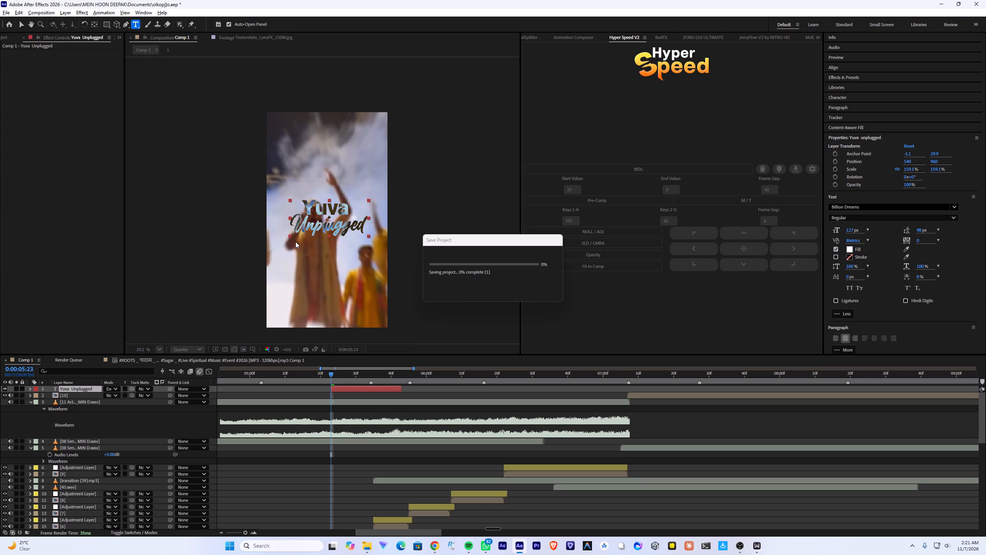
Select the word "Yuva" in the title and open its font choices.
double_click(333, 210)
left_click(852, 210)
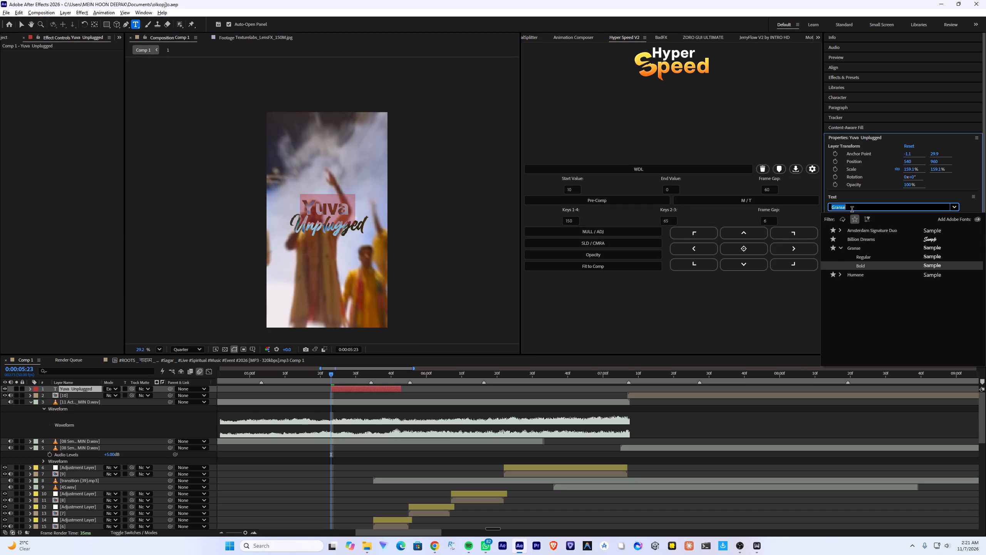
Set the font of the word "Yuva" in the "Yuva Unplugged" title to Amsterdam Signature Duo Italic.
key("Up")
key("Up")
key("Up")
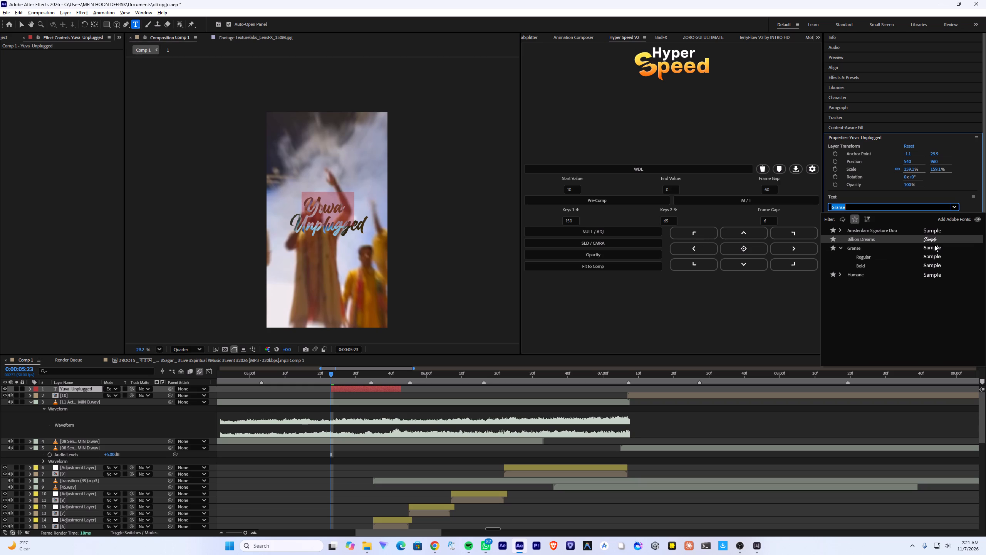
key("Down")
key("Up")
key("Up")
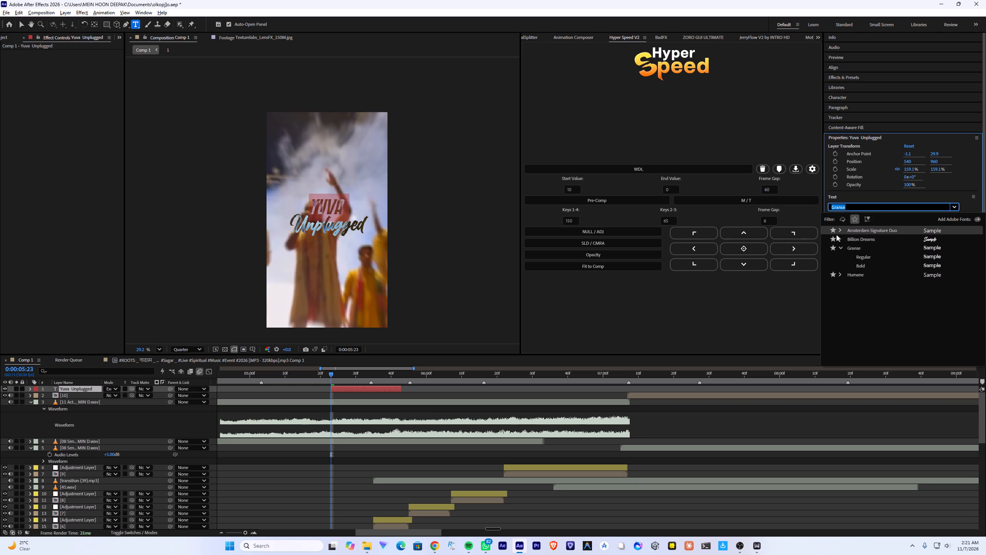
left_click(840, 232)
key("Down")
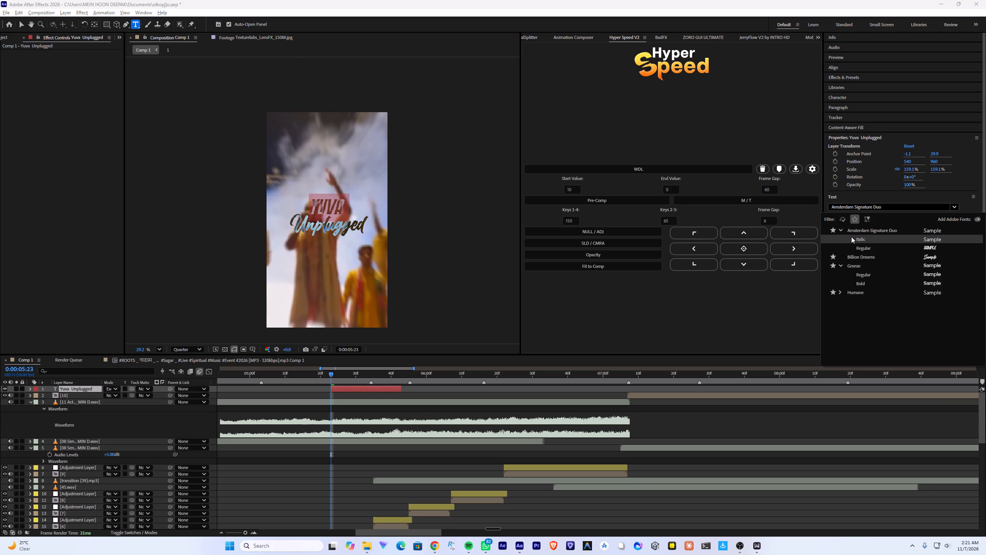
key("Down")
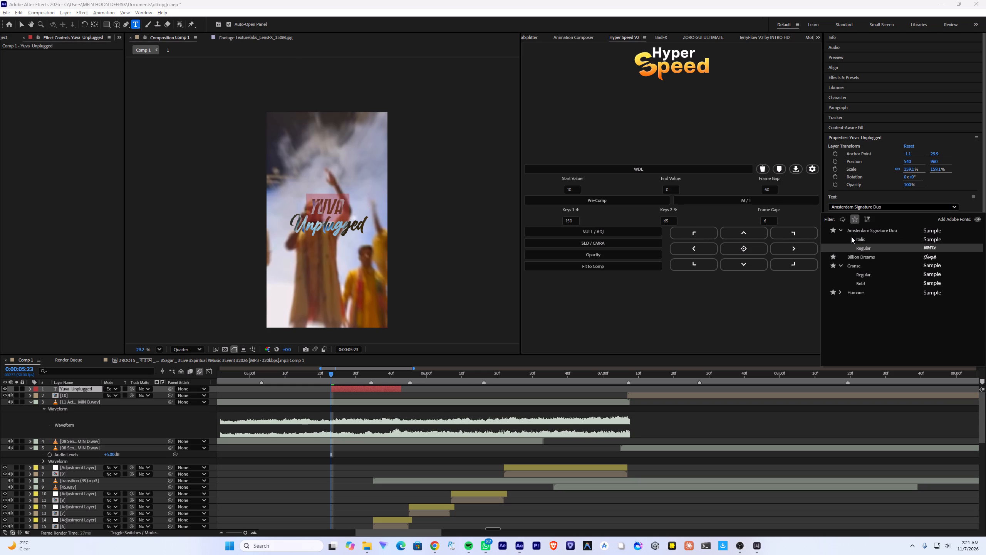
key("Up")
key("Return")
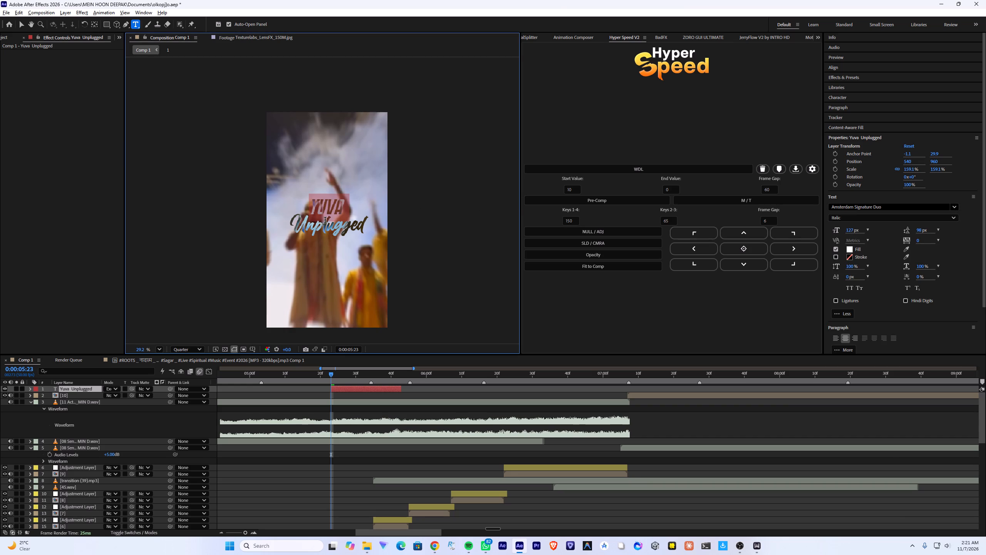
left_click(324, 220)
Try the Overlay blending mode on the "Yuva Unplugged" title layer, settling on Normal.
left_click(112, 392)
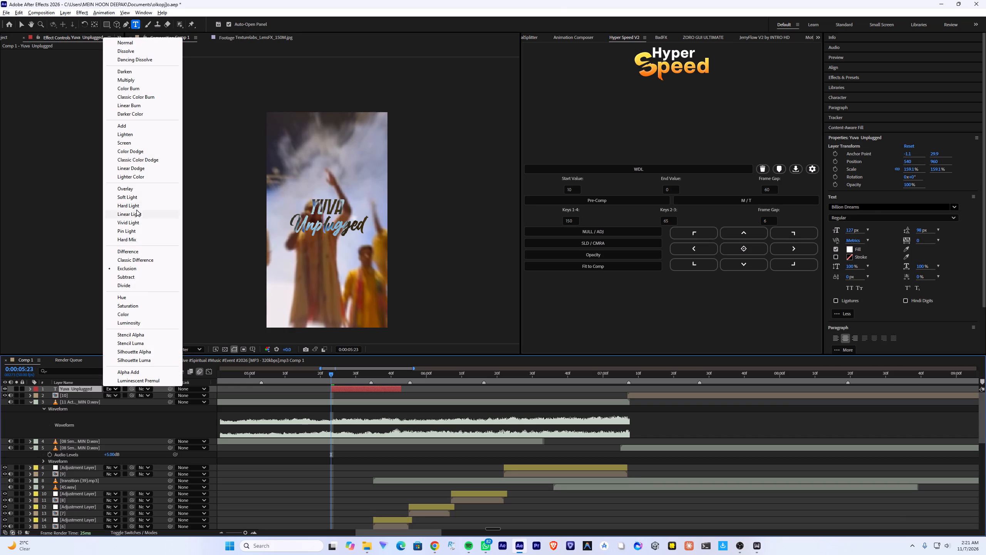
left_click(126, 191)
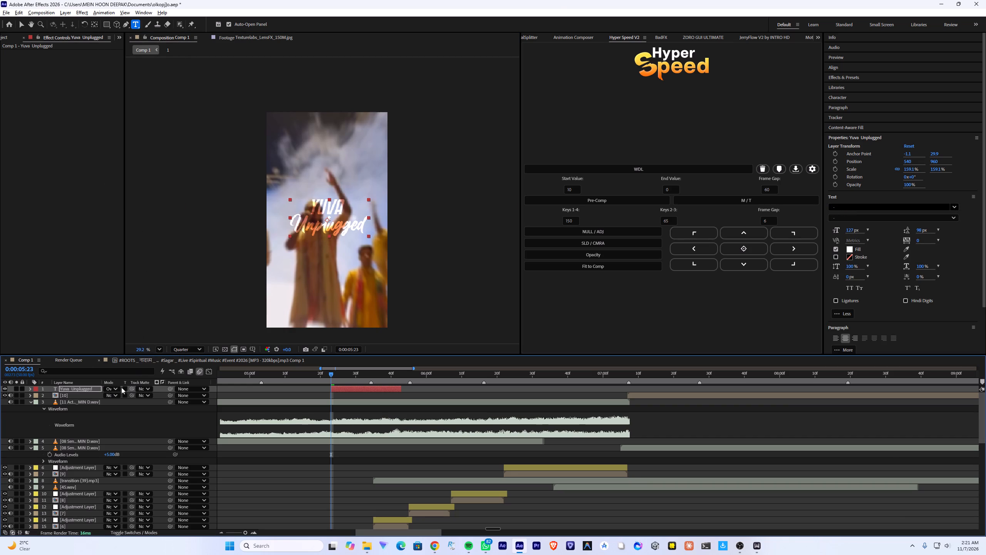
left_click(112, 387)
left_click(132, 40)
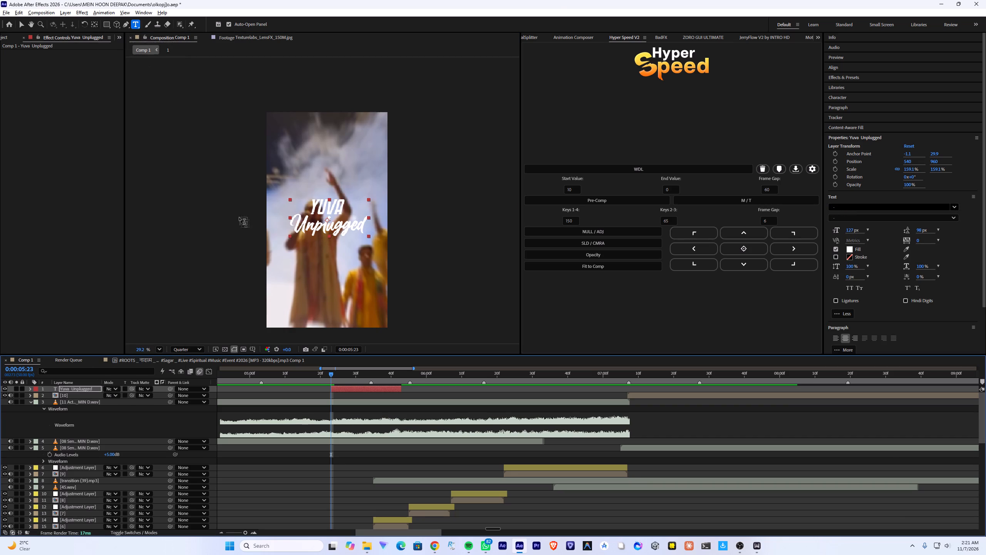
left_click(330, 476)
key("v")
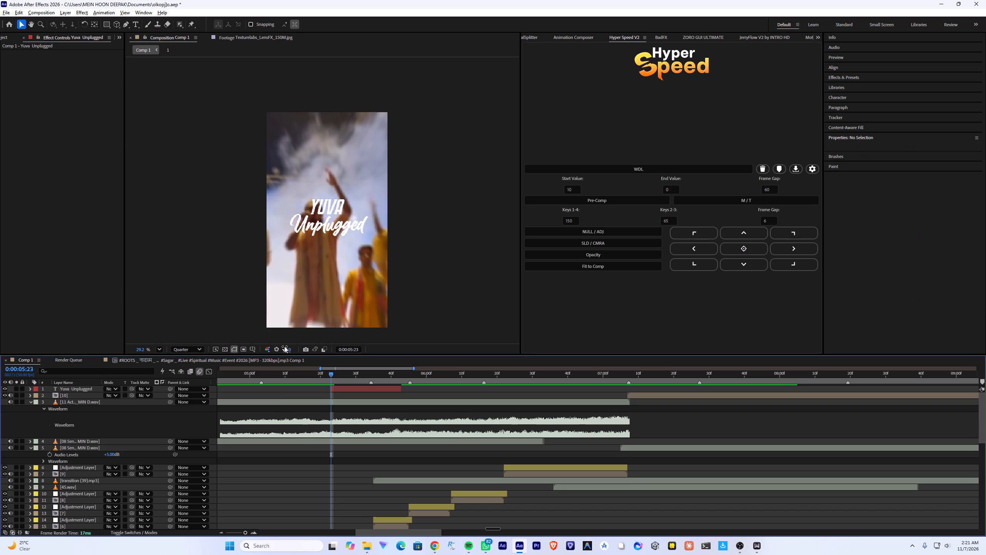
Collapse the expanded layer properties and apply the Shadow Studio 3 effect to the "Yuva Unplugged" title.
key("u")
key("u")
left_click(337, 391)
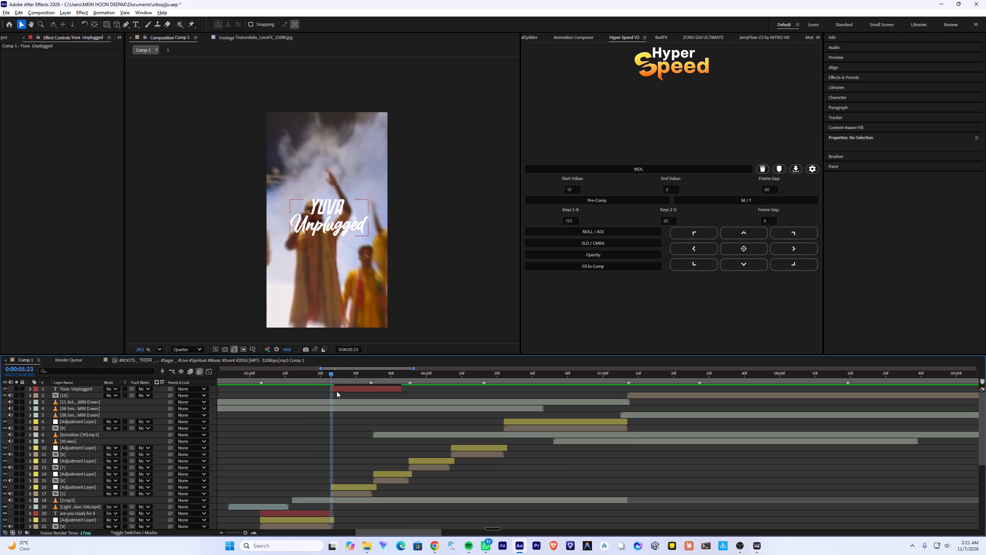
key("ctrl+space")
key("ctrl+space")
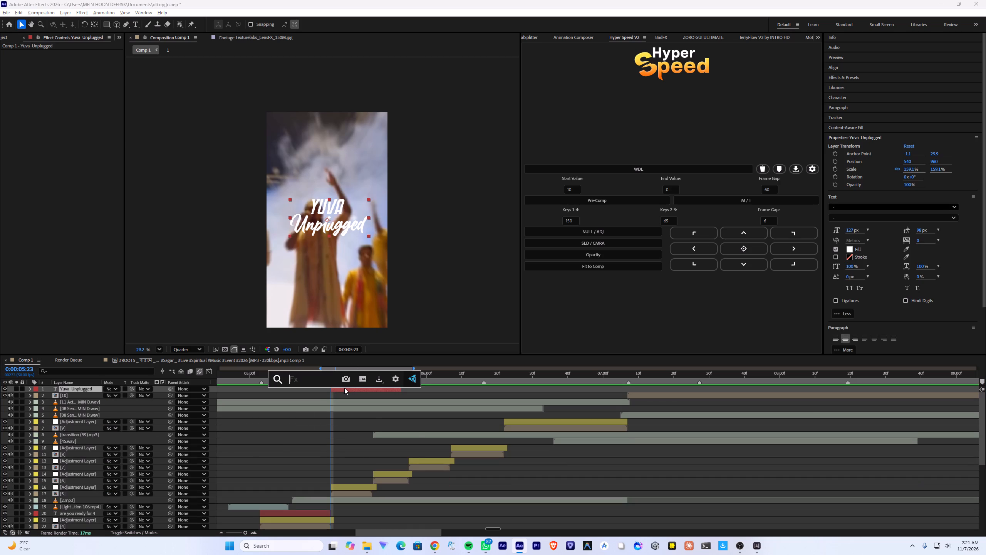
type("shad")
key("Return")
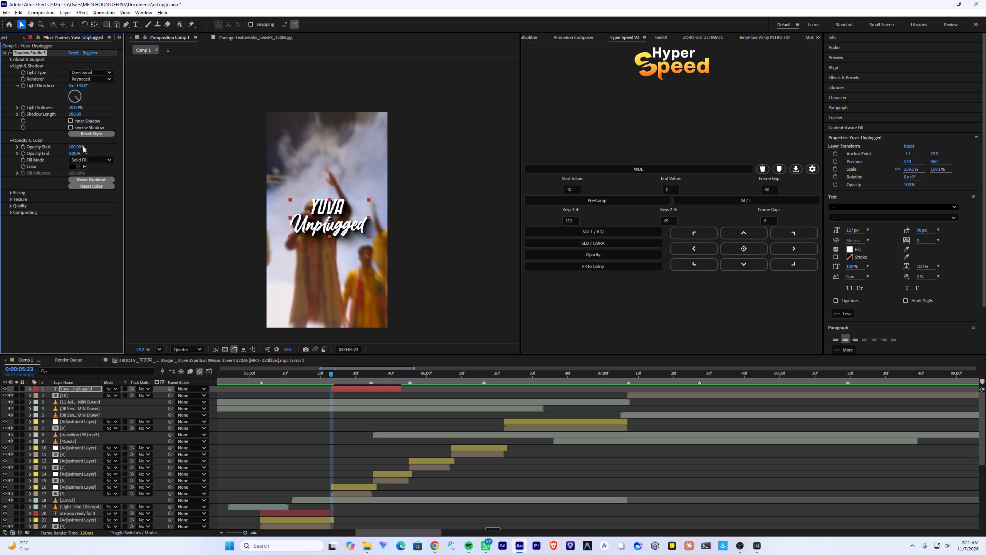
Set the title shadow's Light Softness to 100% and its Shadow Length to 53.
left_click_drag(74, 109, 107, 109)
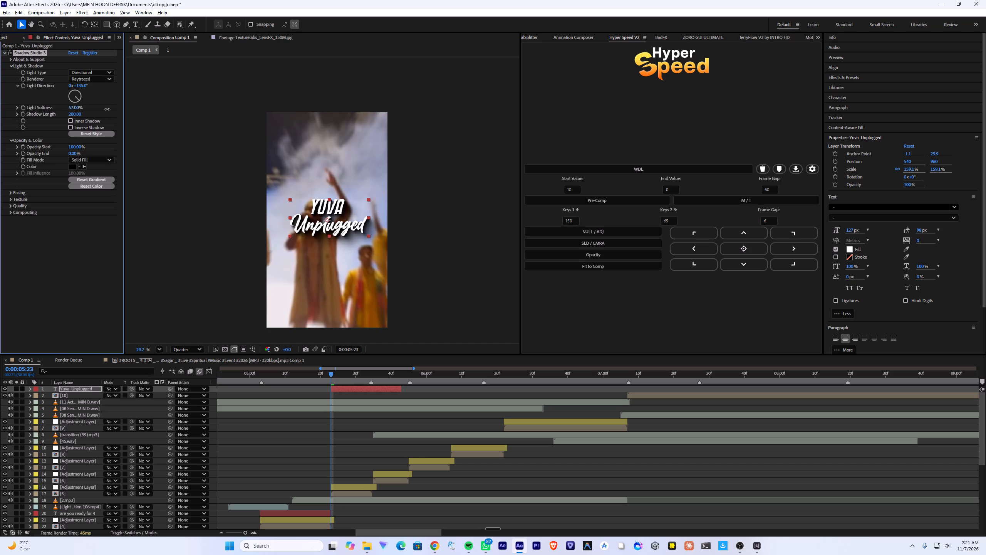
left_click_drag(107, 109, 395, 131)
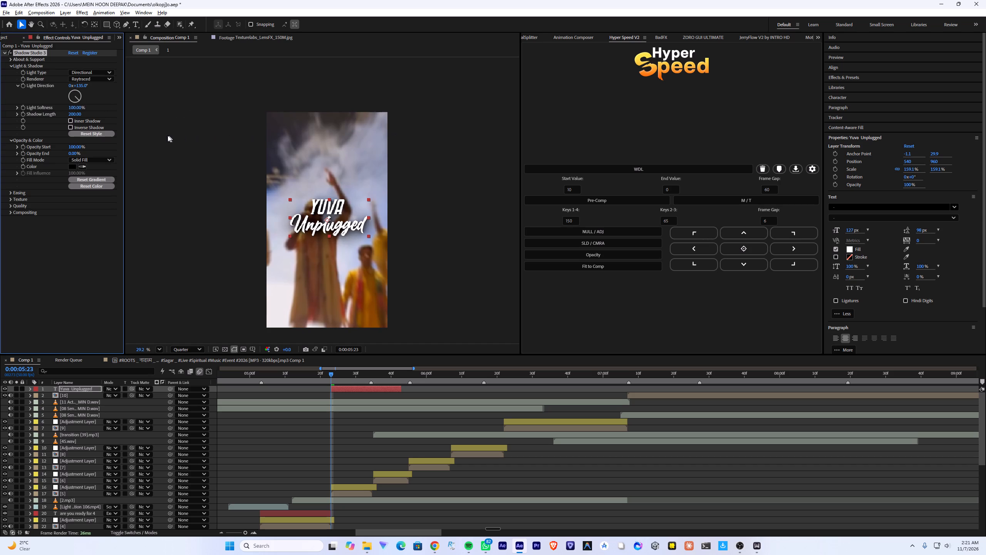
left_click_drag(78, 114, 69, 114)
left_click_drag(69, 114, 24, 126)
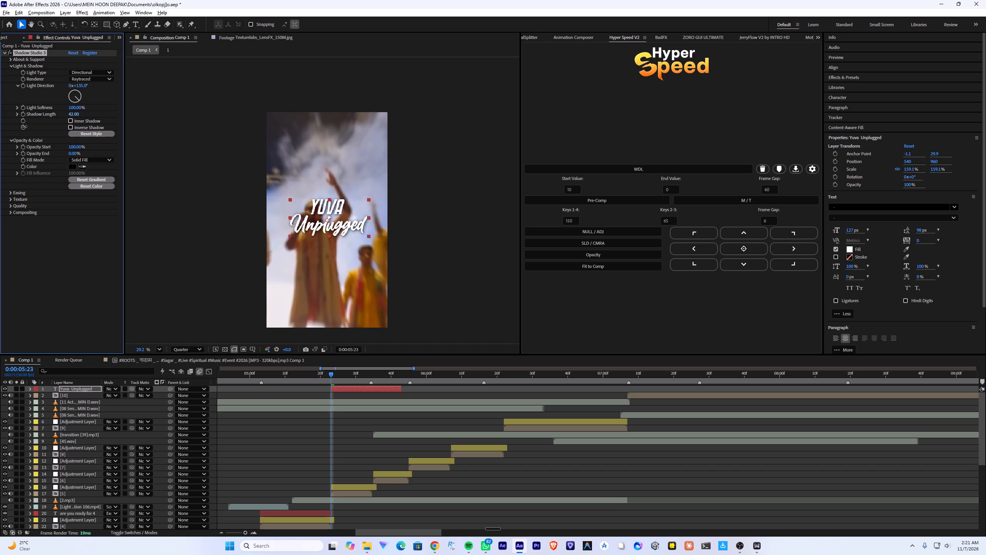
left_click_drag(24, 126, 28, 126)
Play Comp 1 from the beginning and replay from 0:00:05:15 to review the "Yuva Unplugged" title's timing.
left_click_drag(280, 379, 55, 407)
key("space")
scroll(248, 447, "down", 1, "alt")
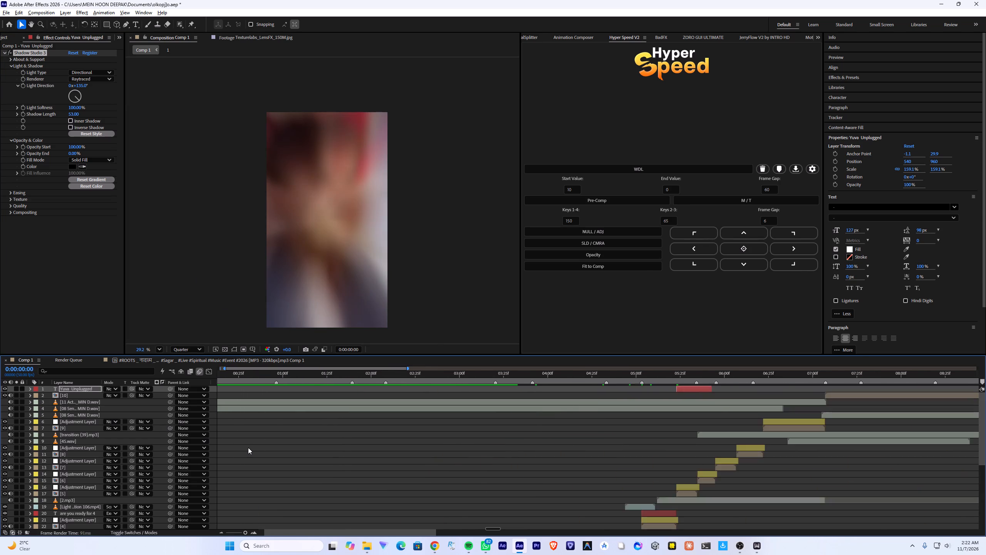
scroll(248, 447, "down", 1, "alt")
left_click(248, 447)
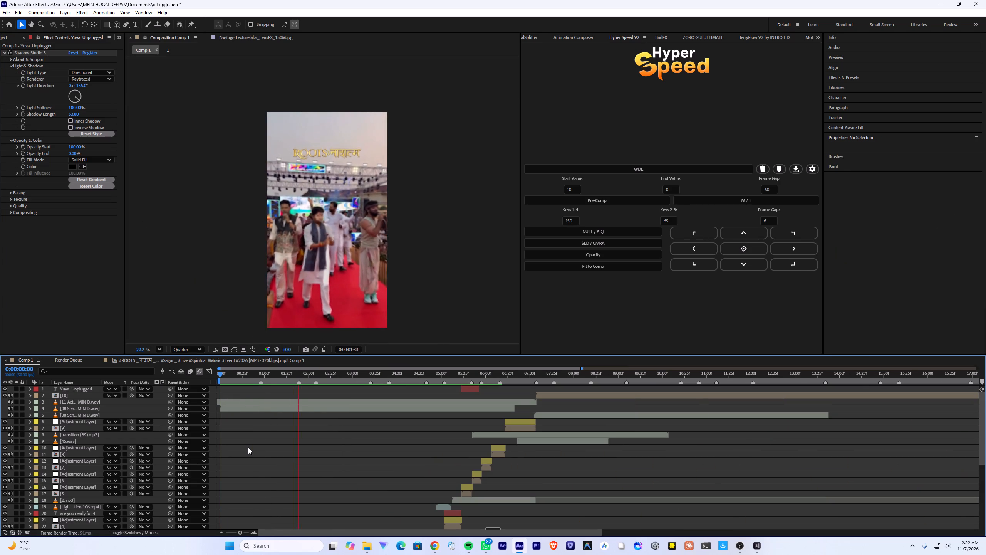
scroll(248, 447, "down", 3)
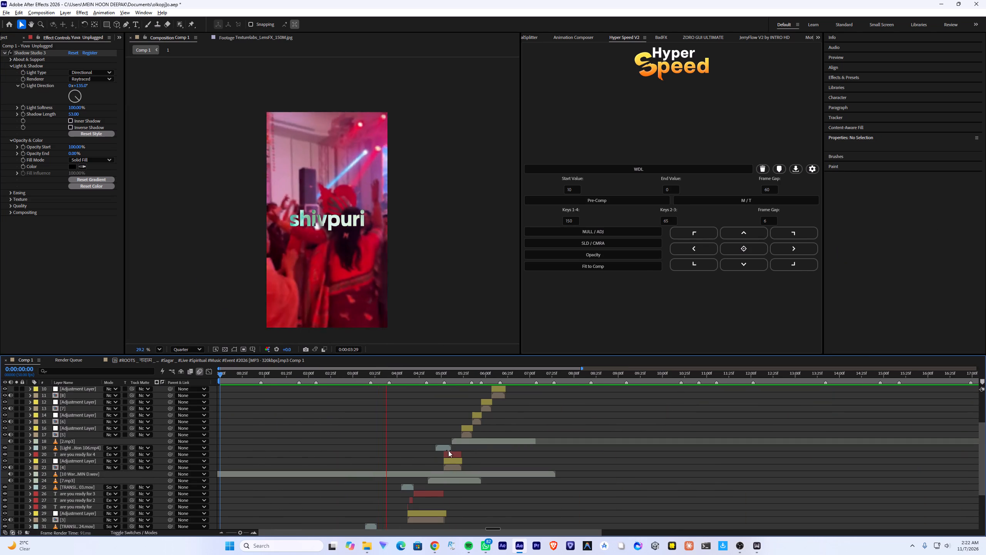
scroll(450, 450, "up", 5)
scroll(478, 453, "up", 1, "alt")
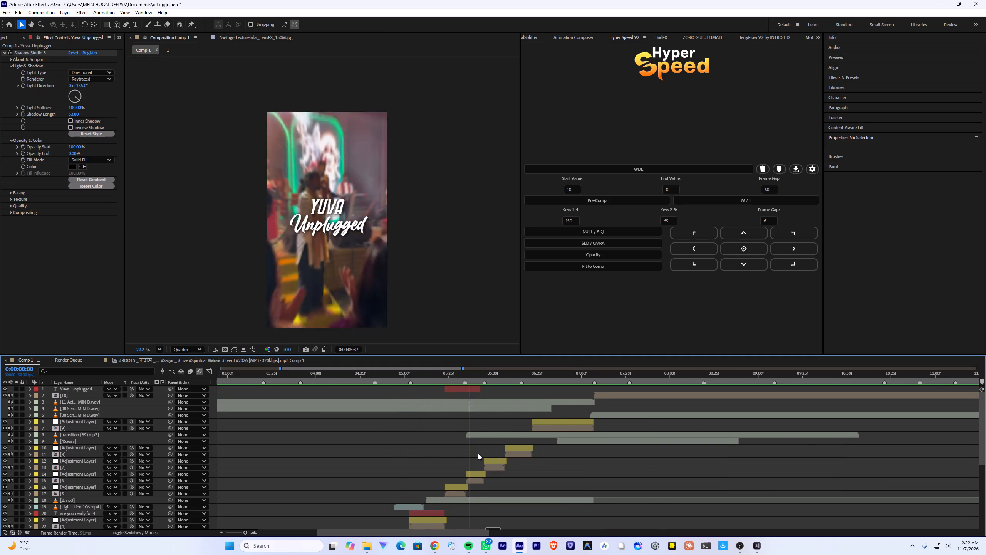
key("space")
left_click(431, 376)
key("space")
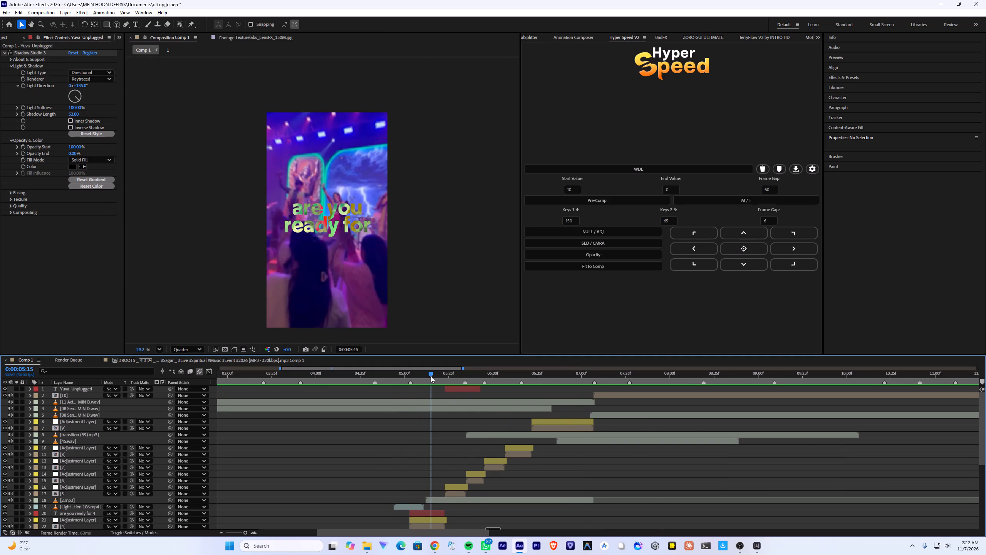
key("space")
Extend the end of the "Yuva Unplugged" title layer to the start of the [10] clip layer, just past 7 seconds.
left_click_drag(480, 389, 488, 390)
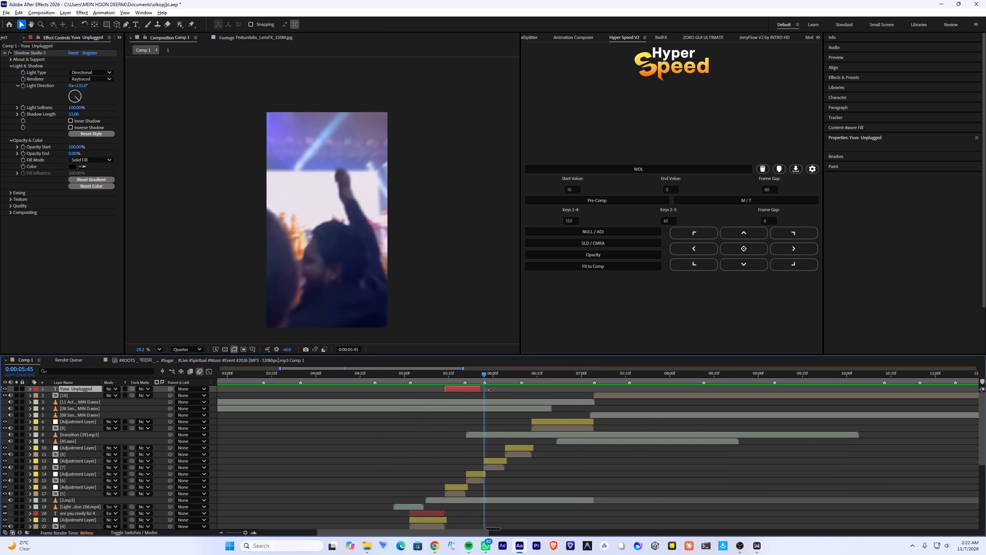
left_click_drag(488, 390, 592, 399)
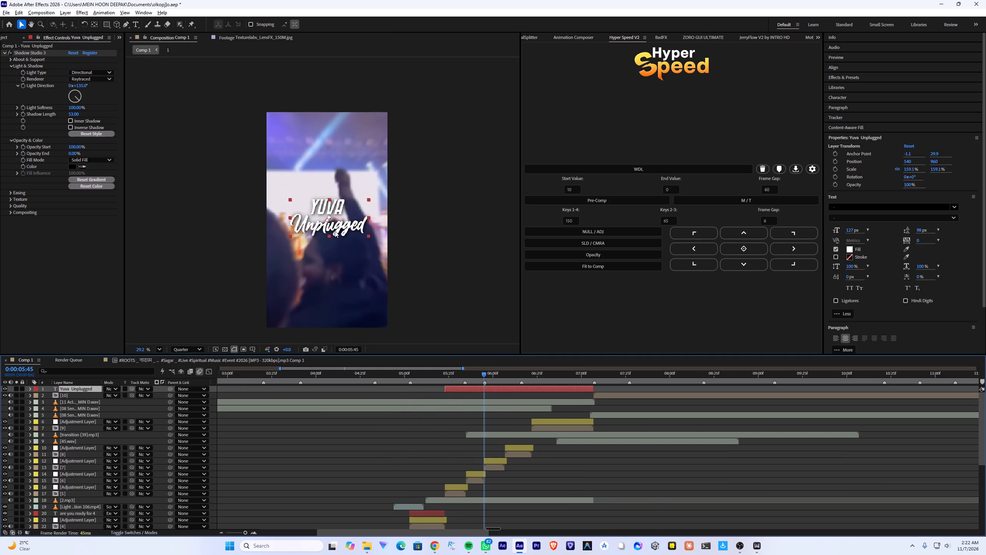
Set the fill colour of the word "Unplugged" in the title to orange FF9600.
double_click(335, 230)
double_click(335, 227)
double_click(331, 231)
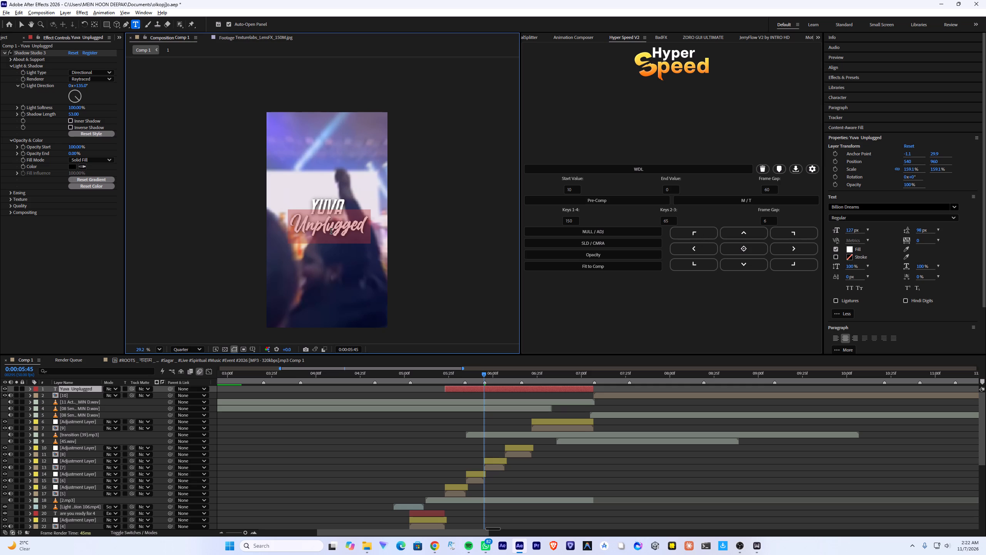
left_click(849, 247)
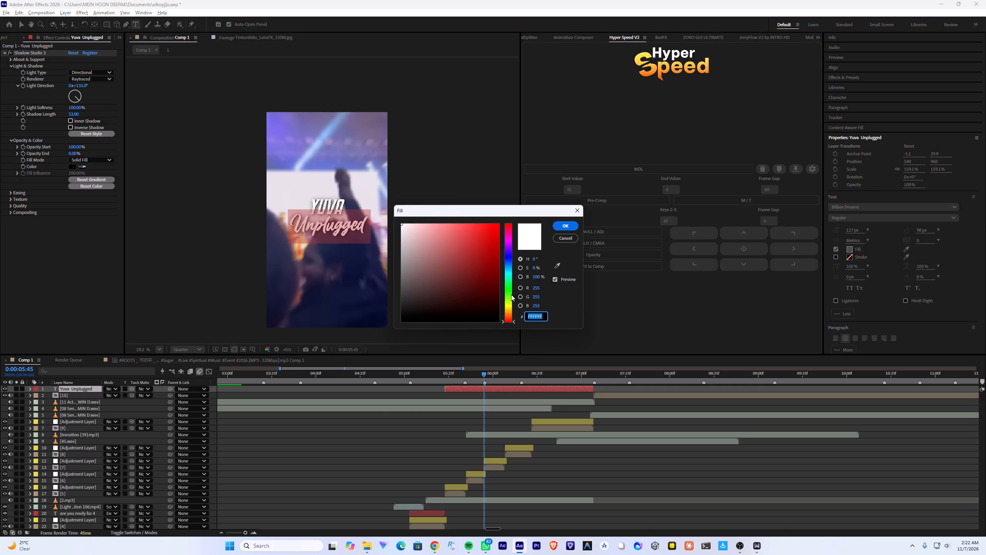
left_click(509, 310)
left_click_drag(481, 244, 566, 210)
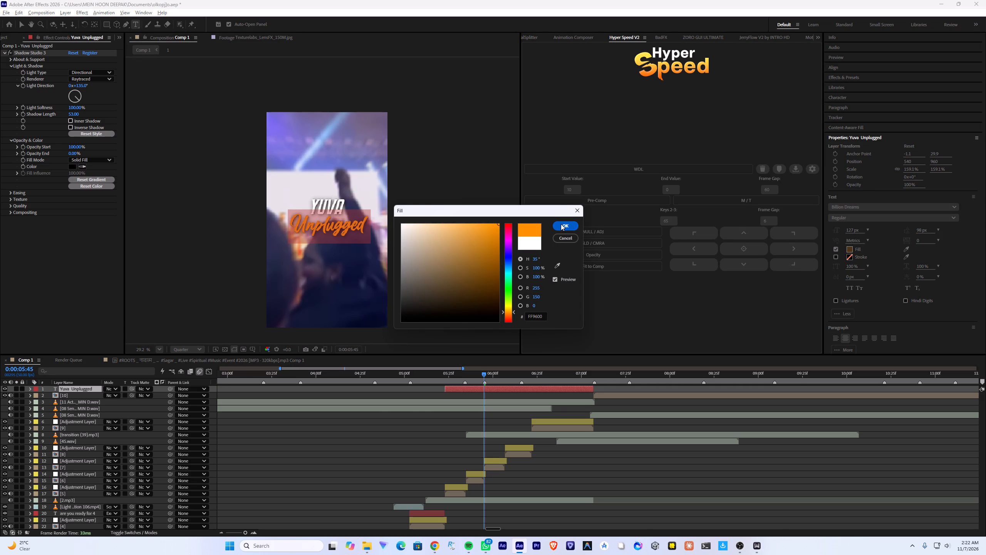
left_click(563, 225)
left_click(506, 390)
left_click(418, 416)
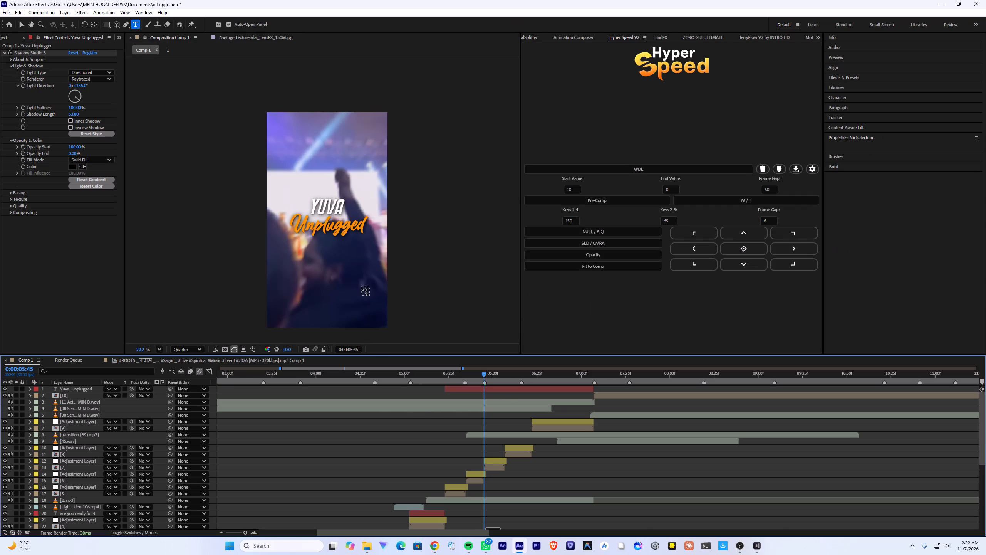
key("v")
Apply Deep Glow 2 to the "Yuva Unplugged" title and place Shadow Studio 3 below it in the effect order.
left_click(349, 224)
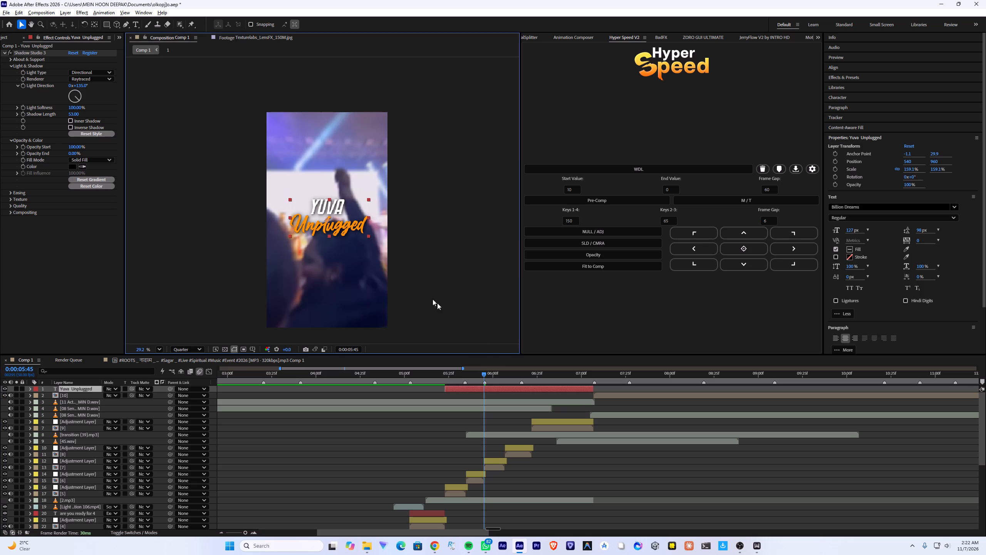
key("ctrl+space")
key("d")
key("e")
key("e")
left_click(468, 422)
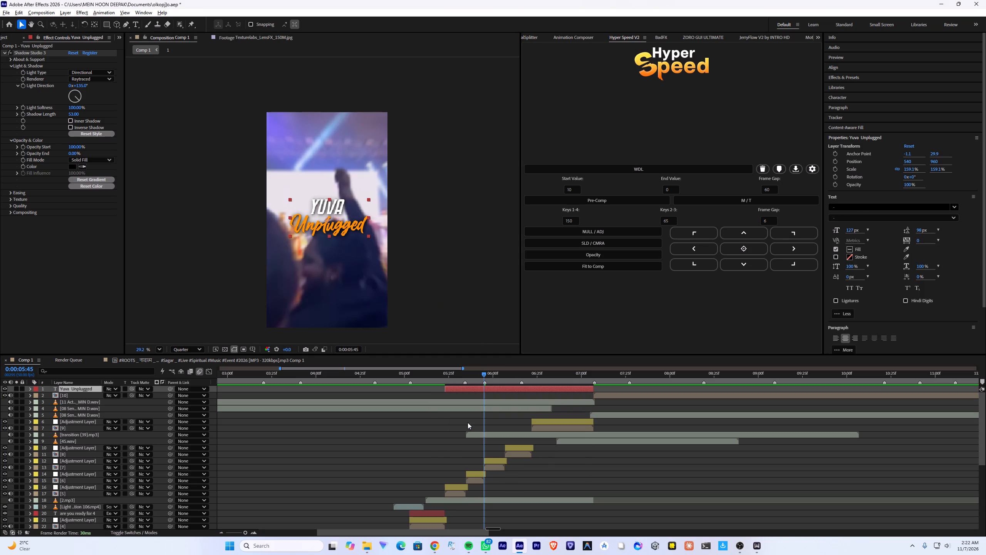
left_click_drag(27, 54, 44, 228)
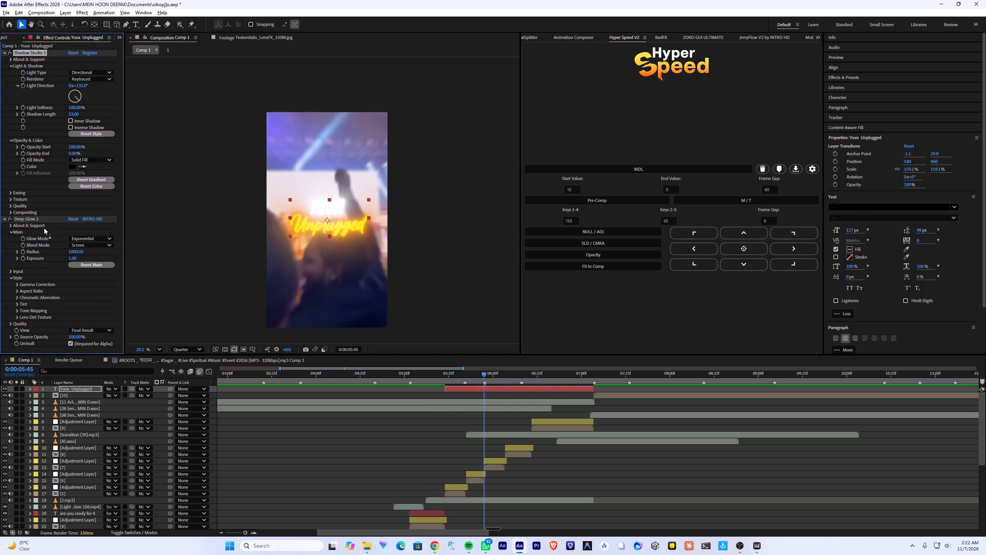
Set the Deep Glow 2 exposure on the title to 0.1.
left_click(75, 91)
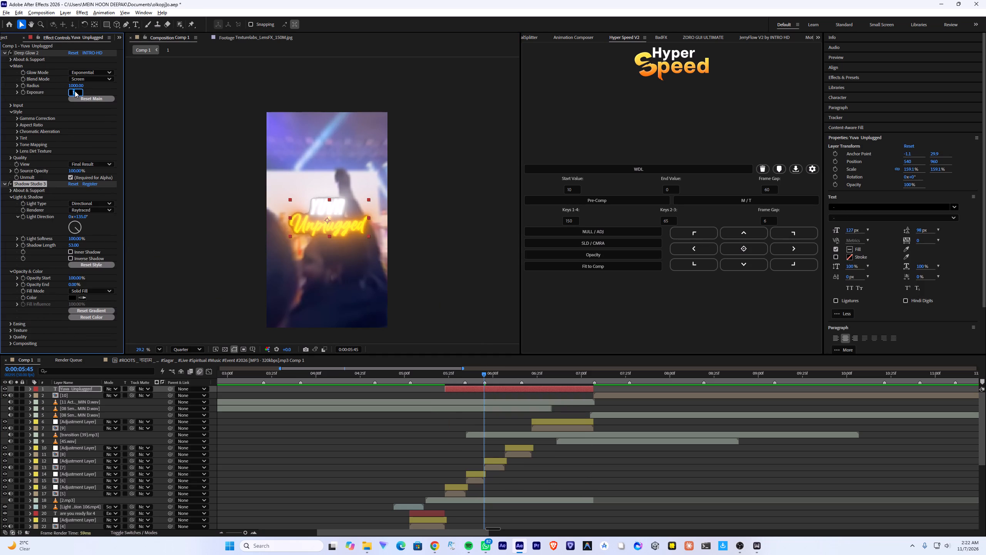
type(".1")
key("Return")
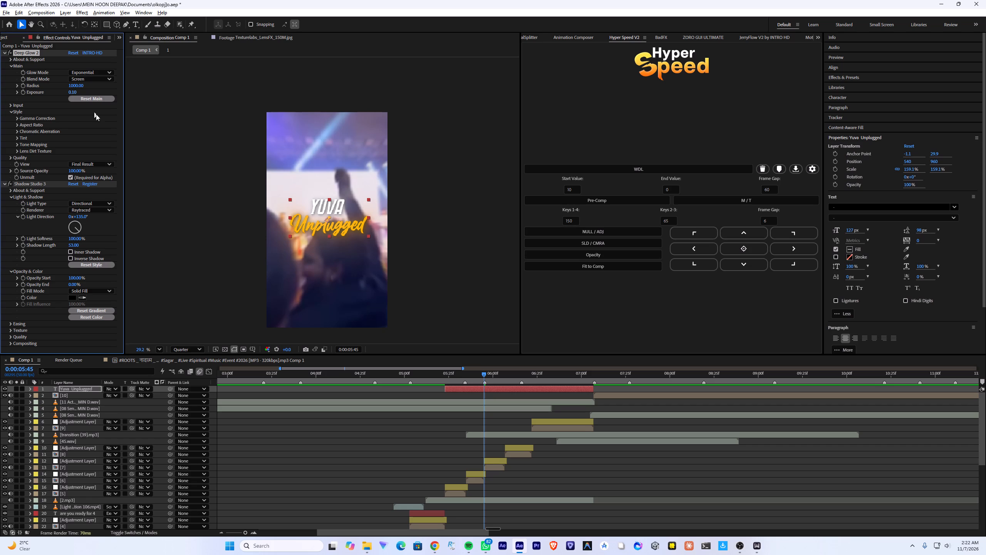
left_click(399, 429)
Play back the edit from the "shivpuri" title onwards, and check the opening ROOTS logo section.
scroll(395, 419, "down", 5)
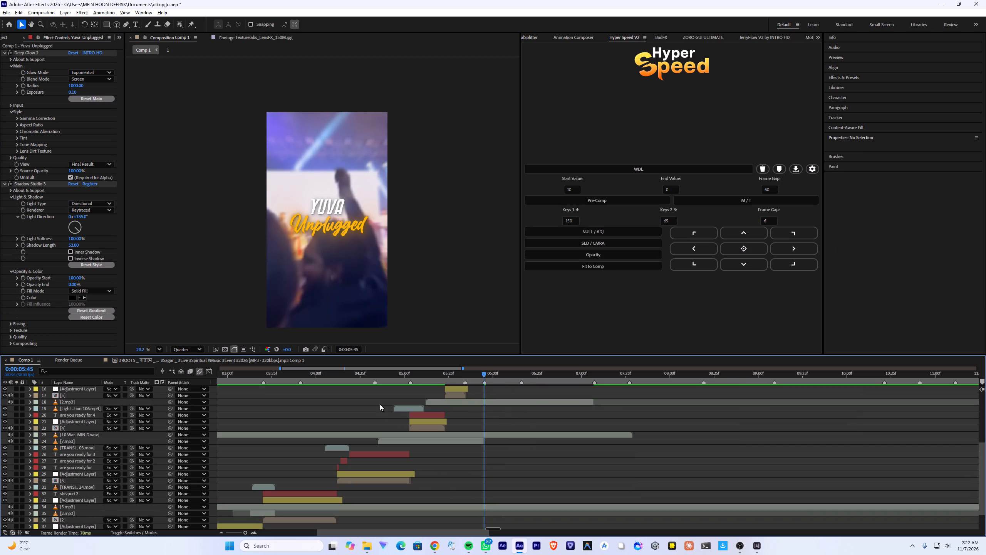
left_click(289, 373)
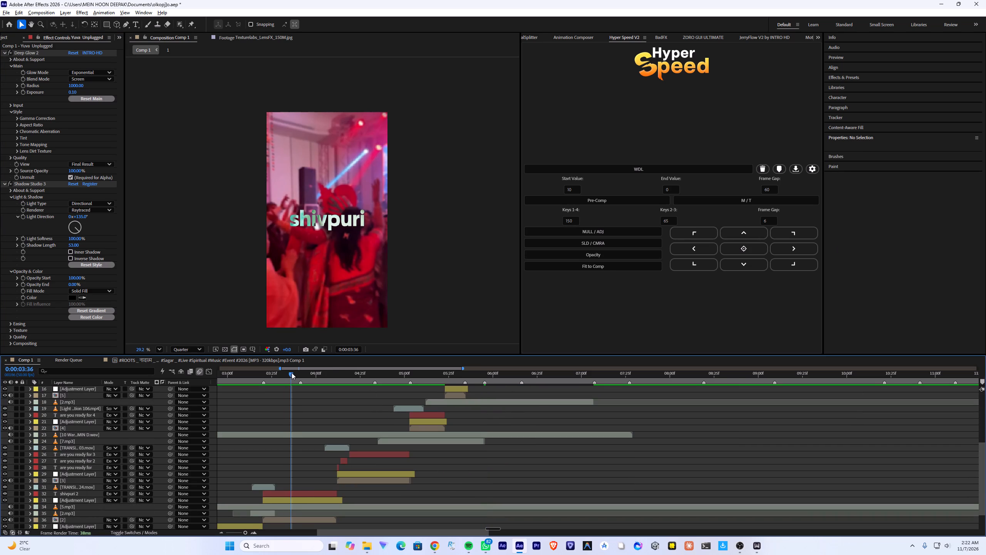
key("space")
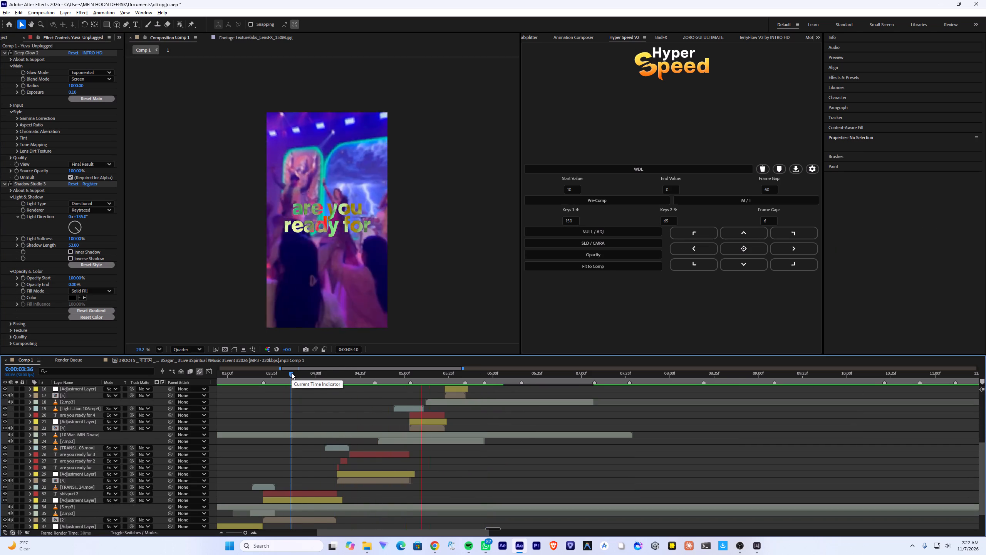
scroll(374, 395, "up", 2)
key("space")
scroll(316, 390, "down", 3)
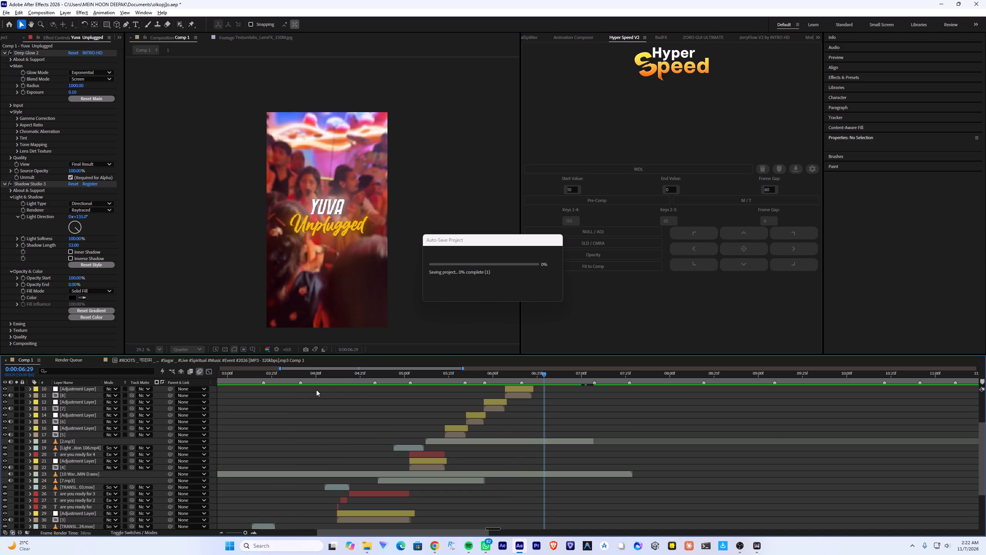
scroll(316, 390, "down", 2)
left_click(243, 376)
key("space")
left_click_drag(243, 376, 243, 376)
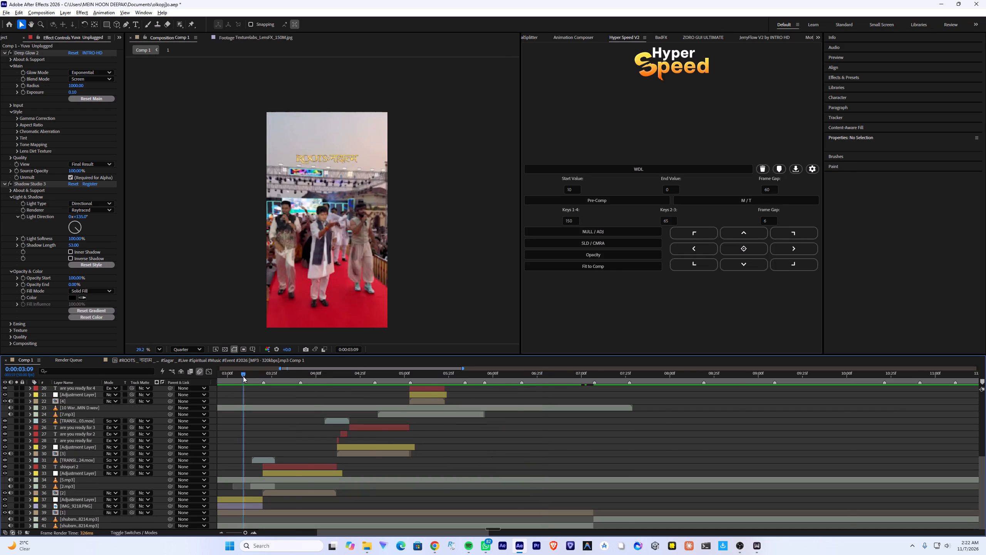
left_click_drag(243, 376, 72, 404)
Copy Deep Glow 2 and Shadow Studio 3 from the "Yuva Unplugged" title onto the IMG_9218.PNG logo layer.
scroll(280, 460, "up", 14)
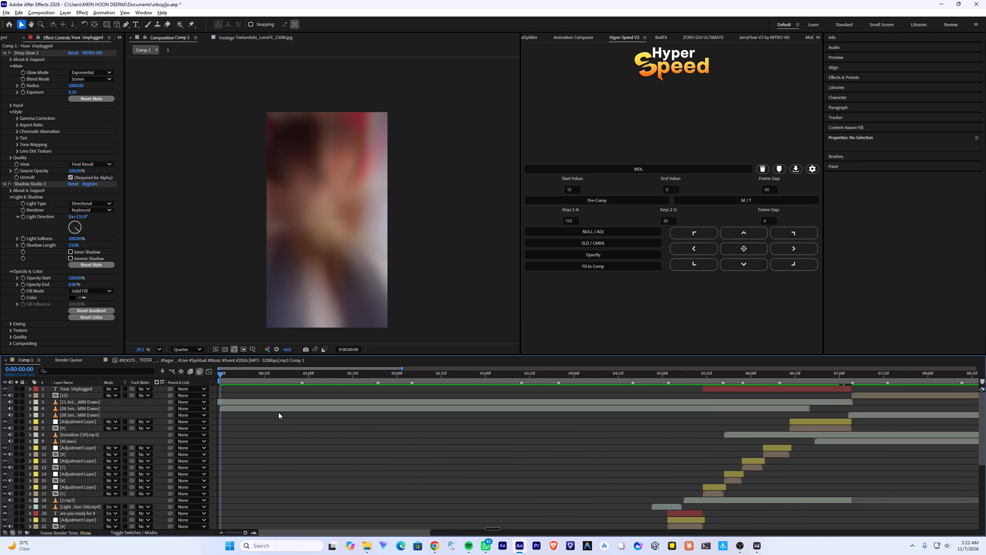
scroll(268, 405, "down", 9)
left_click(288, 506)
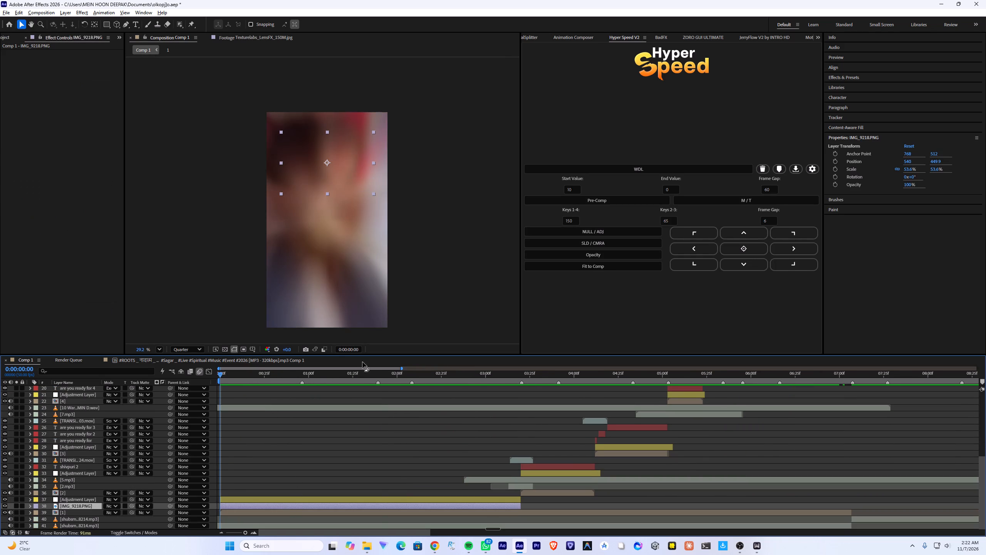
left_click(380, 373)
scroll(443, 424, "up", 3)
scroll(623, 429, "up", 2)
scroll(651, 447, "up", 5)
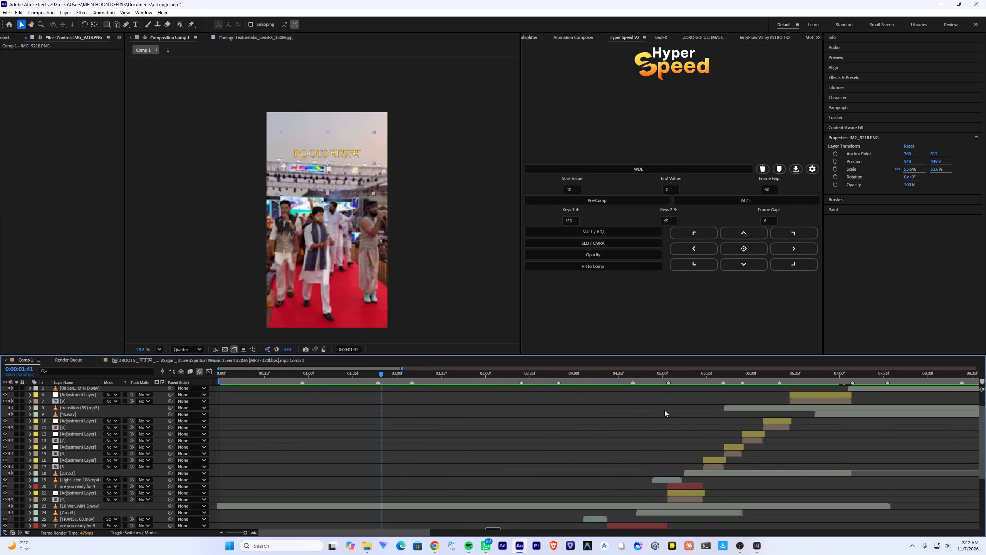
scroll(661, 471, "up", 5)
left_click(721, 390)
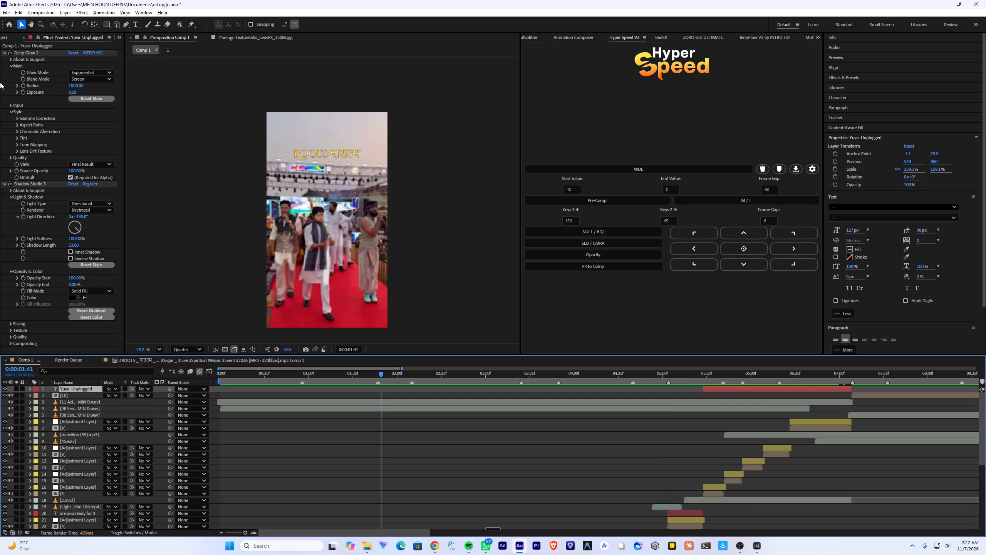
left_click(26, 54)
key("ctrl+a")
key("ctrl+c")
scroll(384, 447, "down", 16)
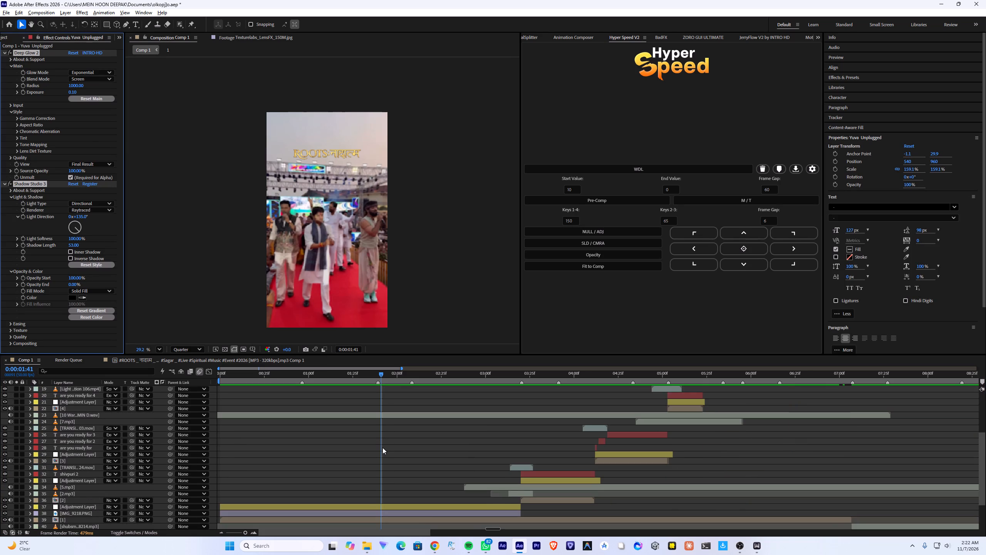
scroll(382, 447, "down", 1)
left_click(359, 505)
key("ctrl+v")
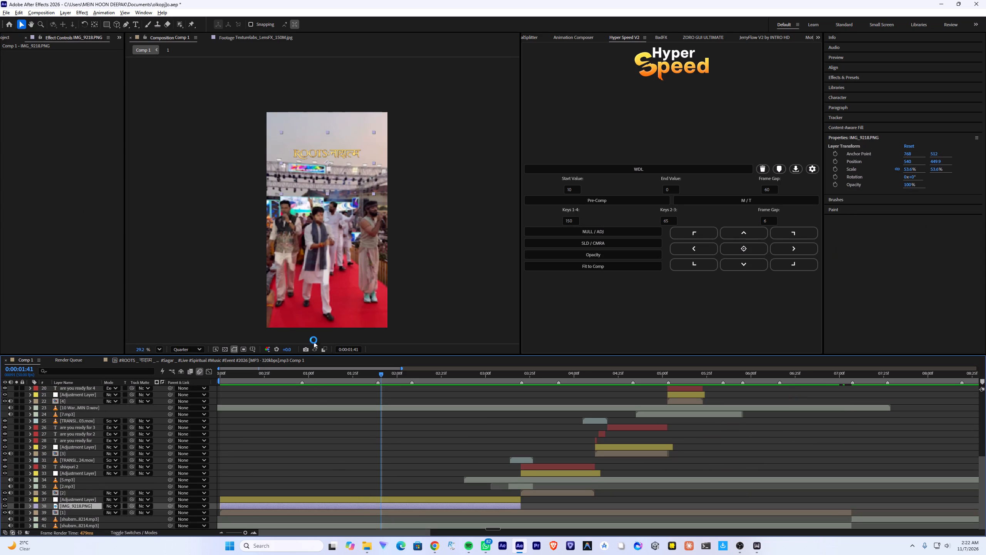
Set the composition preview resolution to Full and inspect the ROOTS logo with its glow and shadow up close.
scroll(317, 153, "up", 7)
scroll(320, 153, "down", 3)
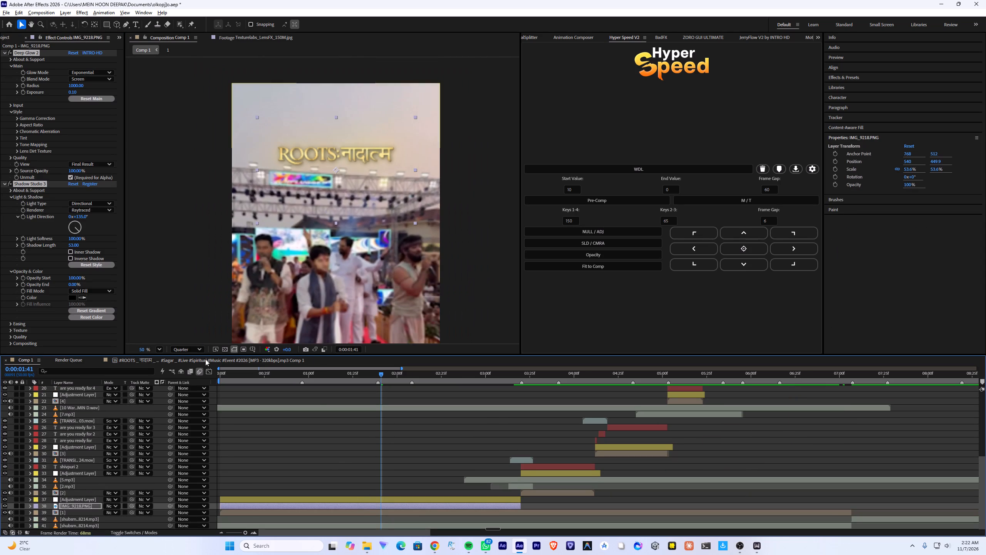
left_click(182, 346)
left_click(188, 370)
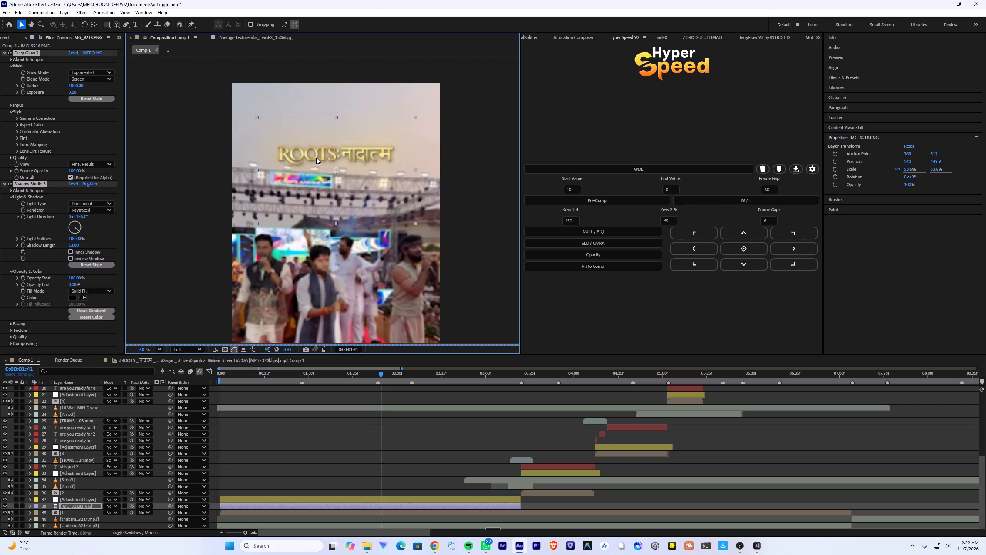
scroll(316, 158, "down", 7)
scroll(315, 166, "up", 16)
scroll(308, 170, "down", 1)
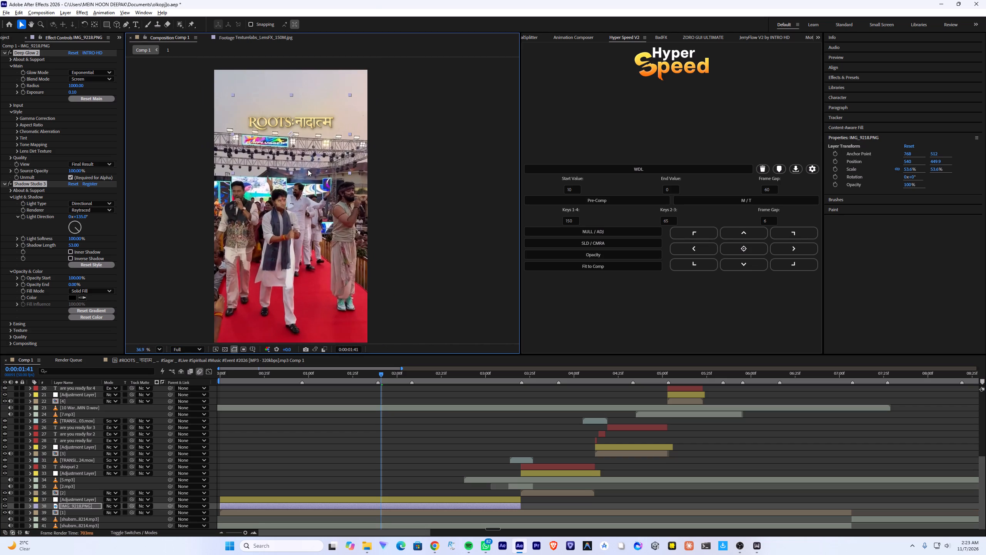
scroll(308, 170, "down", 2)
Set the "shivpuri 2" title's blending mode to Normal and paste the copied Deep Glow 2 and Shadow Studio 3 effects onto it.
left_click_drag(383, 375, 463, 379)
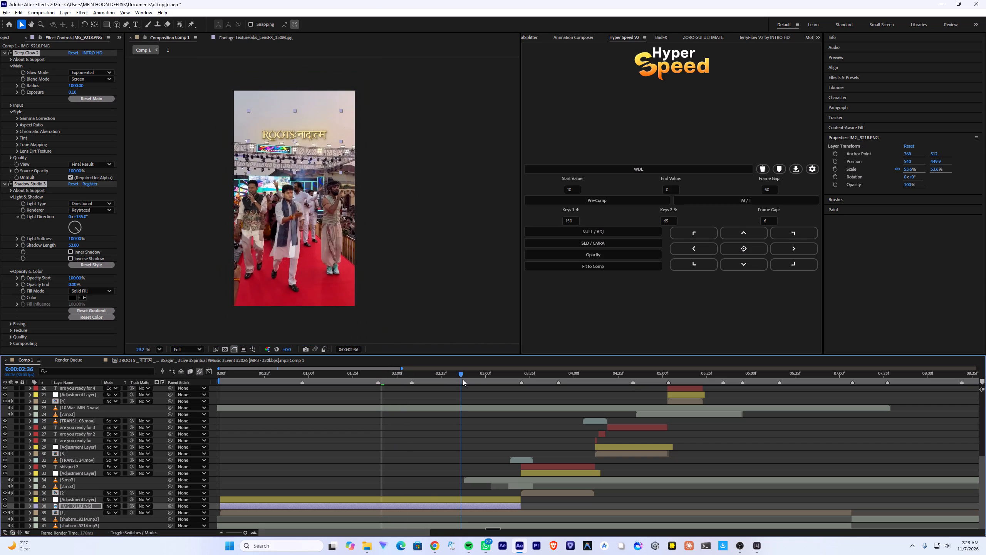
left_click_drag(463, 379, 544, 386)
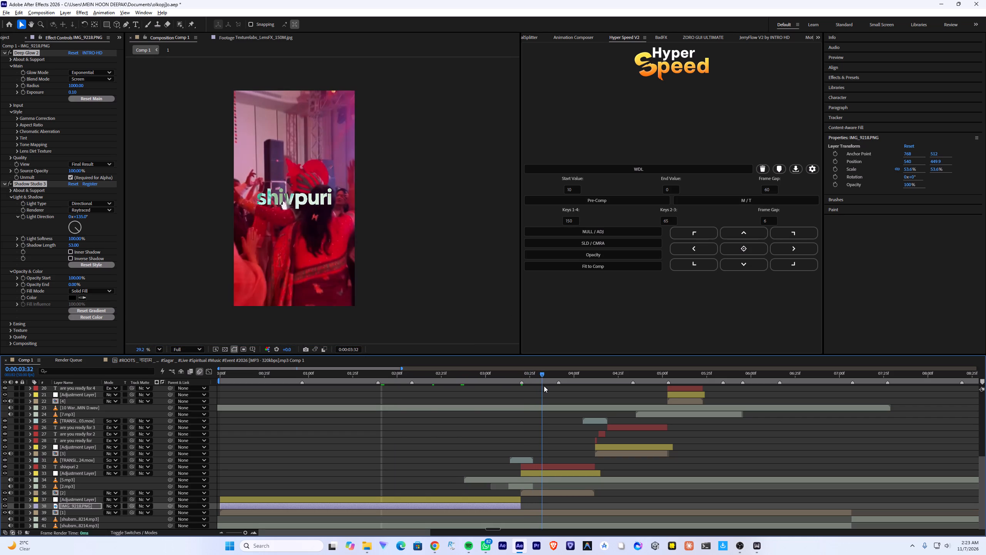
left_click_drag(544, 386, 561, 388)
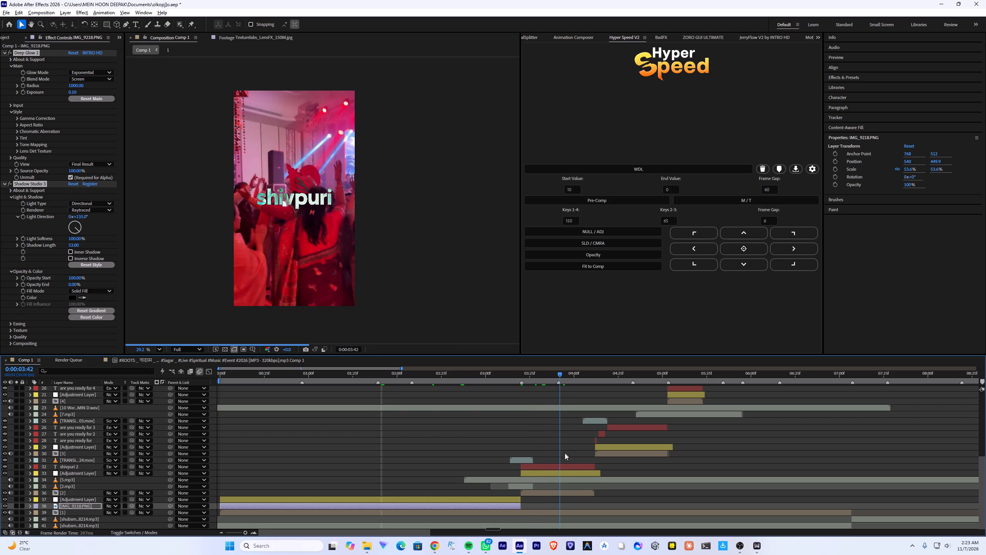
left_click(550, 467)
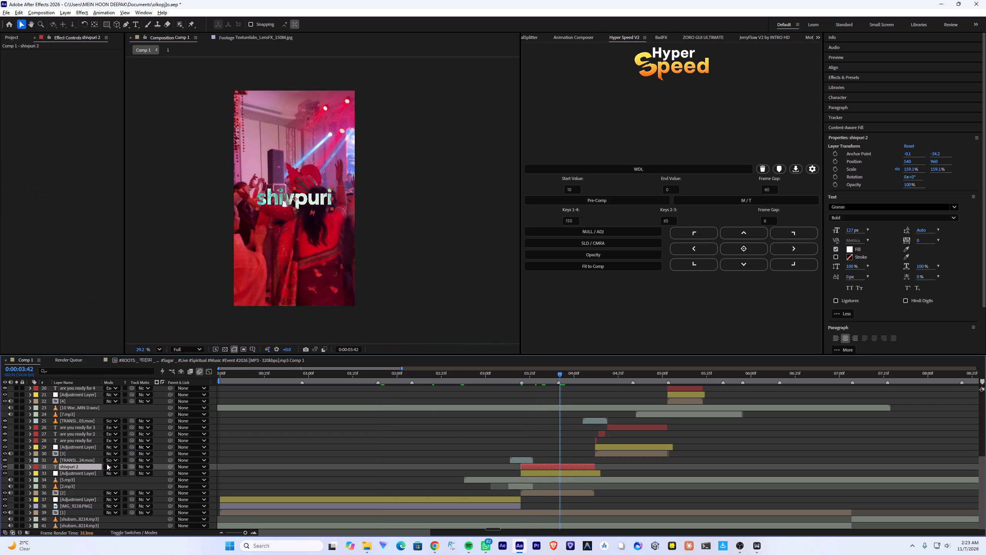
left_click(108, 465)
left_click(141, 119)
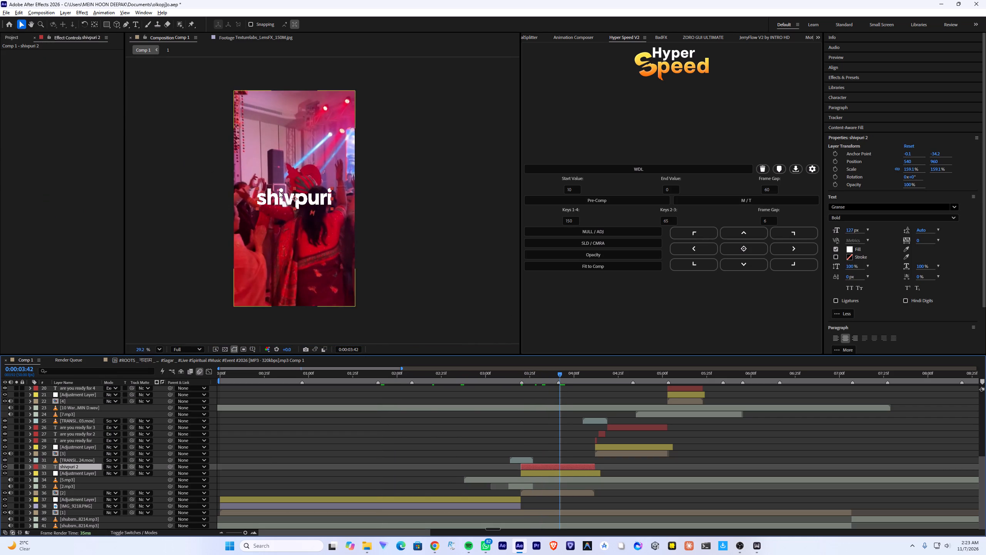
key("ctrl+v")
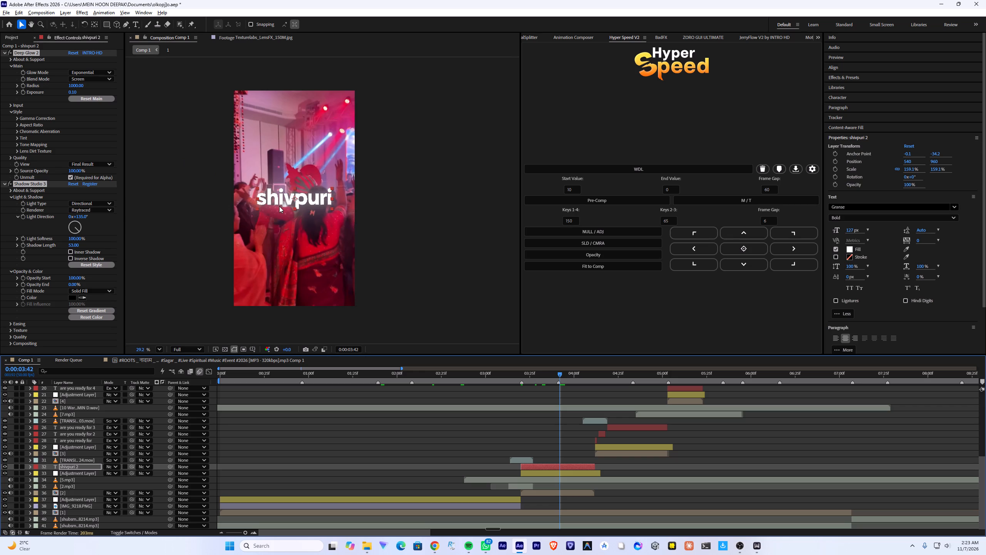
Set the fill colour of the "shivpuri" title text to orange.
double_click(279, 200)
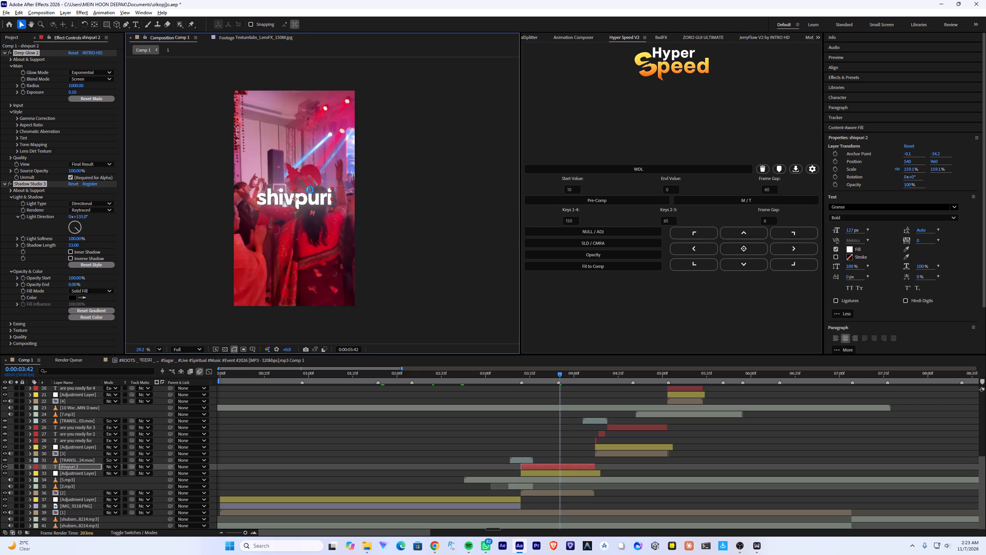
left_click(849, 252)
left_click(849, 251)
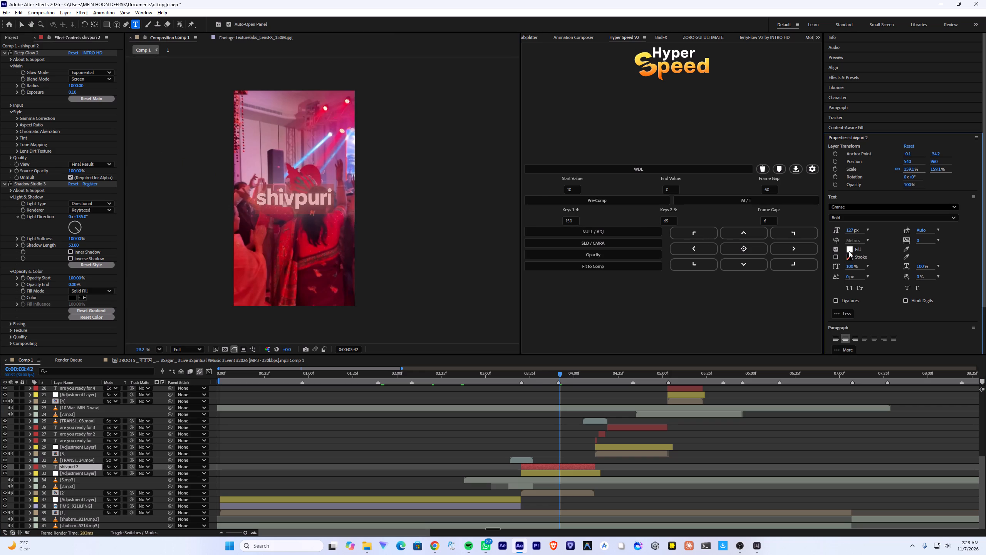
left_click_drag(506, 314, 509, 311)
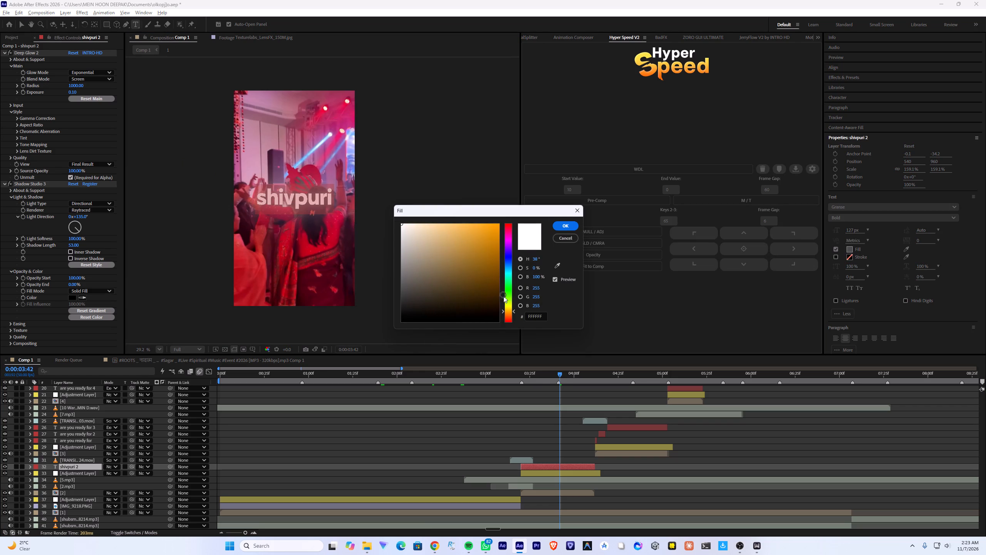
left_click_drag(477, 239, 563, 215)
left_click(564, 224)
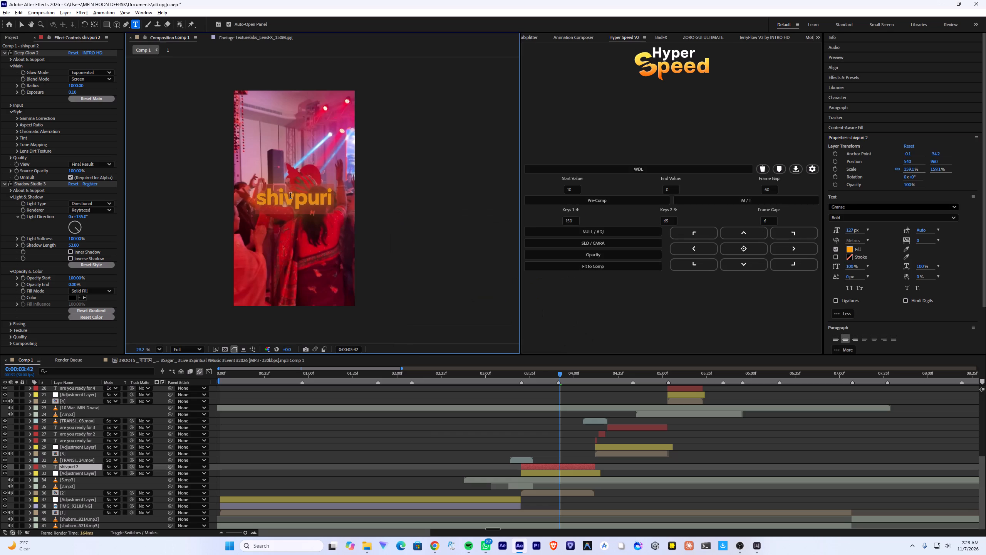
Change the font of the "shivpuri" title to Amsterdam Signature Duo, Italic style.
left_click(290, 195)
triple_click(287, 198)
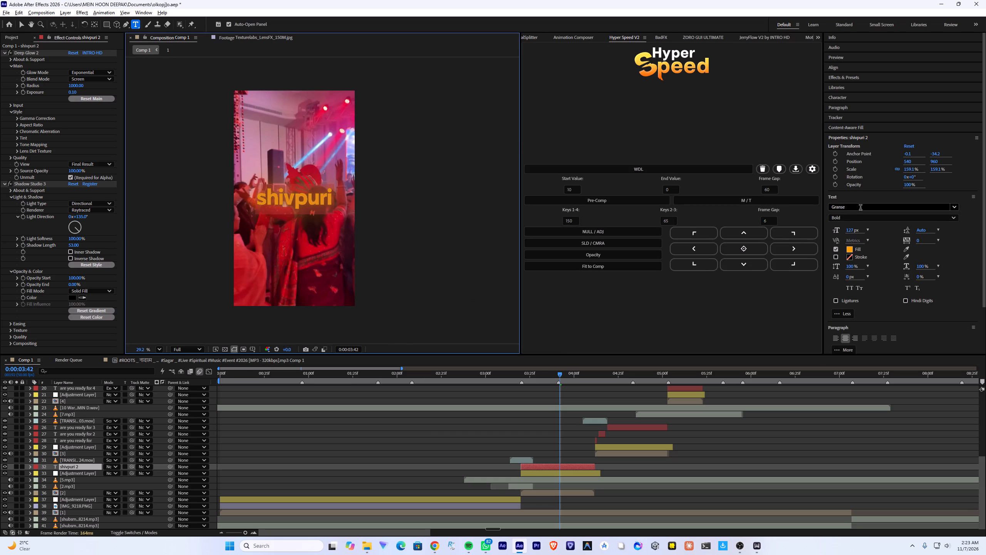
left_click(860, 208)
key("Up")
key("Up")
key("Up")
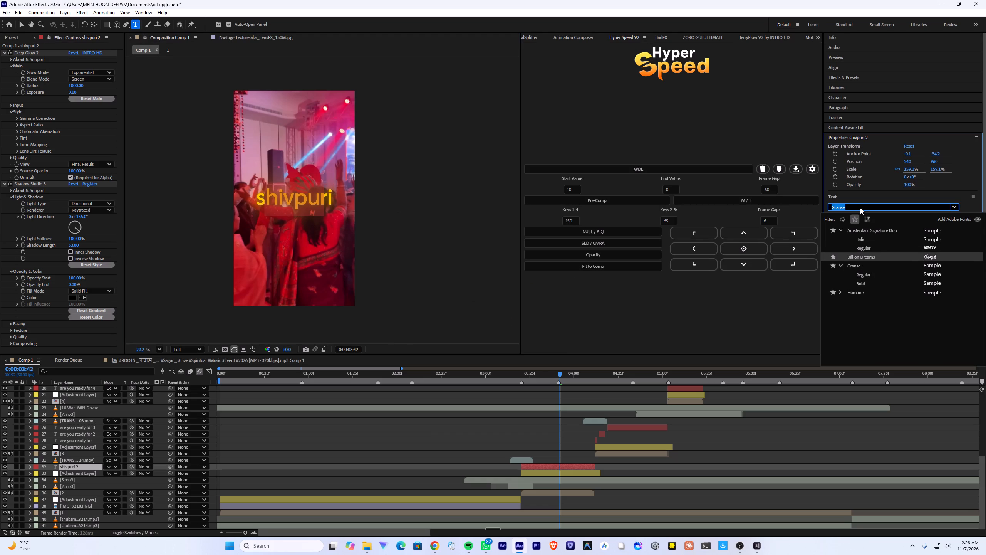
key("Up")
key("Up")
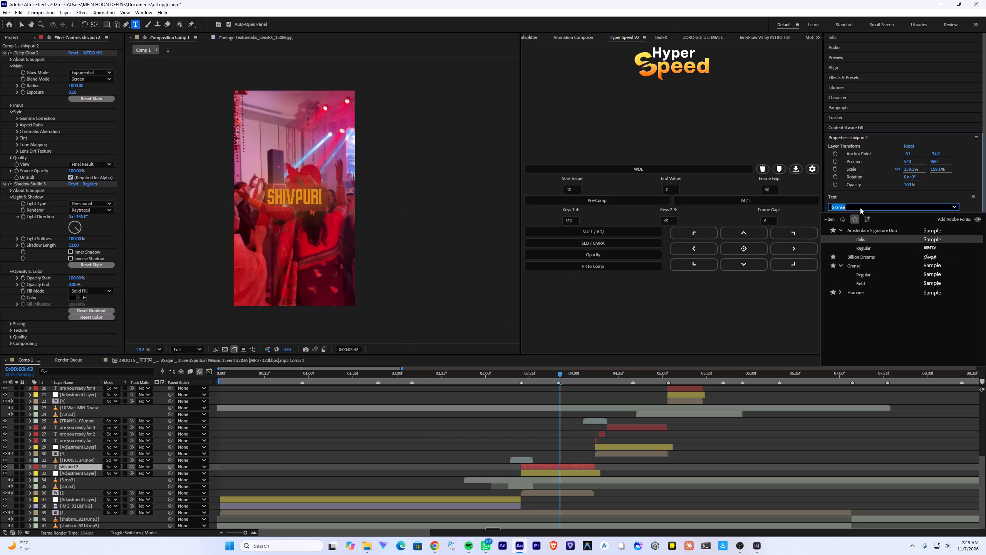
left_click(307, 198)
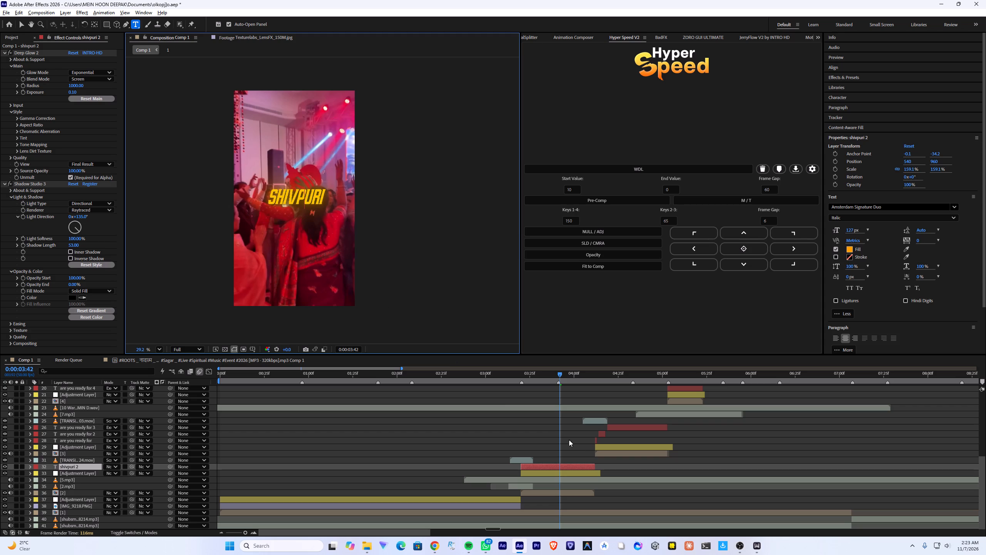
Scale the "shivpuri" title up to about 216%.
left_click(554, 435)
key("v")
left_click(302, 197)
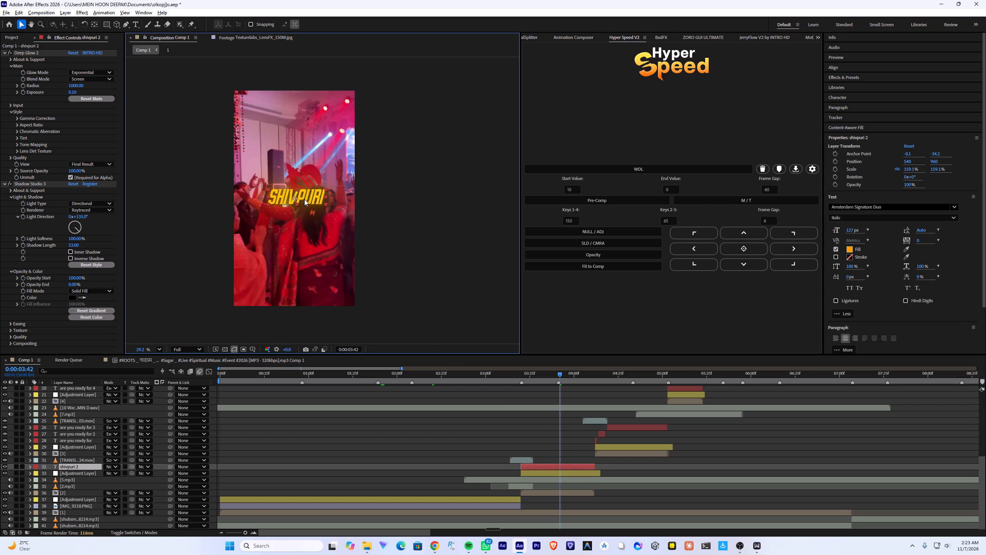
left_click_drag(324, 205, 329, 207)
left_click(311, 200)
left_click_drag(326, 203, 336, 204)
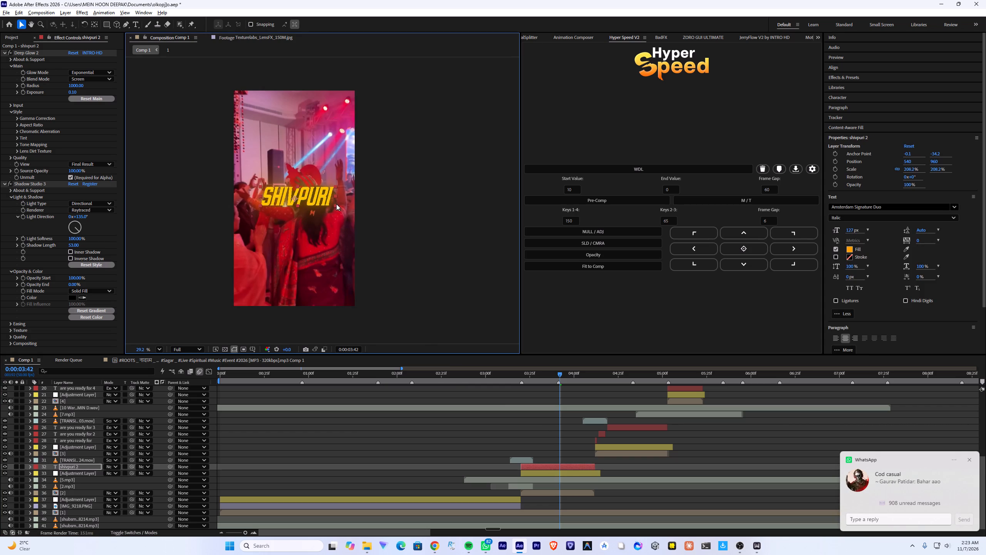
left_click_drag(336, 204, 337, 204)
Set the blending mode of the first "are you ready for" title layer, at 0:00:04:12, to Normal.
left_click(591, 375)
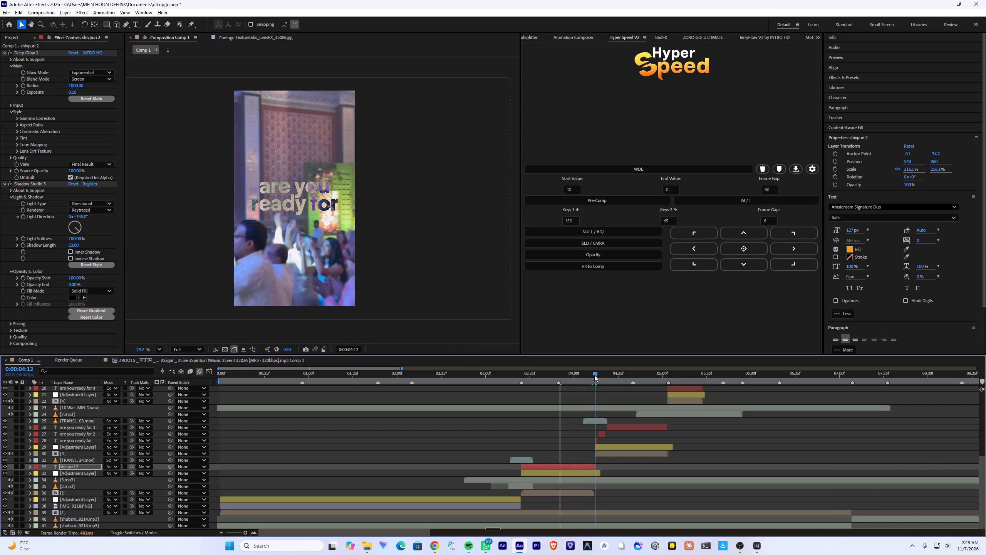
scroll(598, 425, "up", 1, "alt")
left_click(592, 442)
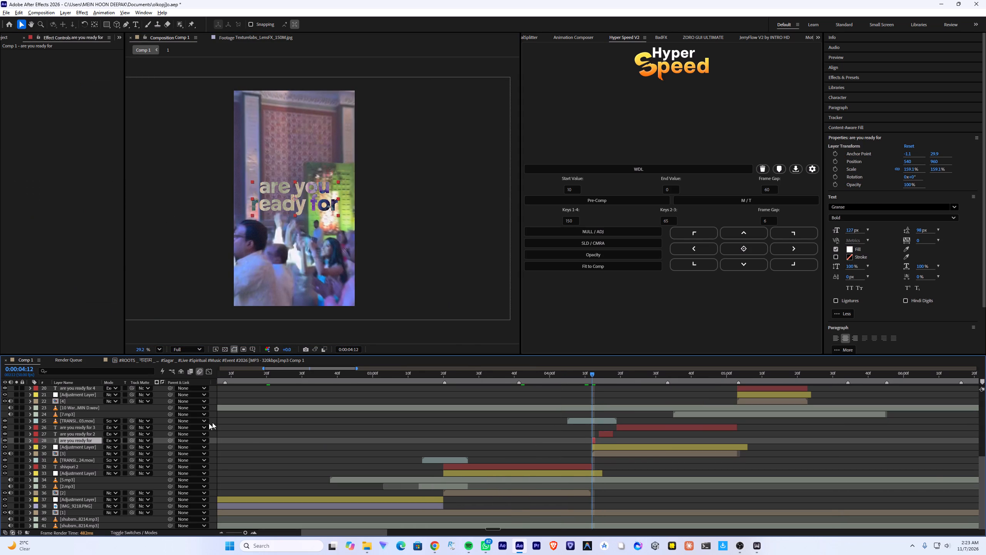
left_click(109, 439)
left_click(121, 95)
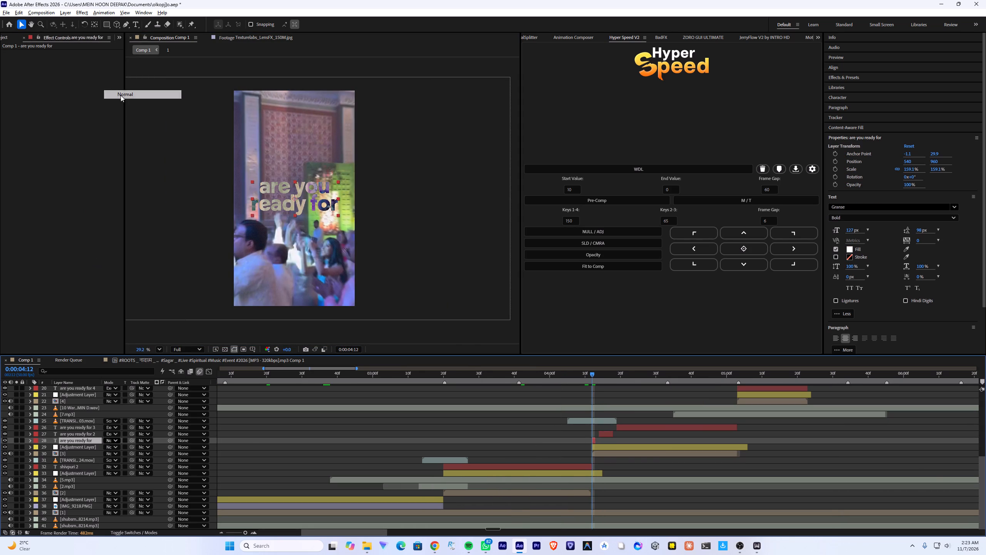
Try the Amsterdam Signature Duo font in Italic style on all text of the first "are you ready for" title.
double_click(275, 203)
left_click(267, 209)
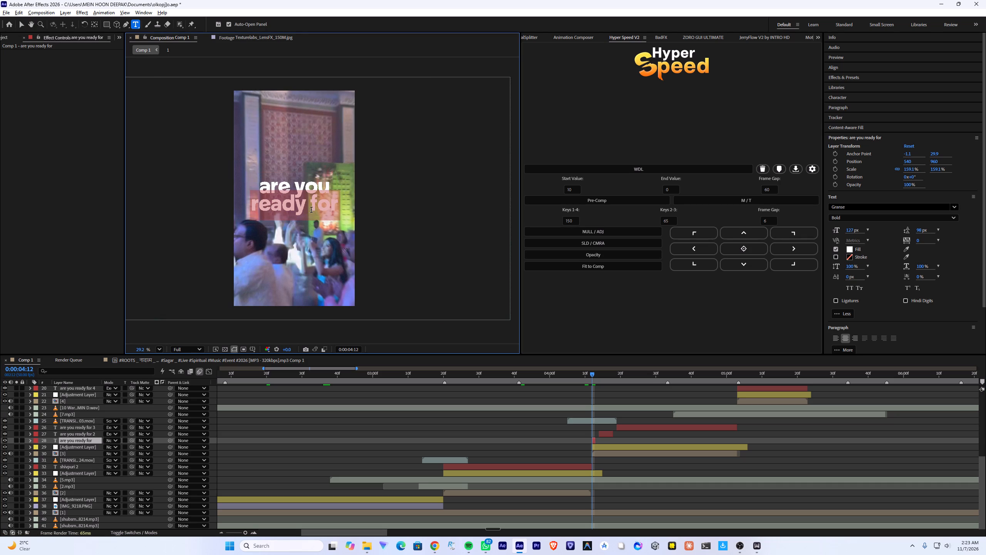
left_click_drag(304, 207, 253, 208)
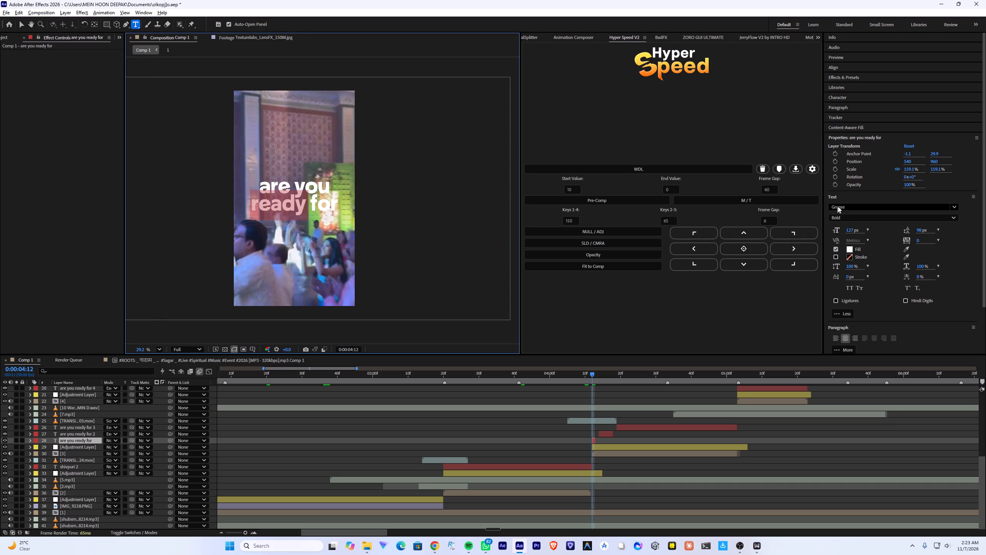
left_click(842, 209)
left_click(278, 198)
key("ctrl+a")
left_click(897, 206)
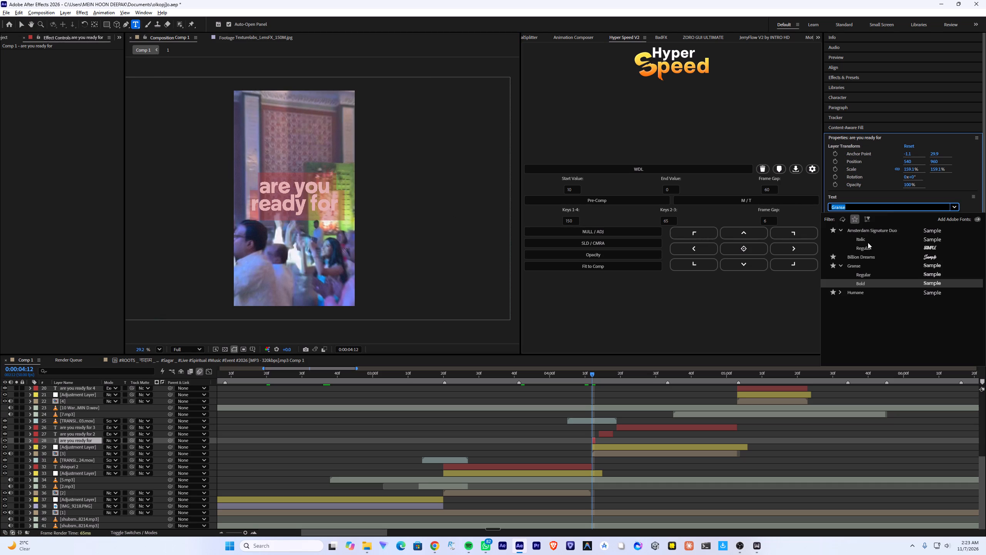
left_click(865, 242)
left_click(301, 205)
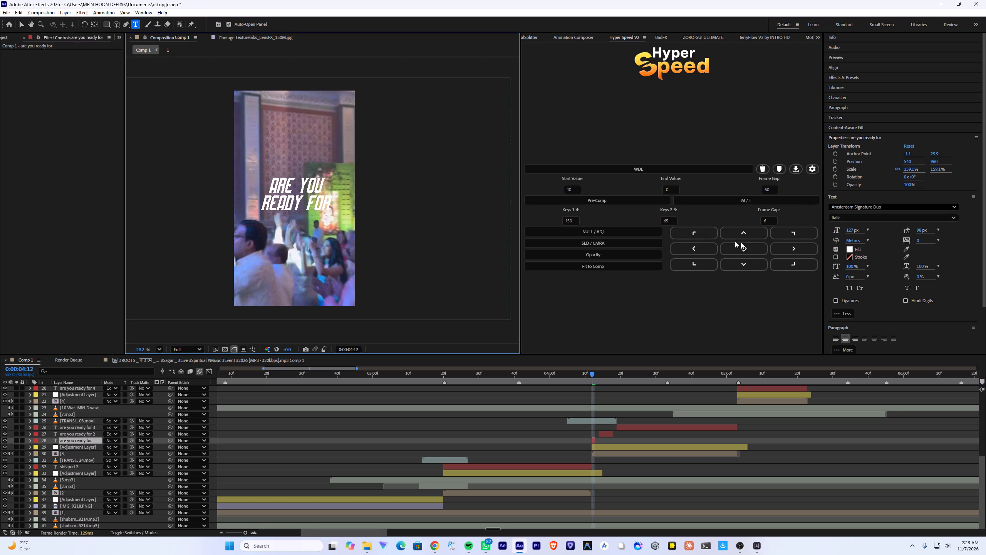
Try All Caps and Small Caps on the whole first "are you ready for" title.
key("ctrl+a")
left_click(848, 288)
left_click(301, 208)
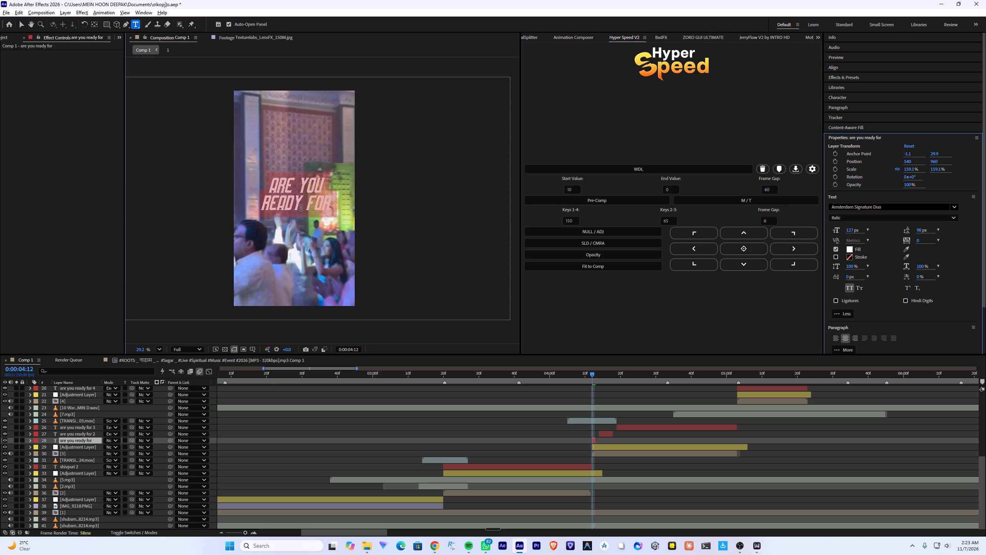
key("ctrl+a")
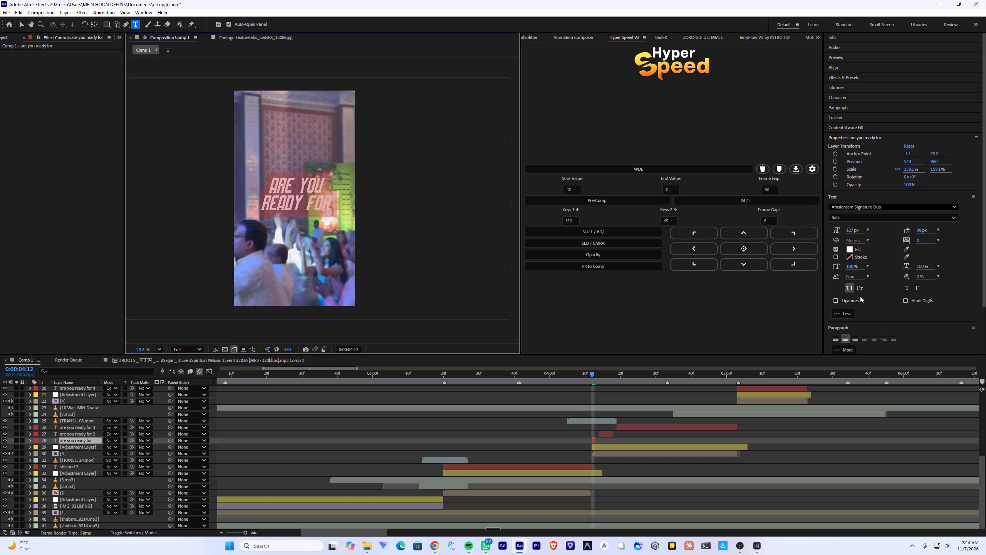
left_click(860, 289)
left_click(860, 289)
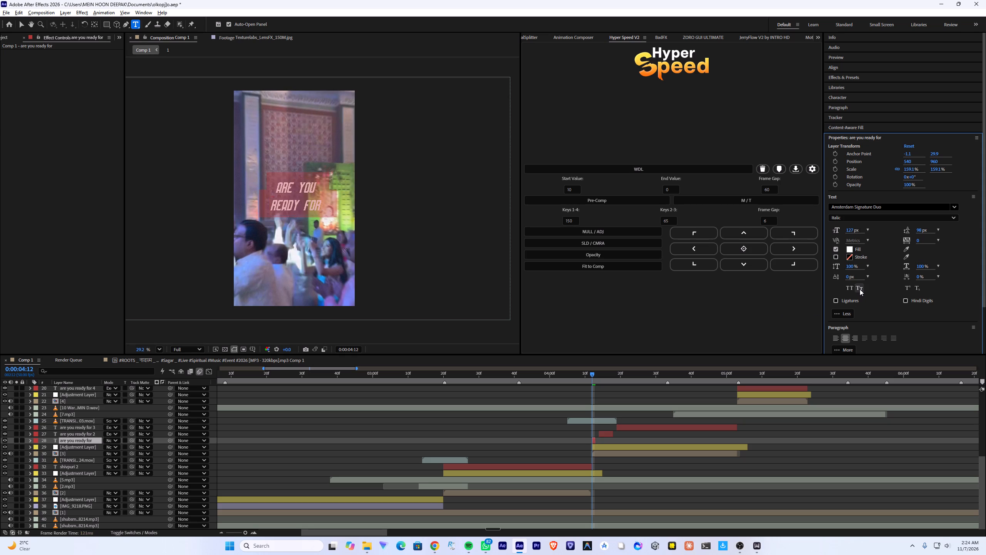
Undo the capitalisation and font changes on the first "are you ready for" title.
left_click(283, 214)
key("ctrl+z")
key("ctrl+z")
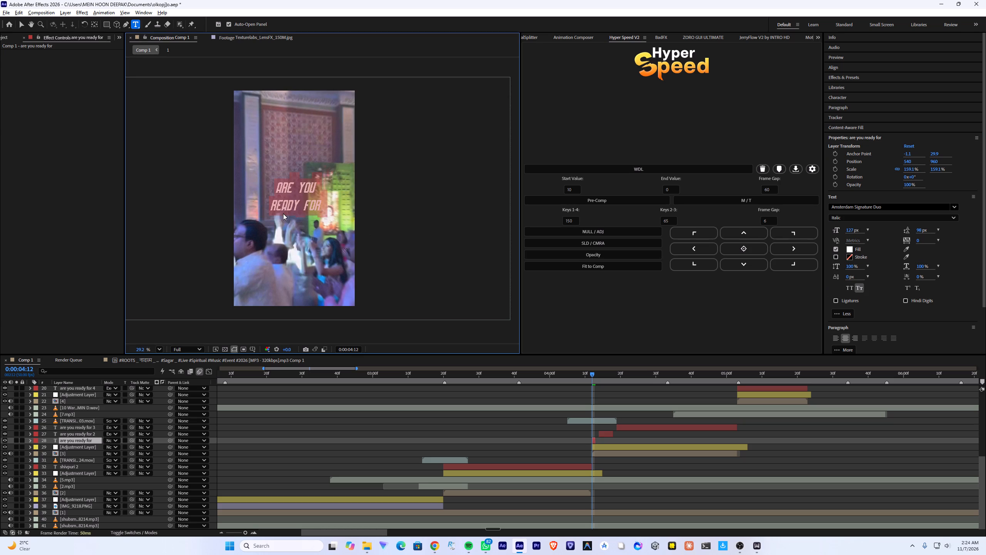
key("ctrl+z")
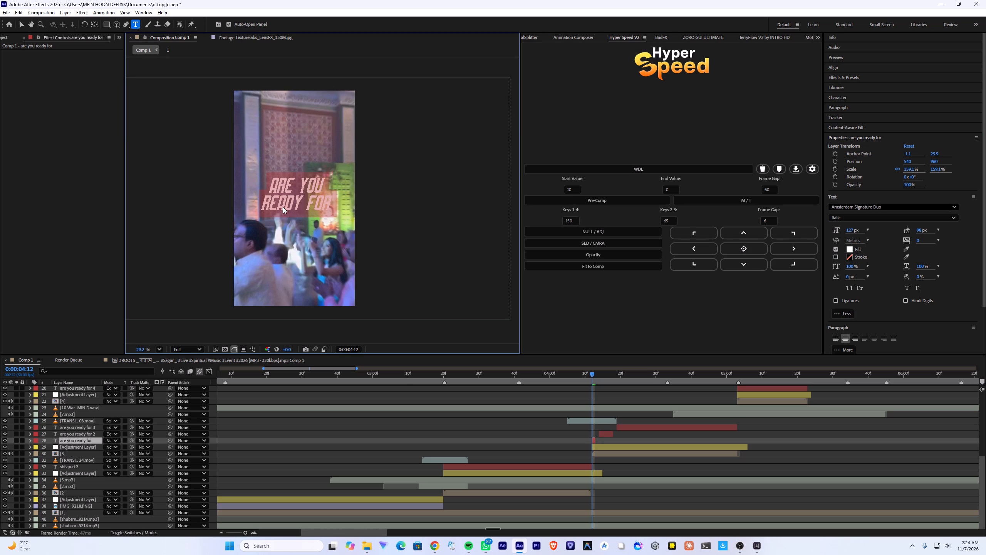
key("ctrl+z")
Set the fill colour of only the word "ready" in the first "are you ready for" title to orange FFB400.
left_click(283, 207)
left_click_drag(303, 209, 303, 209)
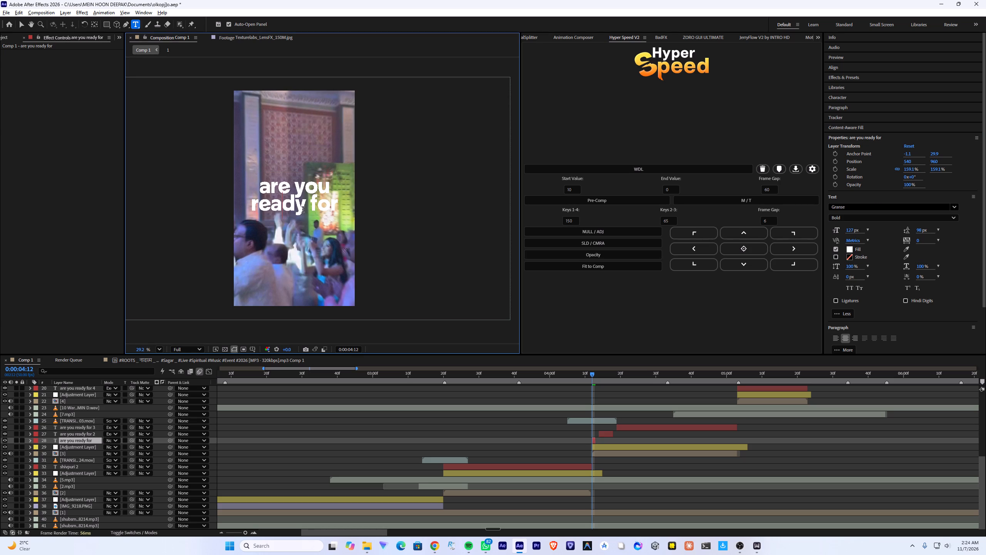
left_click_drag(303, 209, 239, 212)
left_click(847, 249)
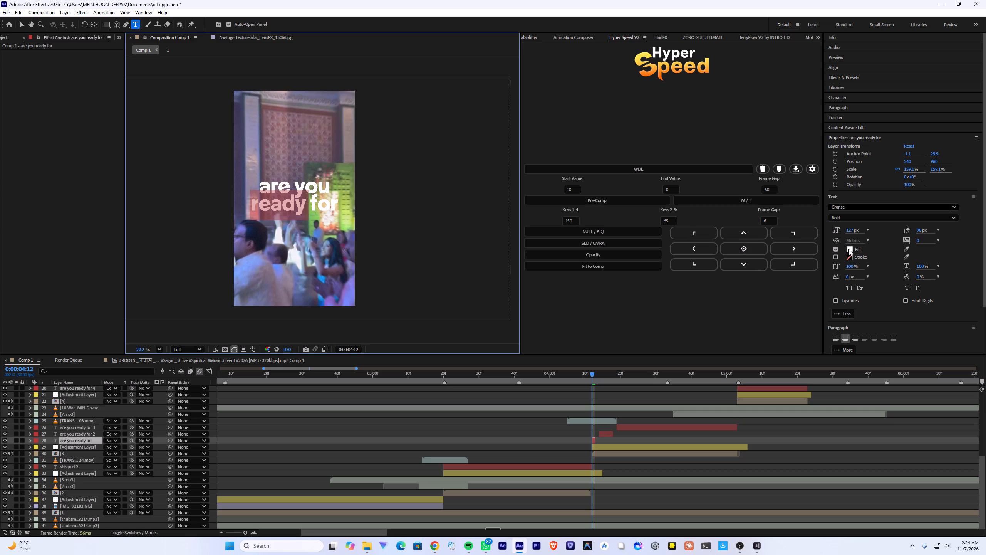
left_click(850, 249)
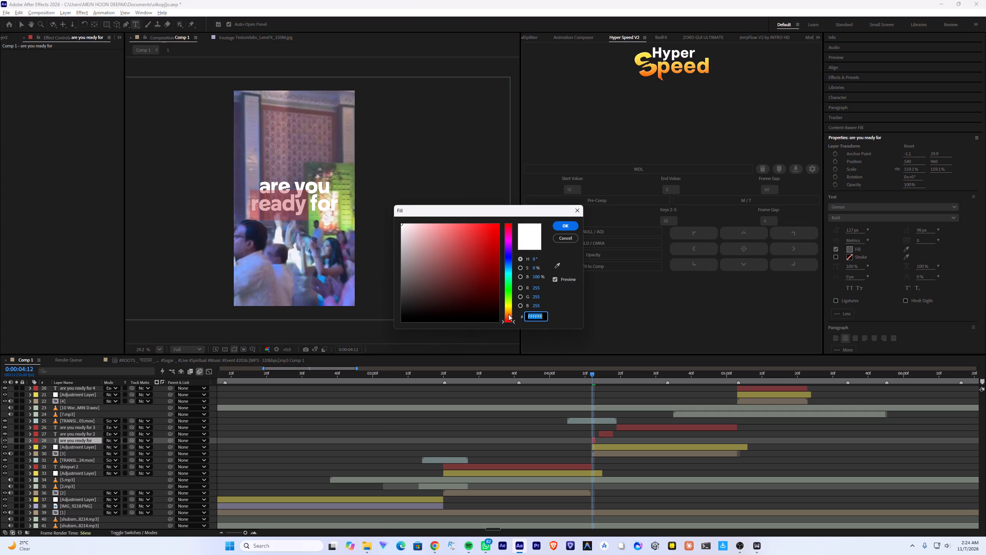
left_click_drag(508, 314, 507, 310)
left_click_drag(481, 242, 544, 207)
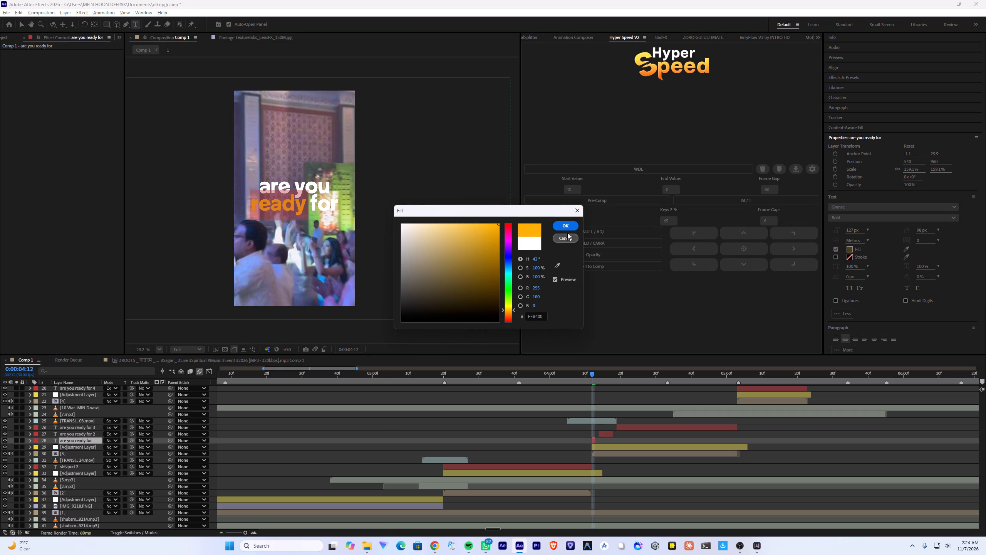
left_click(568, 226)
Paste the copied Deep Glow 2 and Shadow Studio 3 effects onto the first "are you ready for" title layer.
left_click(594, 437)
left_click(594, 440)
key("ctrl+v")
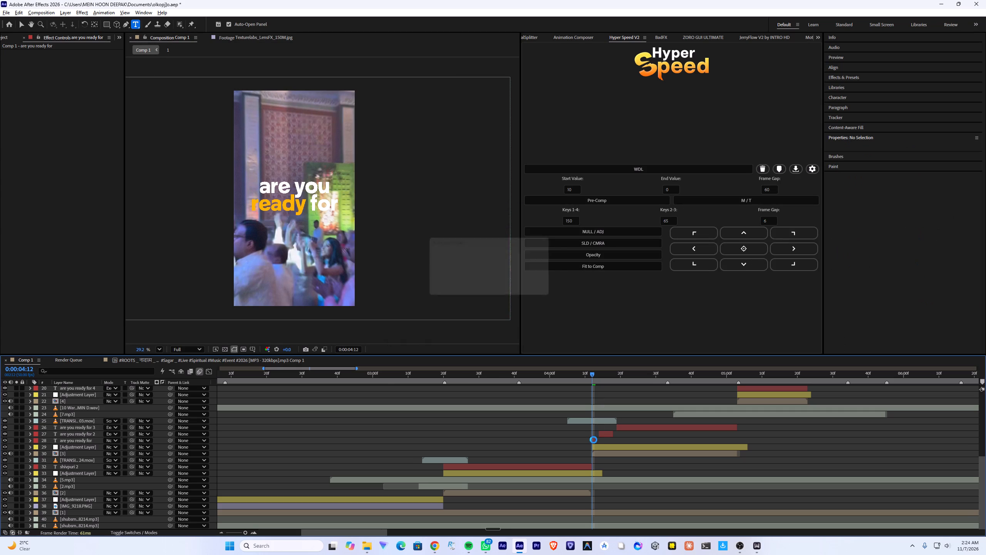
left_click(594, 441)
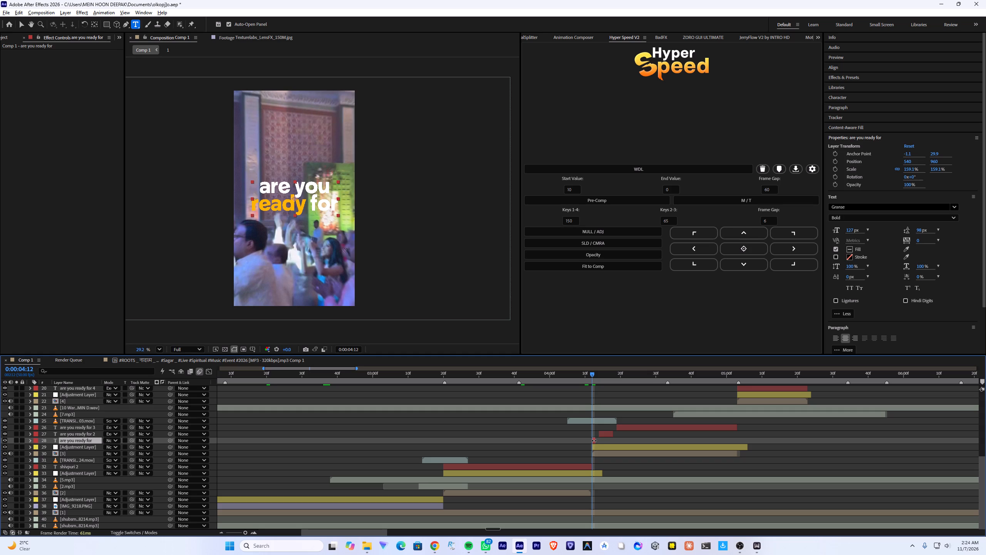
key("ctrl+v")
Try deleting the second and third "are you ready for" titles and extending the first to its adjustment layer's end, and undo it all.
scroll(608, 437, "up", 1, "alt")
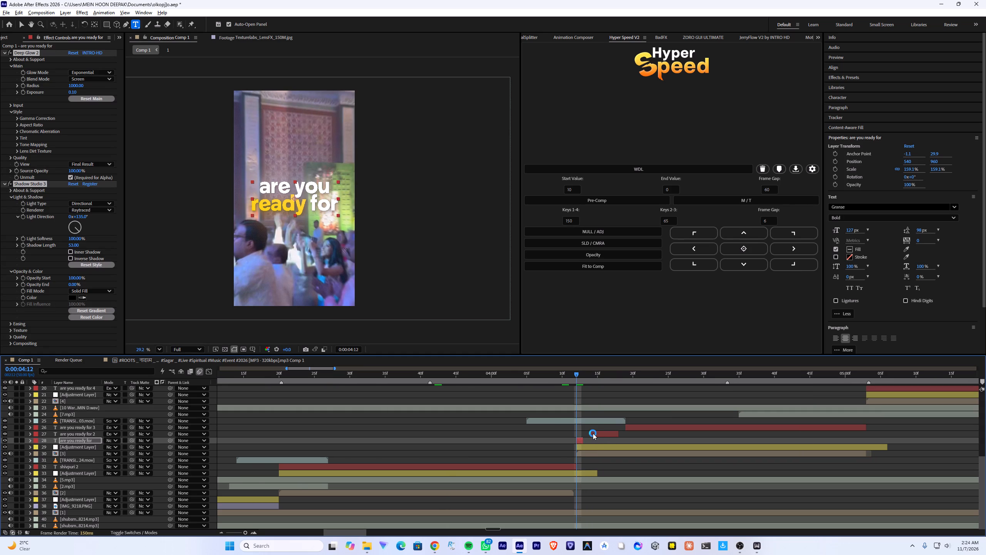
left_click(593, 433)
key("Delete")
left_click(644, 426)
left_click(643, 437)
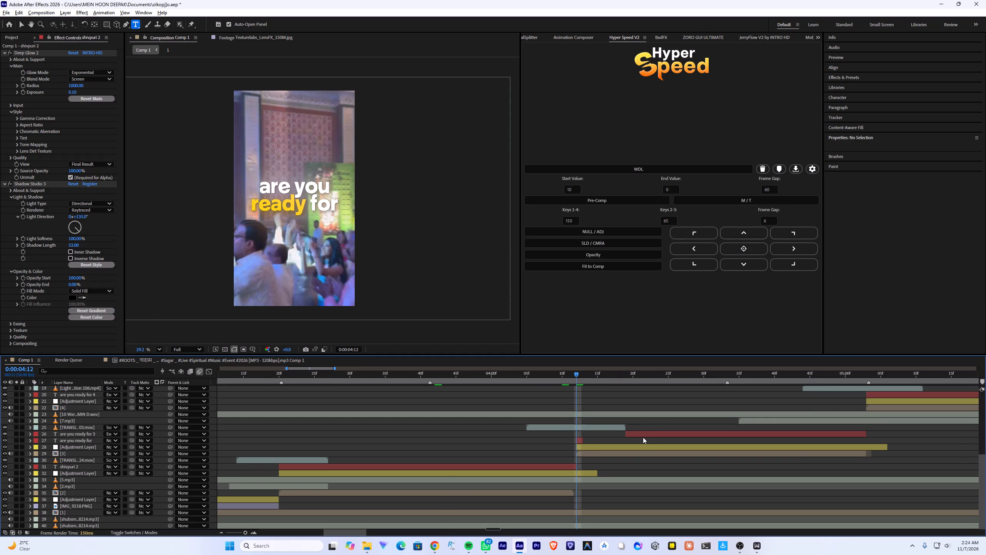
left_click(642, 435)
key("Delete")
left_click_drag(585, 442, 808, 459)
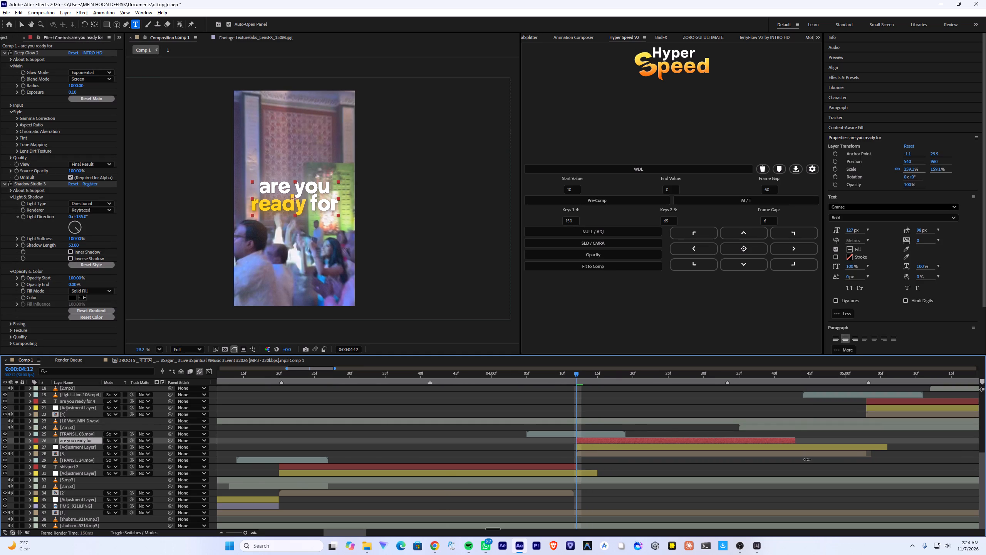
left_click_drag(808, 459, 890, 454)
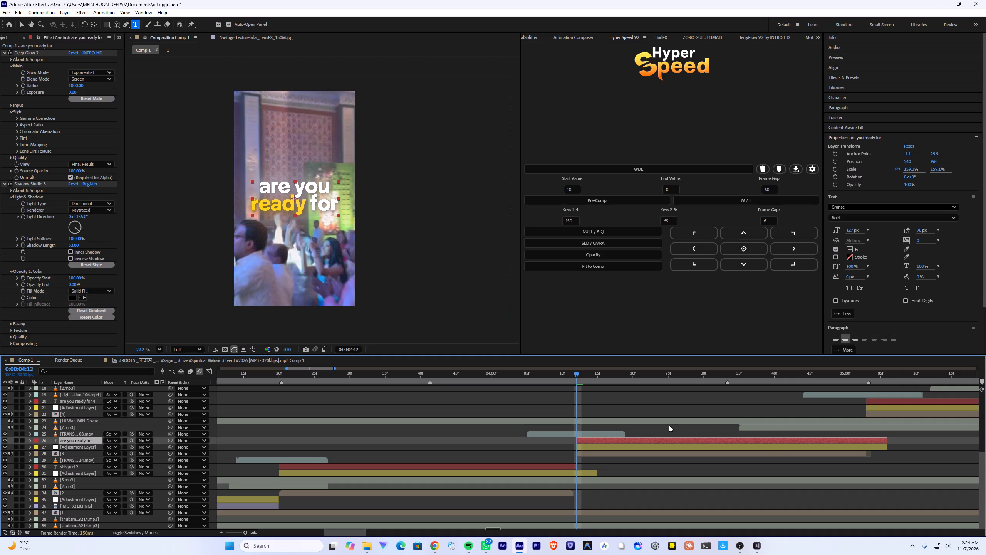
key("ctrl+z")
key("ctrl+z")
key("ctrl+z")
Extend the styled title to the third title's end and split it at 0:00:04:14, trimming the first piece to leave a gap.
left_click_drag(584, 452, 866, 471)
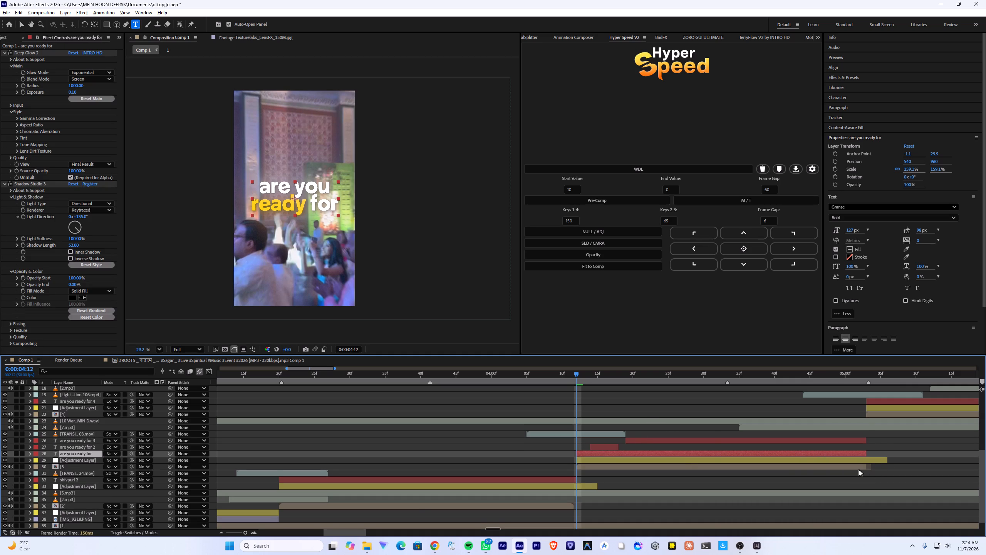
left_click_drag(585, 373, 589, 373)
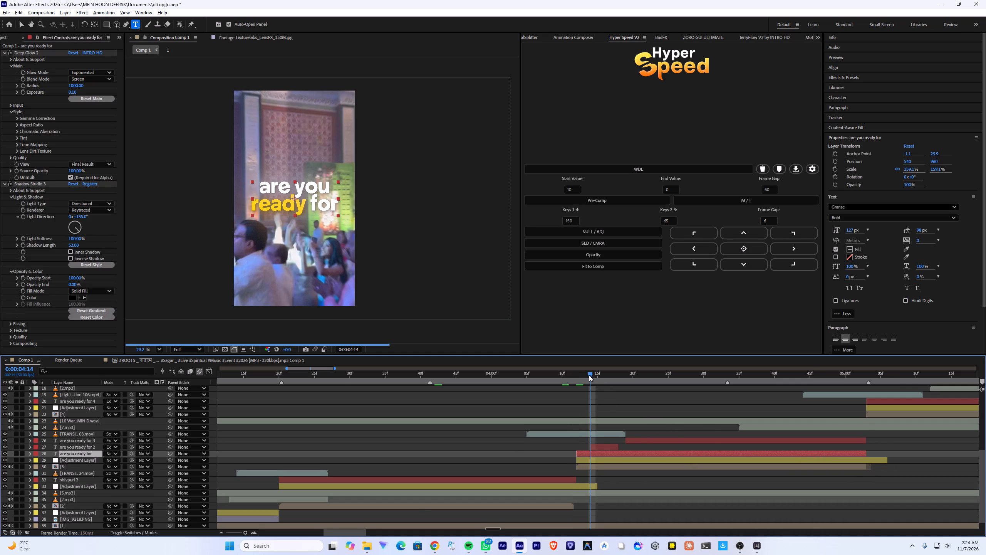
key("ctrl+shift+d")
left_click_drag(589, 461, 588, 461)
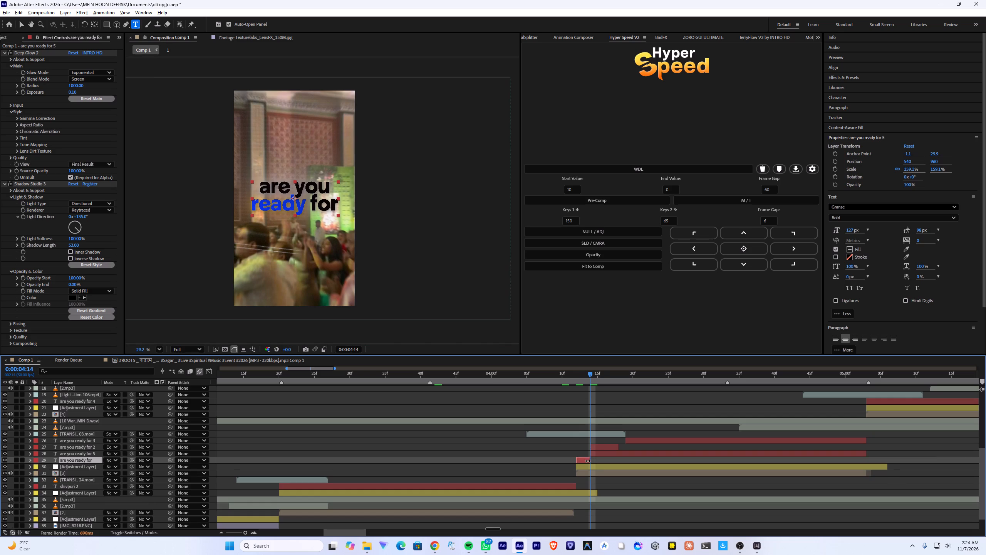
left_click_drag(588, 461, 583, 461)
Split the styled "are you ready for 5" layer at 0:00:04:18 and trim the new piece's start to match "are you ready for 3".
left_click(604, 455)
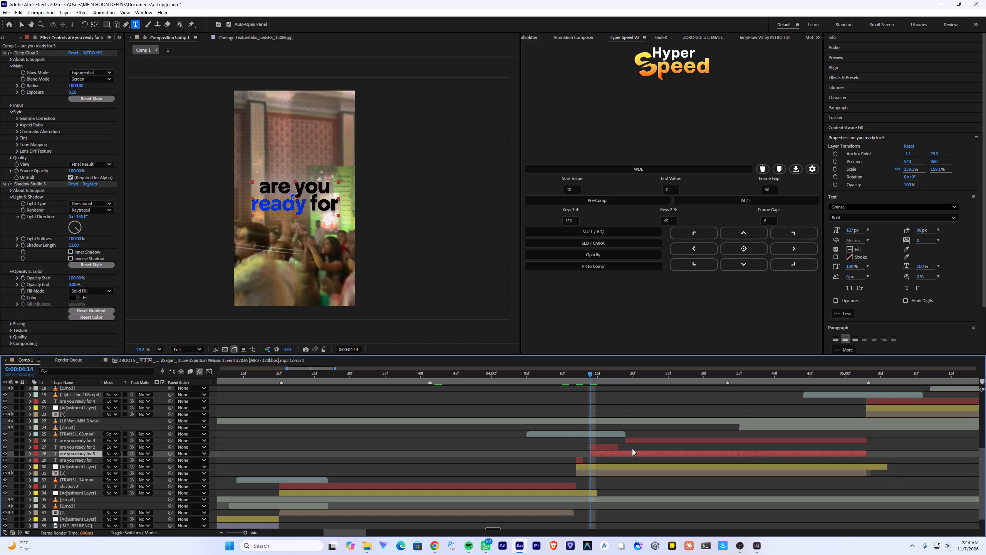
left_click_drag(619, 372, 618, 376)
left_click(618, 376)
key("ctrl+shift+d")
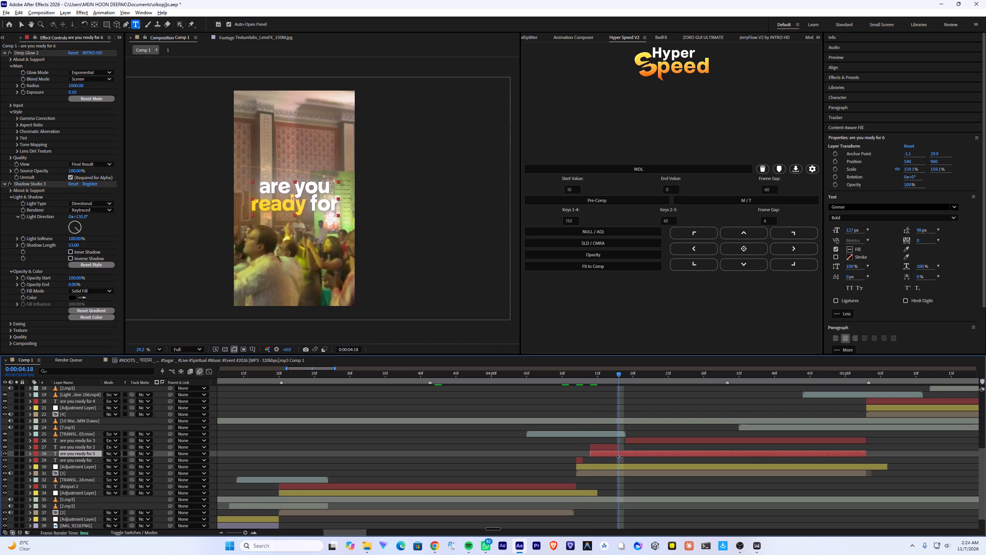
left_click_drag(619, 456, 628, 455)
Delete the old unstyled "are you ready for 3" and "are you ready for 2" title layers.
left_click(640, 438)
key("Delete")
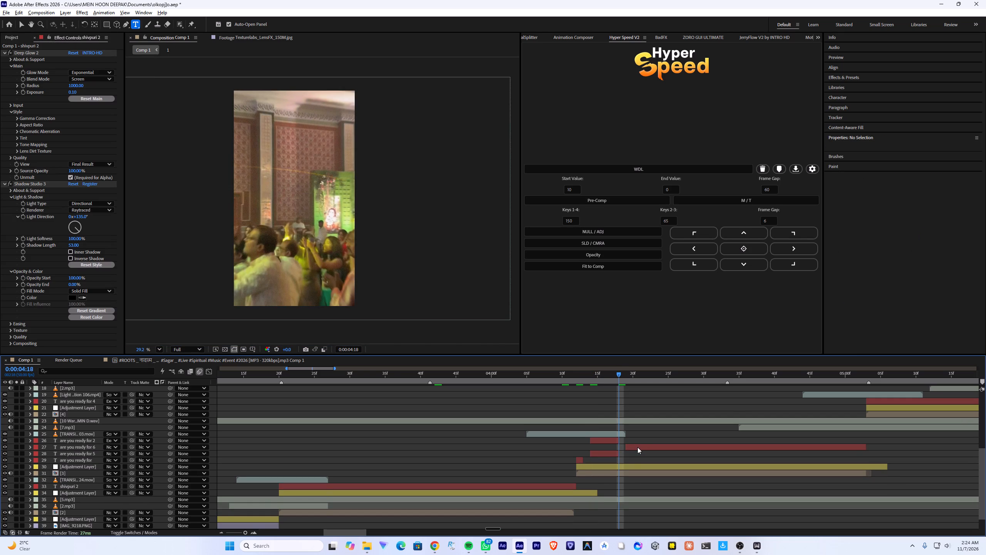
left_click(606, 440)
key("Delete")
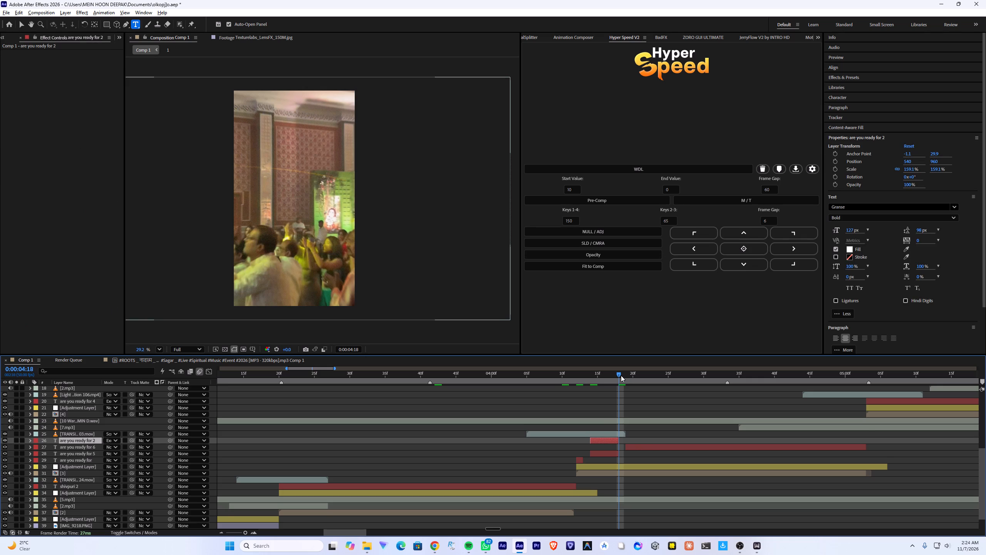
Copy the styled "are you ready for 6" title and paste it above "are you ready for 4", starting at 0:00:05:03.
left_click_drag(621, 376, 812, 392)
scroll(630, 432, "down", 2, "alt")
scroll(710, 454, "up", 2, "alt")
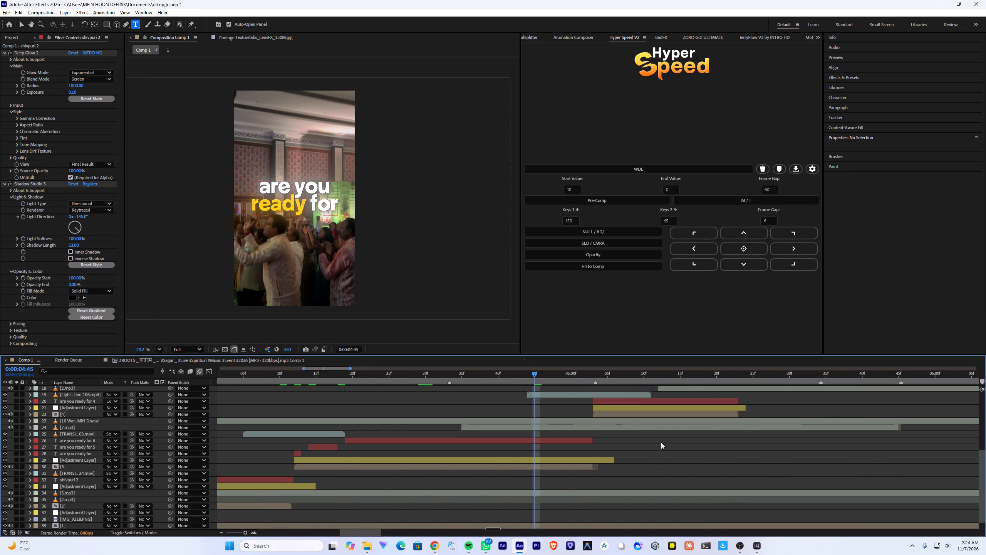
scroll(587, 436, "up", 1)
left_click(555, 461)
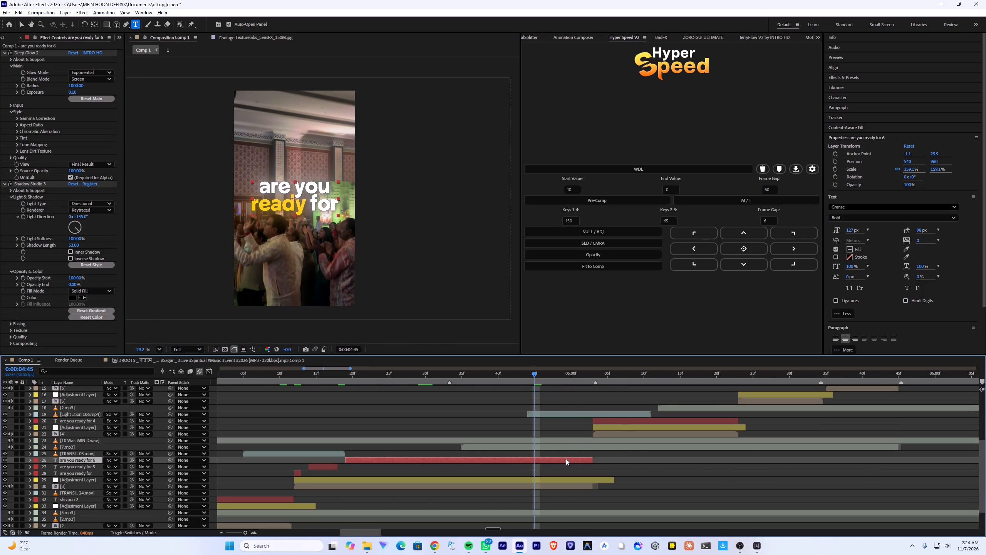
key("ctrl+c")
left_click(619, 422)
left_click(594, 374)
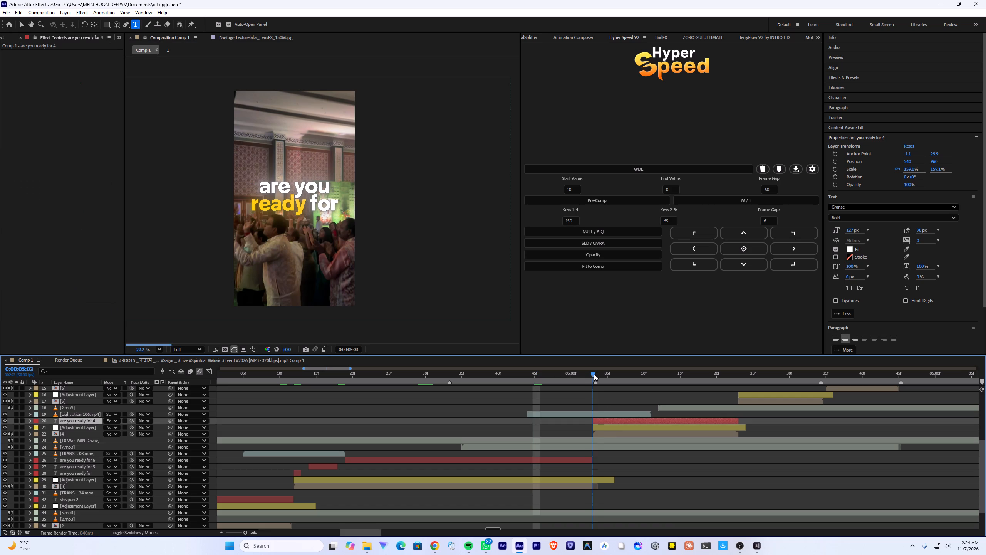
key("ctrl+v")
key("bracketleft")
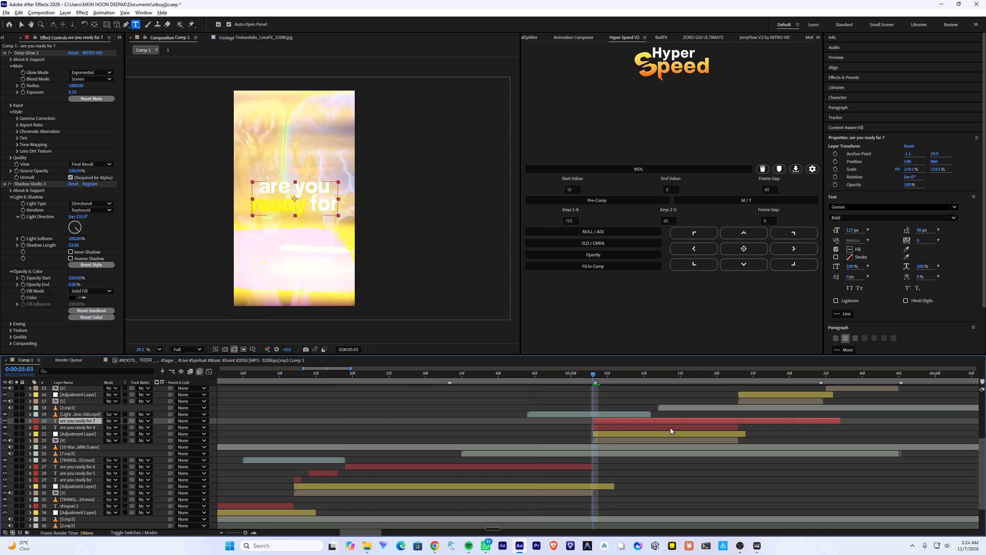
Delete the old "are you ready for 4" layer and trim the pasted title to the deleted layer's end point.
left_click(670, 426)
key("Delete")
left_click_drag(839, 422, 739, 425)
Save the project.
key("ctrl+s")
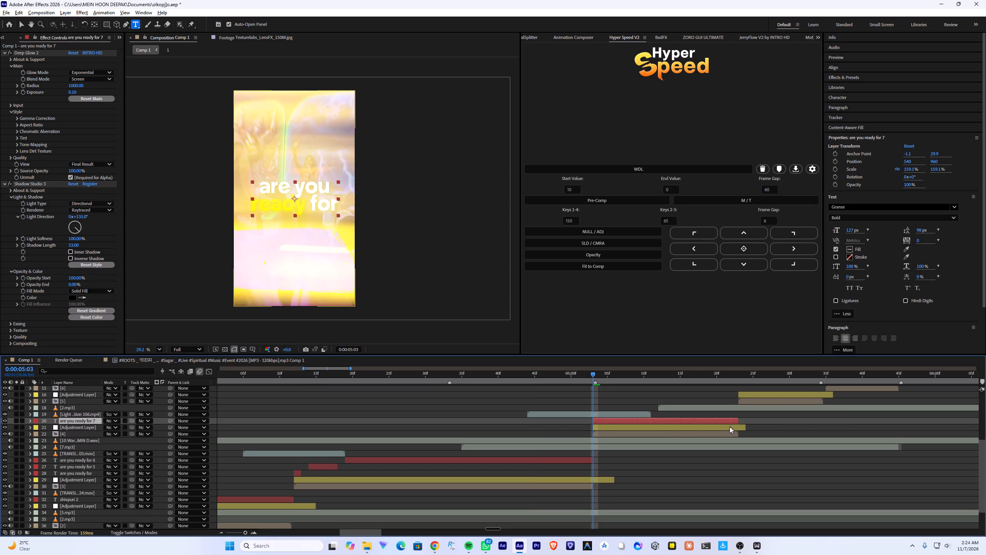
Return the playhead to the start of Comp 1 at 0:00:00:00, with the timeline zoomed out.
scroll(562, 431, "down", 4, "alt")
left_click_drag(482, 377, 192, 397)
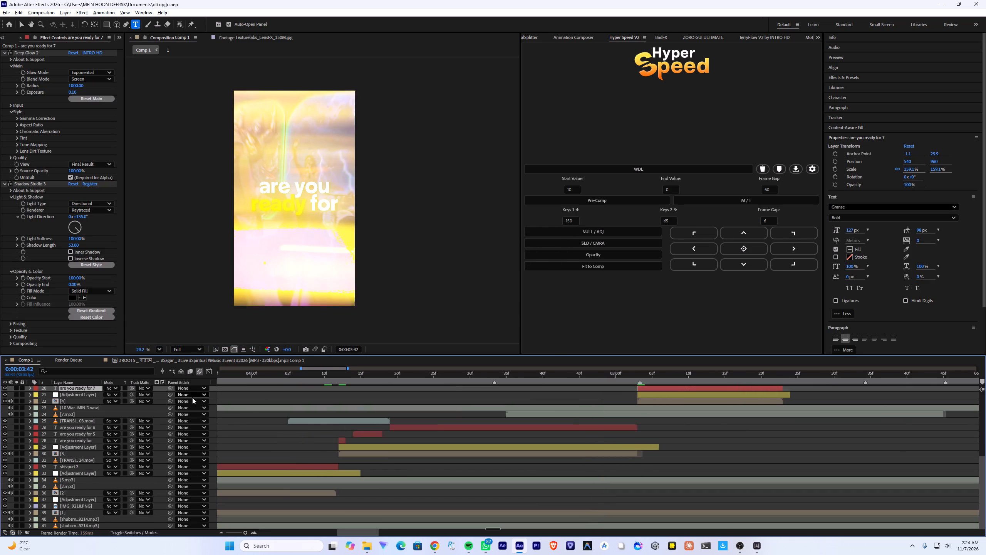
left_click_drag(230, 378, 46, 407)
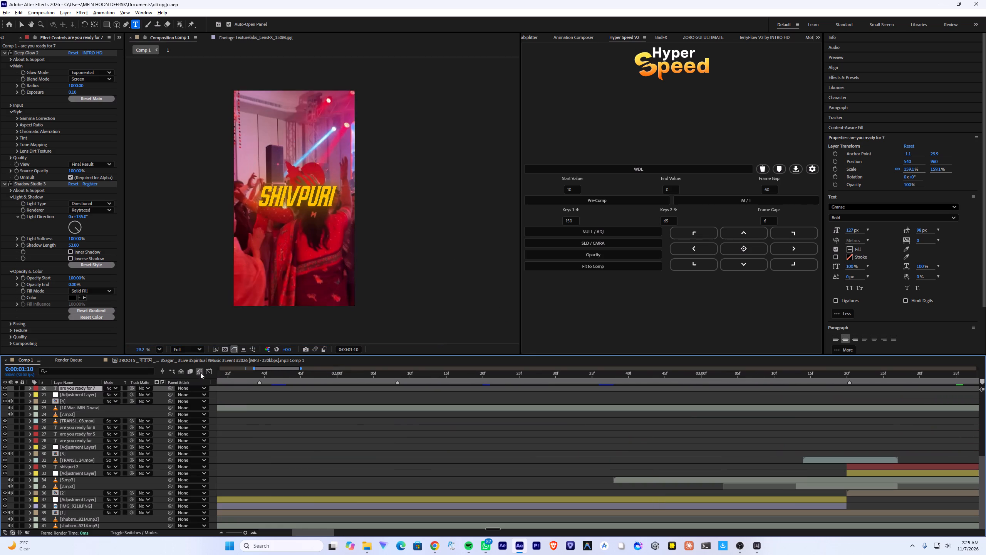
scroll(293, 392, "down", 2, "alt")
left_click_drag(241, 377, 50, 384)
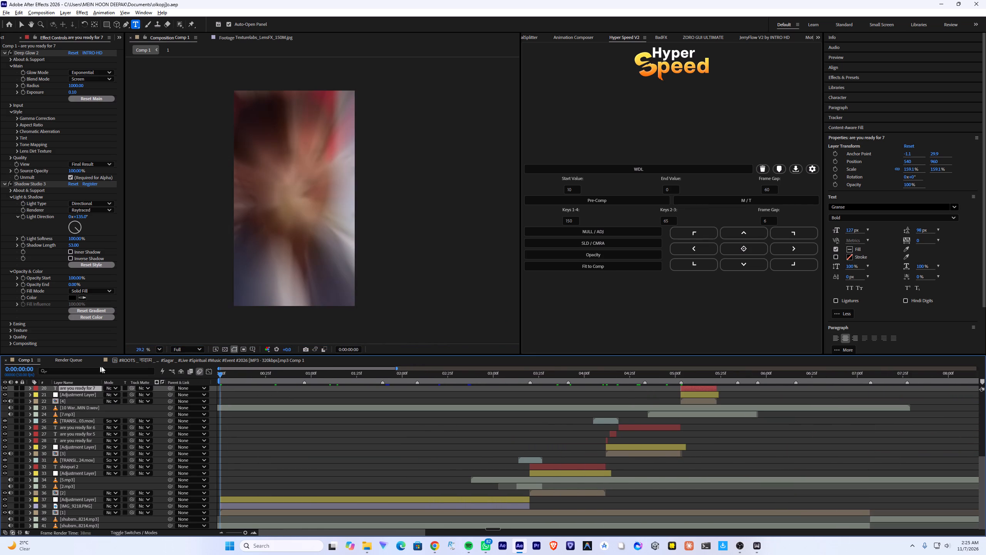
Fit the composition in the viewer and set its preview resolution to Quarter, leaving no layer selected.
left_click(161, 351)
left_click(163, 361)
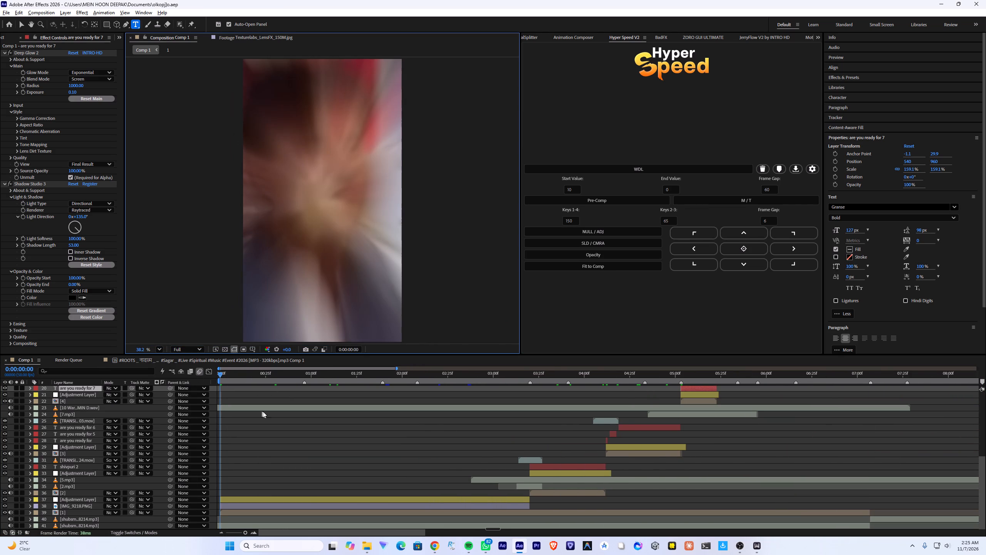
left_click(192, 349)
left_click(187, 399)
left_click(301, 445)
Save the project.
key("ctrl+s")
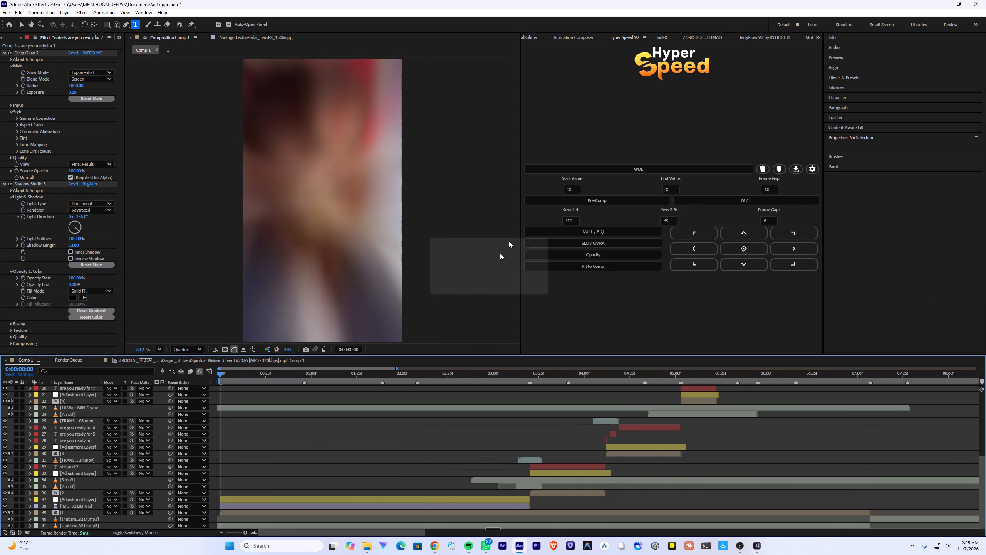
In ZORO GUI ULTIMATE's VD Preview, raise the memory to 16 GB and force a preview render of Comp 1.
left_click(708, 39)
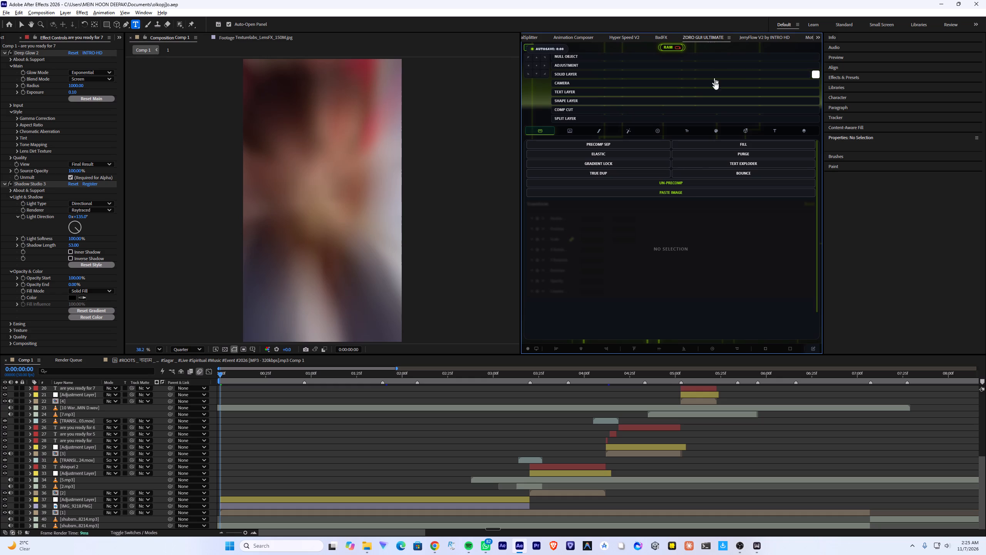
left_click(569, 129)
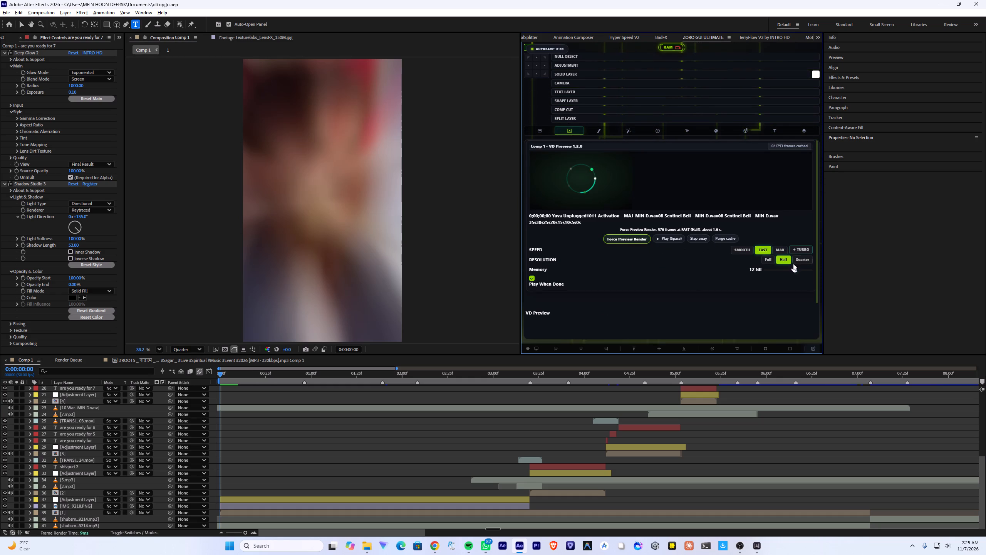
left_click_drag(795, 268, 841, 268)
left_click(622, 239)
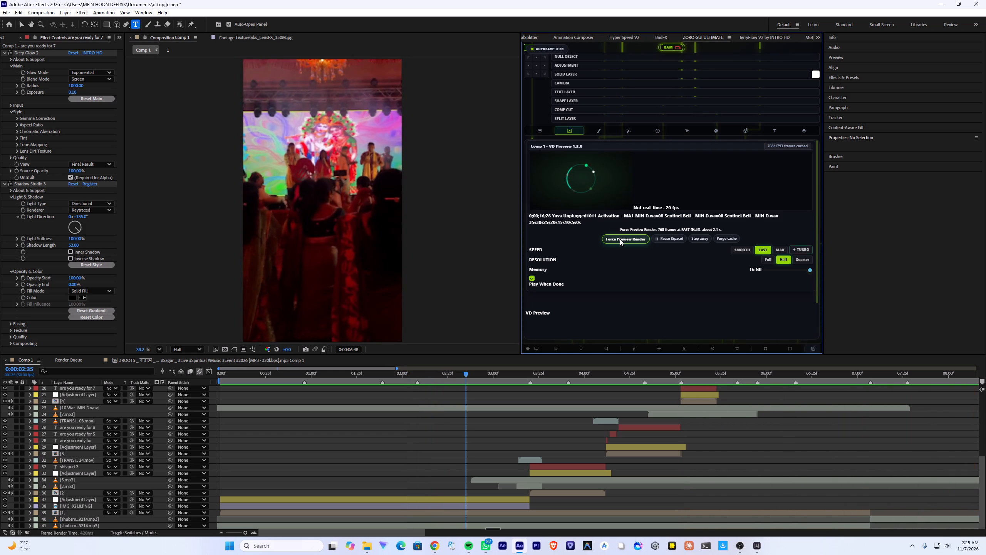
Pause the rendered preview, scrub around 0:00:02:35 in Comp 1, and resume playback to review the edit.
left_click(660, 239)
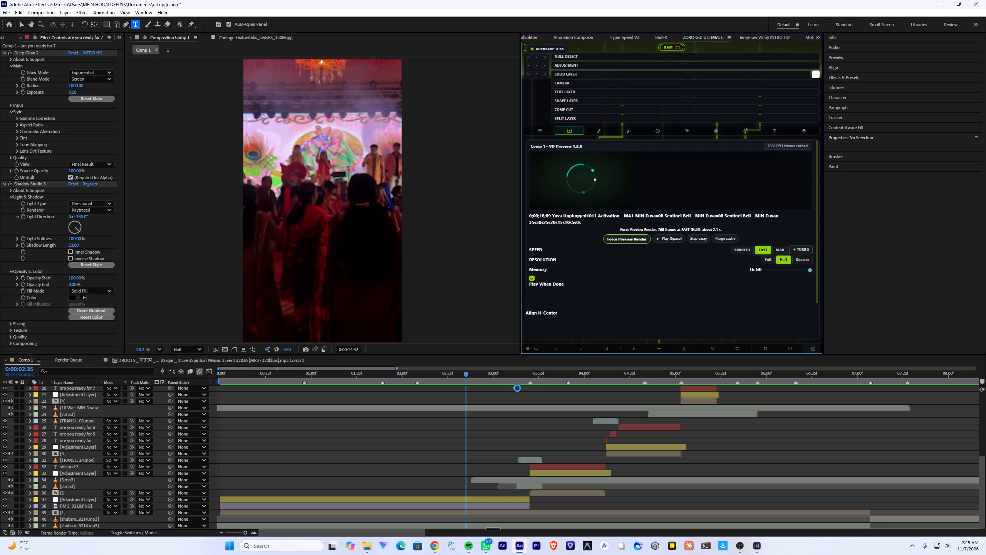
key("space")
scroll(526, 412, "down", 2, "alt")
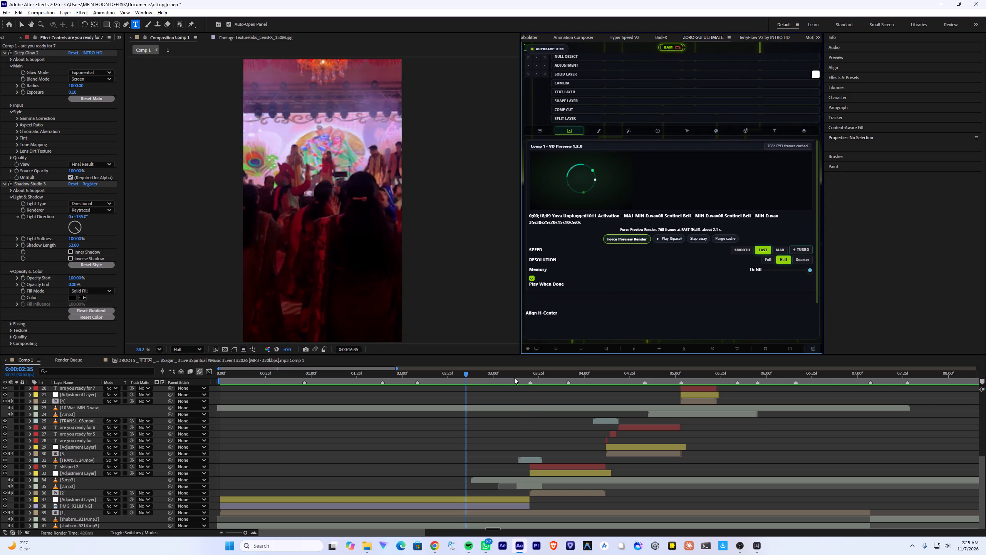
left_click_drag(512, 377, 475, 378)
left_click_drag(471, 378, 462, 377)
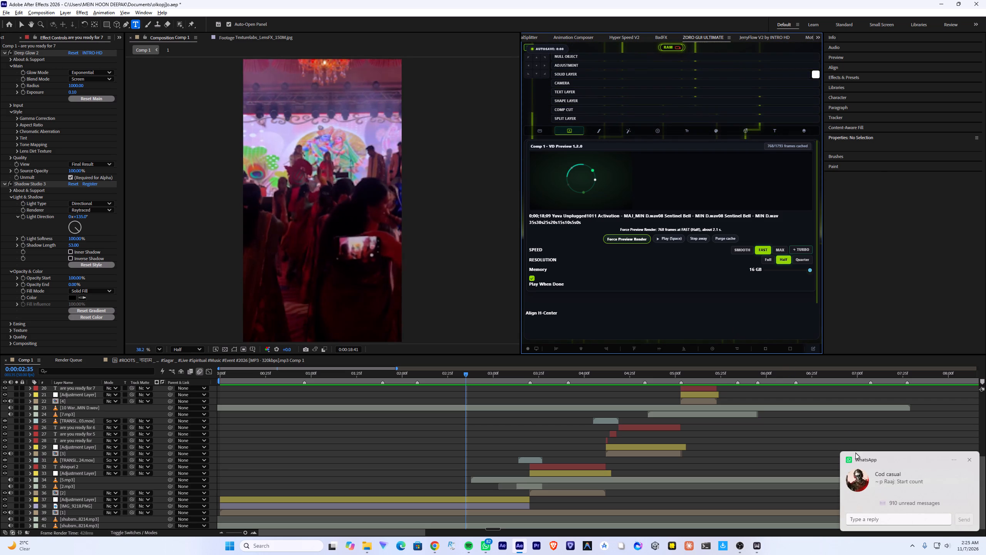
left_click_drag(858, 479, 968, 475)
left_click(565, 373)
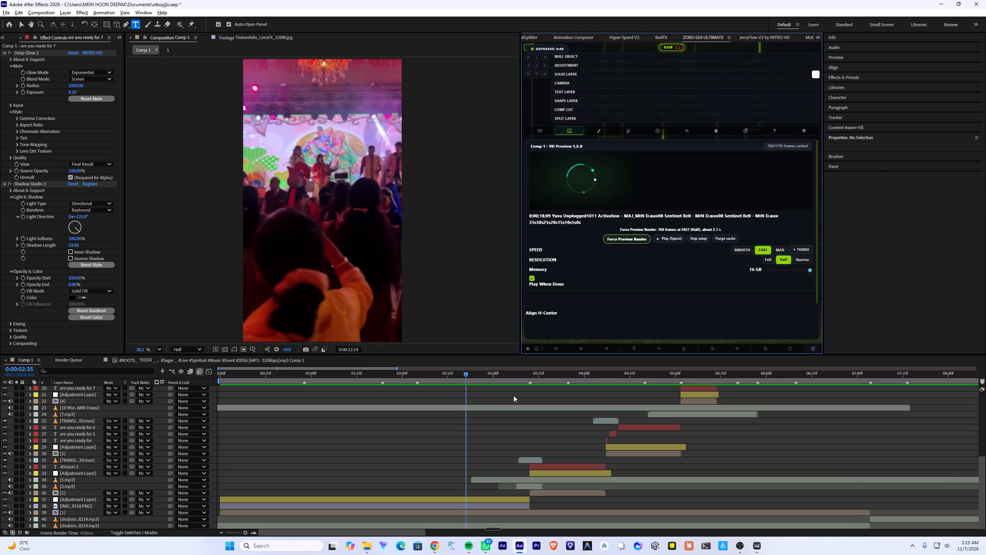
scroll(513, 395, "down", 3, "alt")
left_click(671, 240)
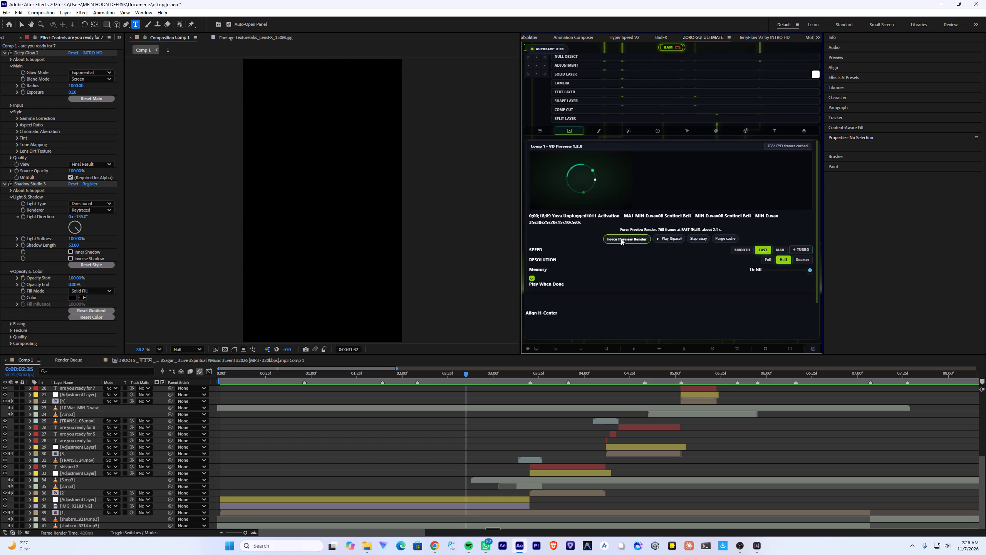
key("space")
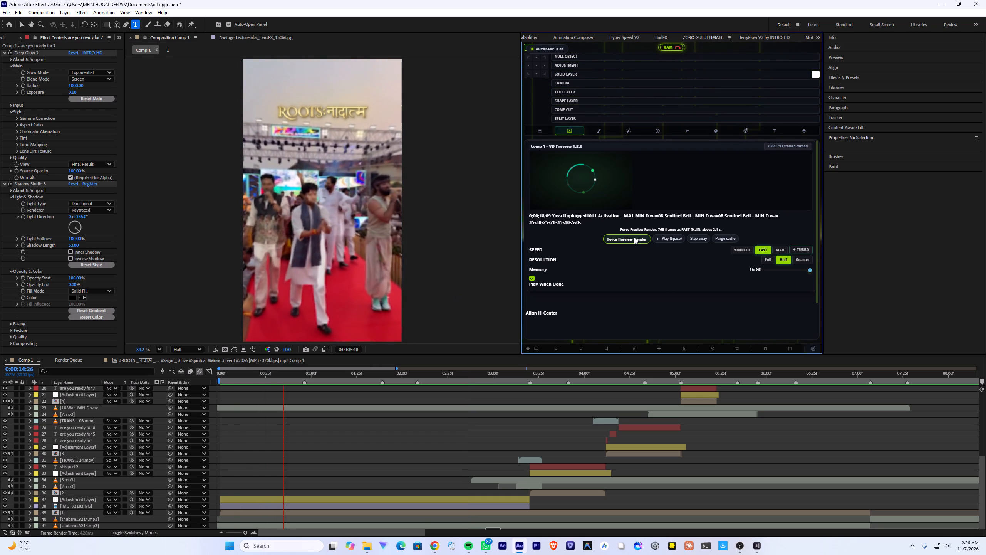
Replay Comp 1 from several points within its first second to review the ROOTS, "shivpuri" and "Yuva Unplugged" titles in motion.
left_click(290, 375)
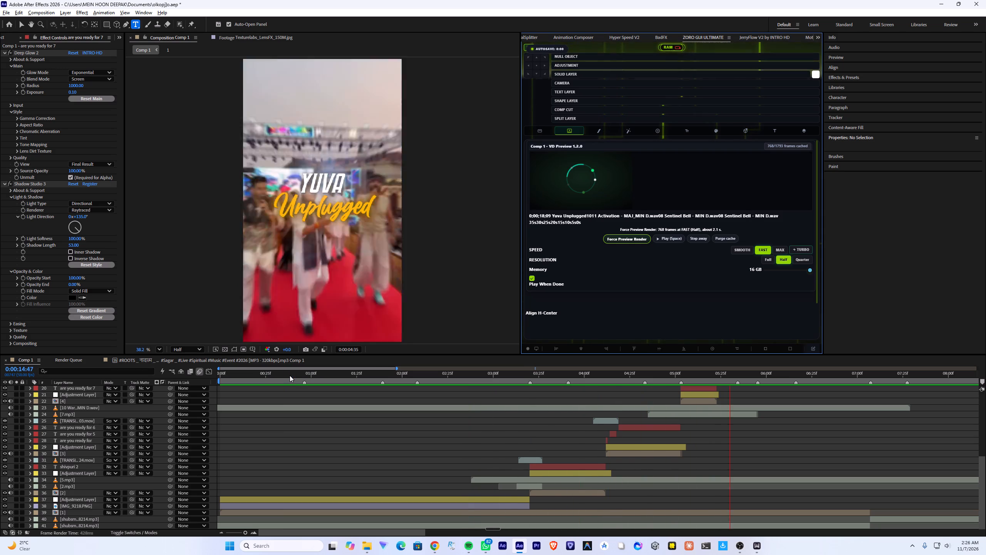
left_click_drag(290, 375, 258, 373)
double_click(258, 373)
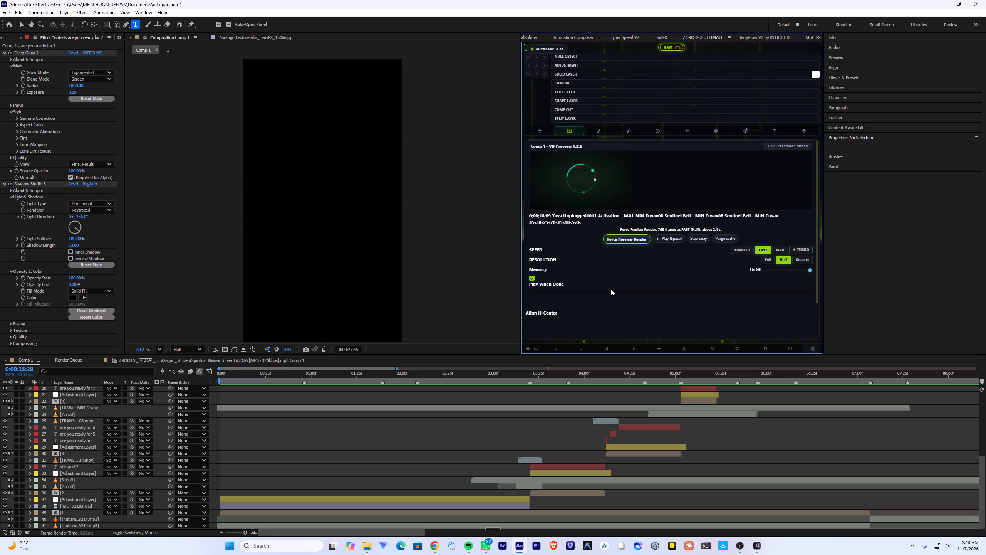
left_click(518, 375)
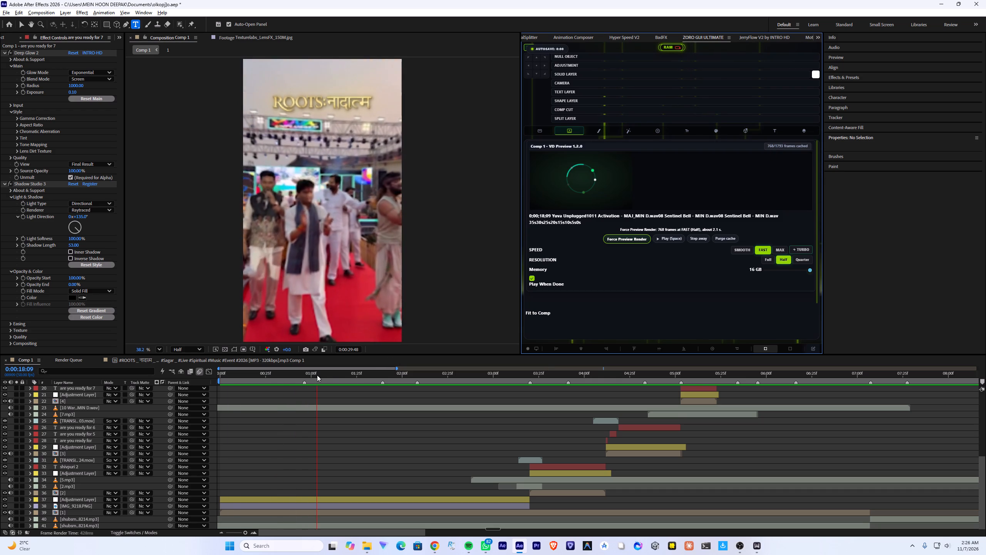
left_click_drag(317, 375, 246, 373)
triple_click(248, 371)
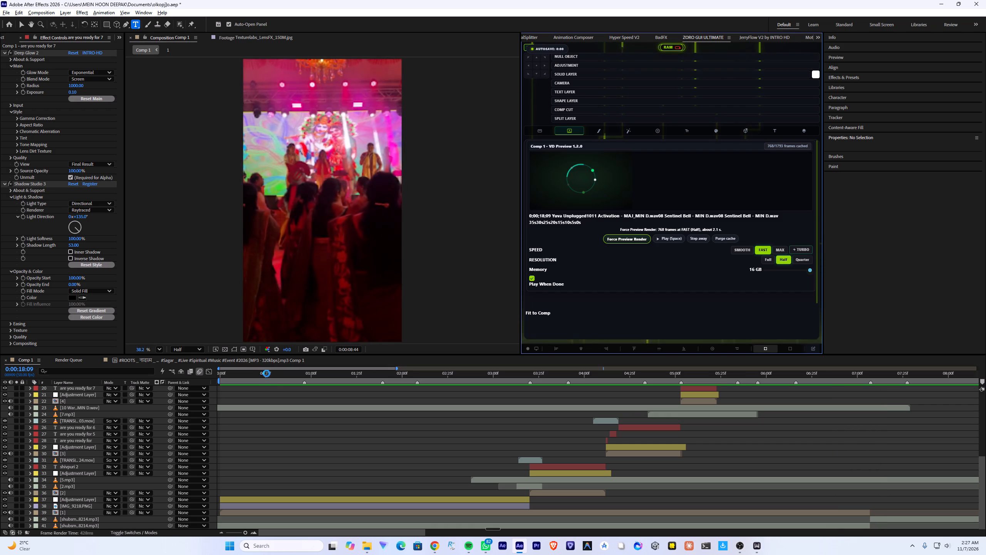
scroll(278, 402, "up", 1)
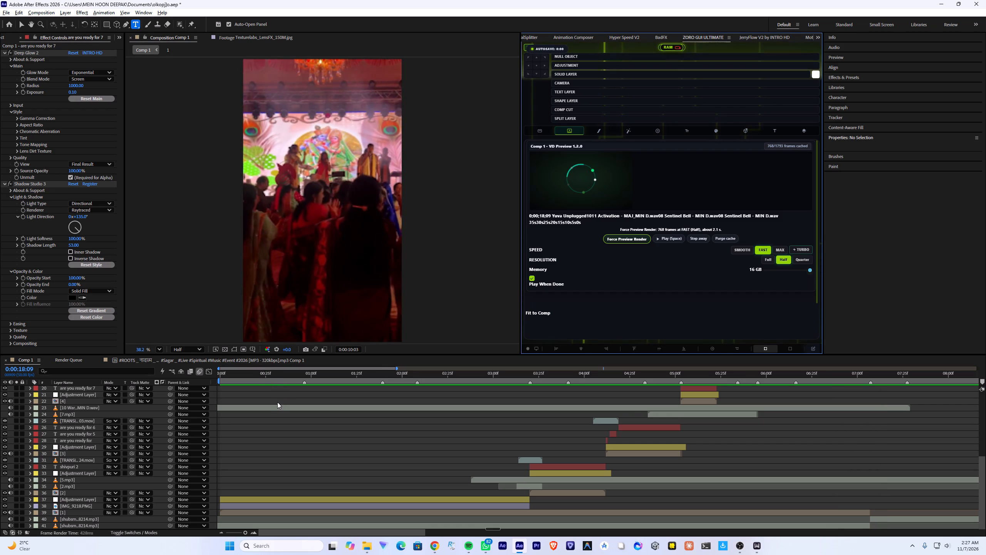
scroll(277, 402, "up", 3)
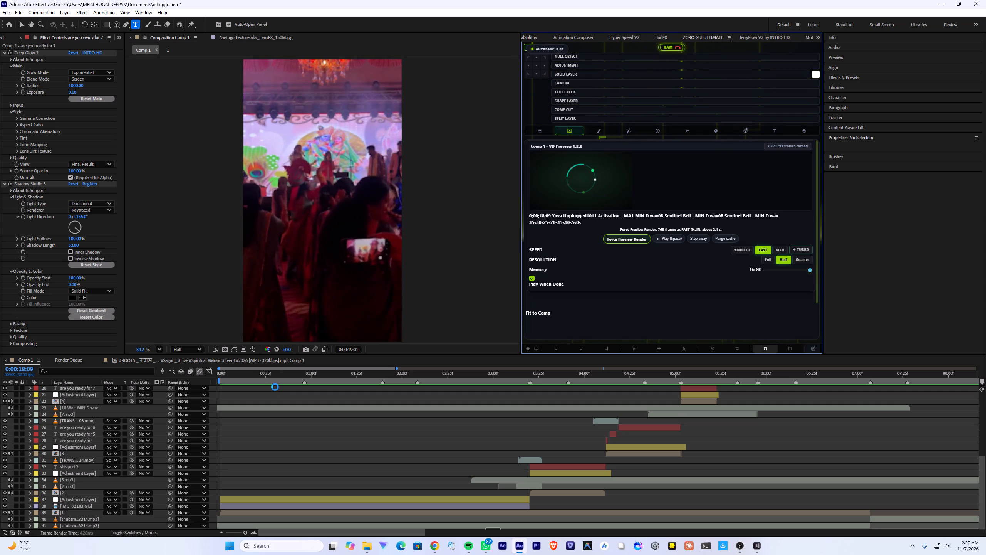
left_click(291, 375)
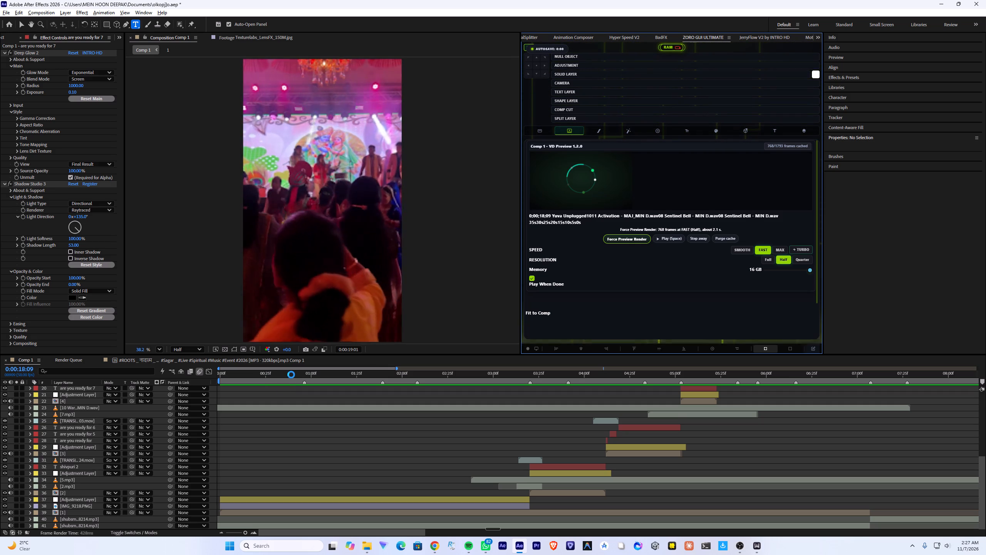
Scrub within Comp 1's first second and pause the VD Preview playback.
left_click_drag(291, 375, 285, 377)
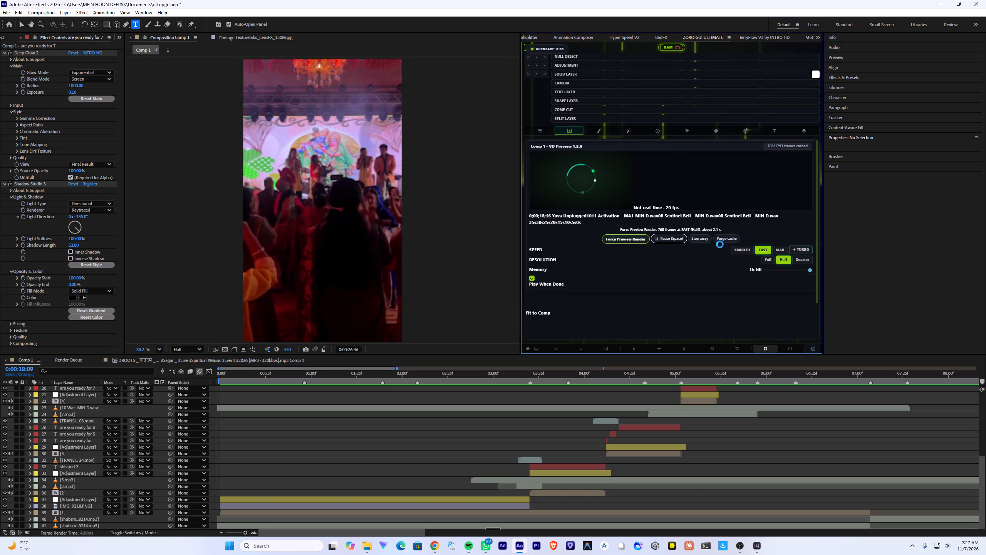
left_click(673, 240)
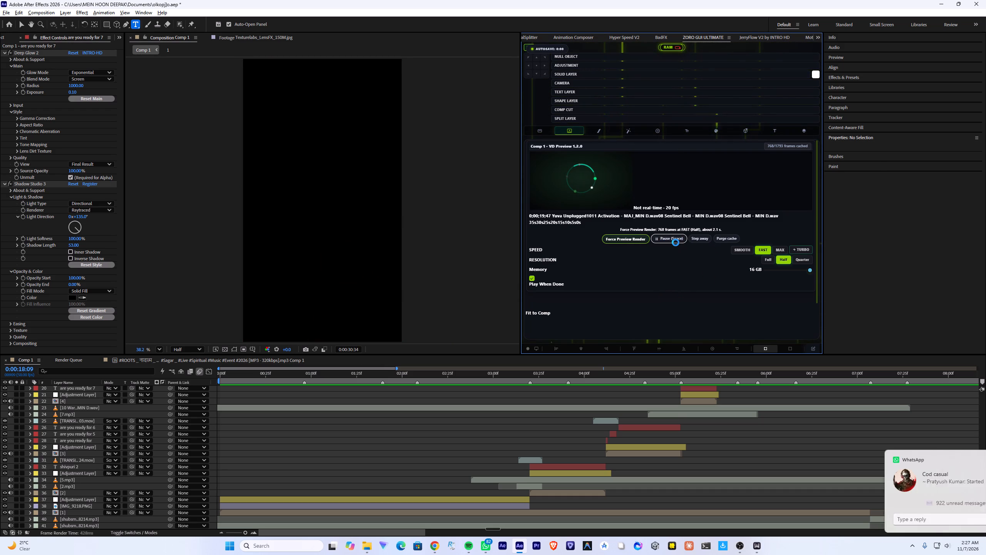
left_click(666, 238)
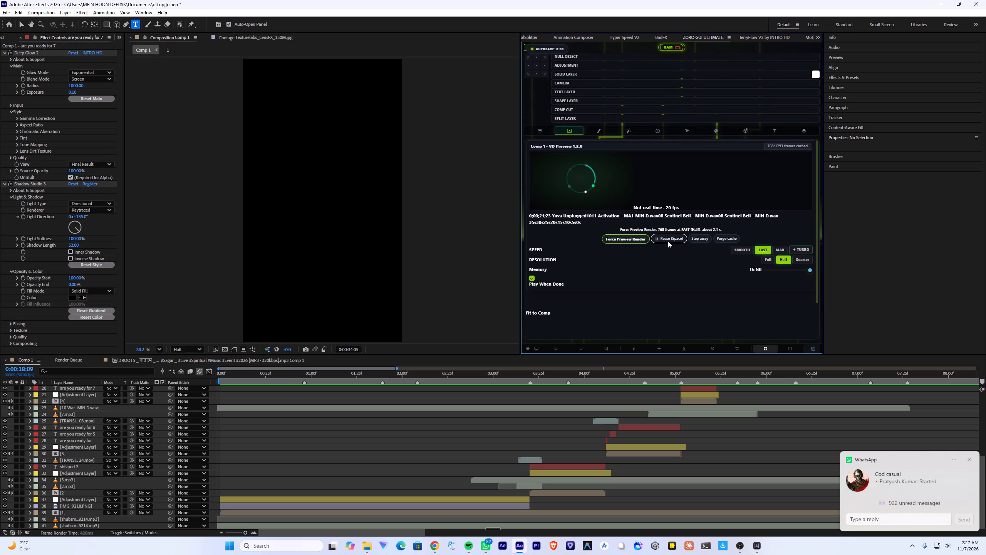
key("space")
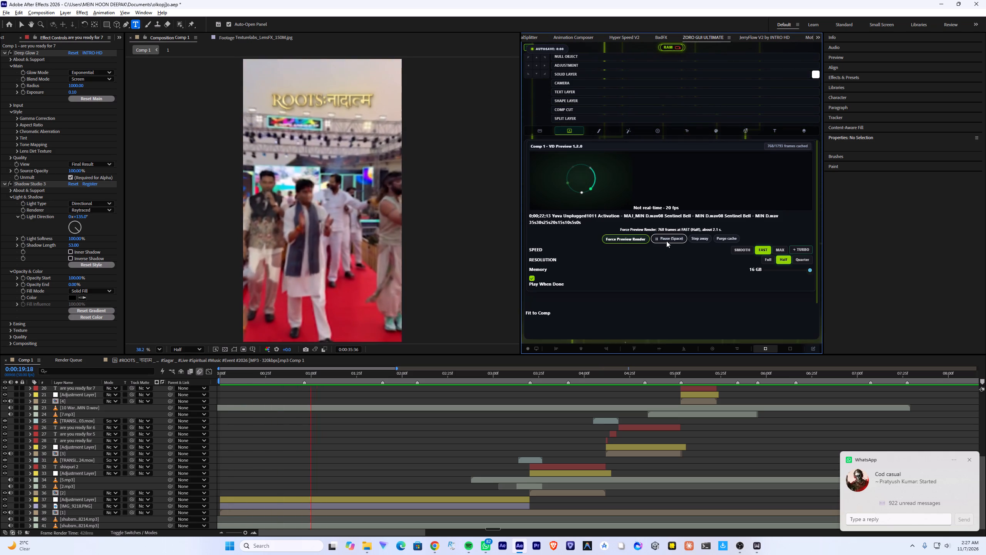
Replay Comp 1 from just past the two-second mark, repeatedly pausing and resuming to review the ROOTS and "are you ready for" titles.
left_click(410, 377)
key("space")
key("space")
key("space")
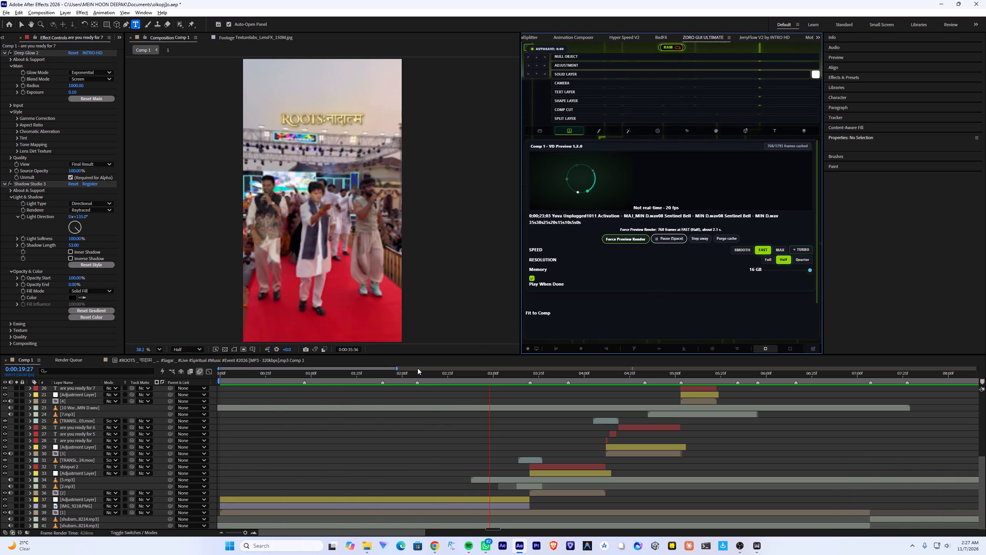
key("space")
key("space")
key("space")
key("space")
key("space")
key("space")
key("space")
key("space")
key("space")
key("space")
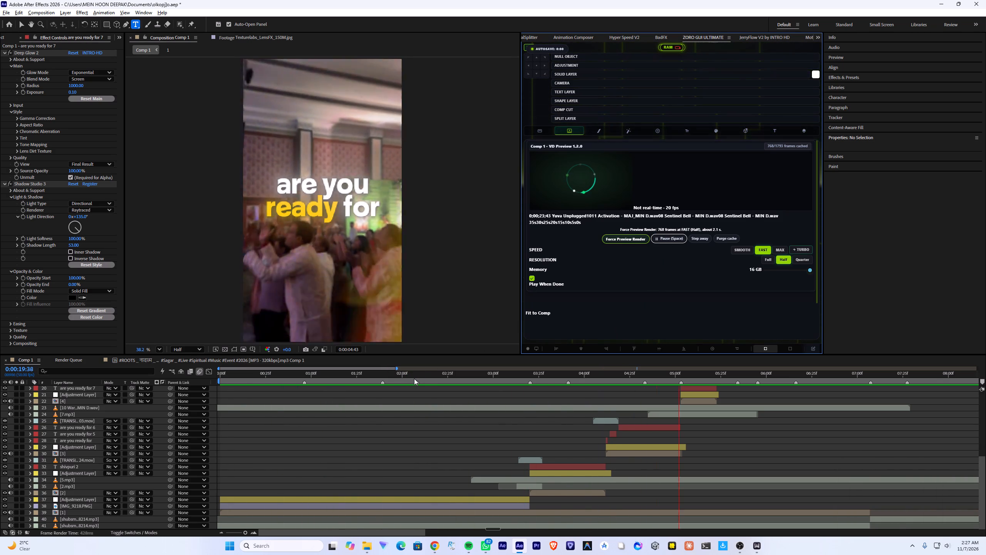
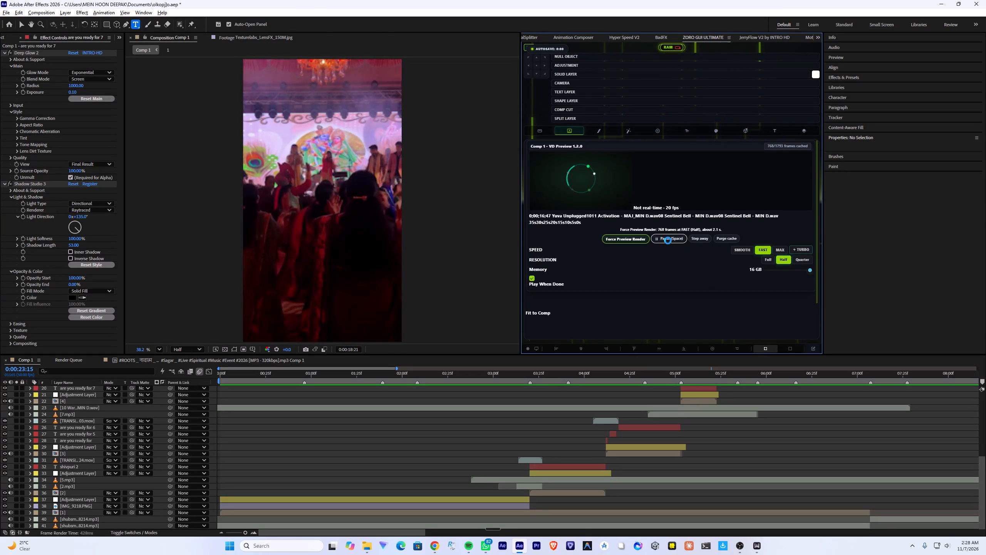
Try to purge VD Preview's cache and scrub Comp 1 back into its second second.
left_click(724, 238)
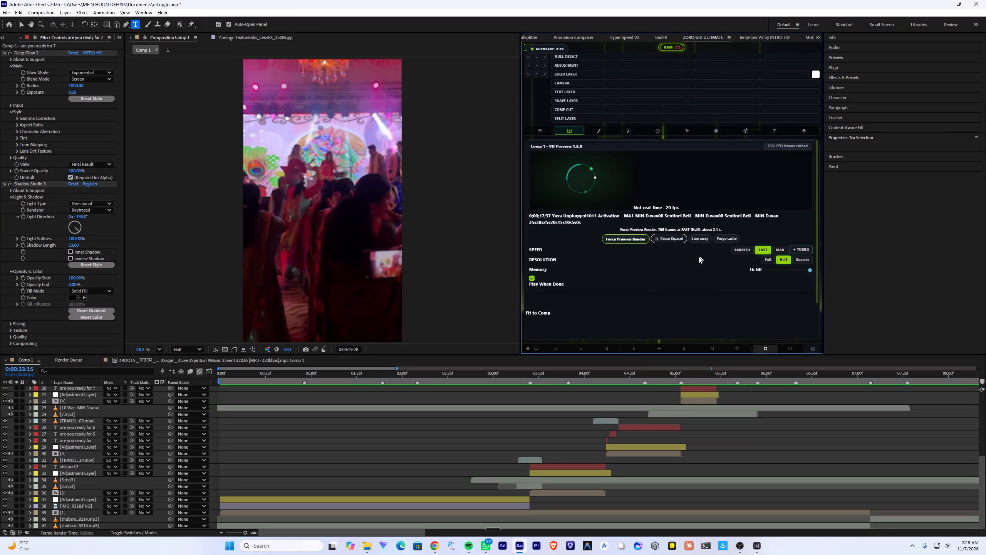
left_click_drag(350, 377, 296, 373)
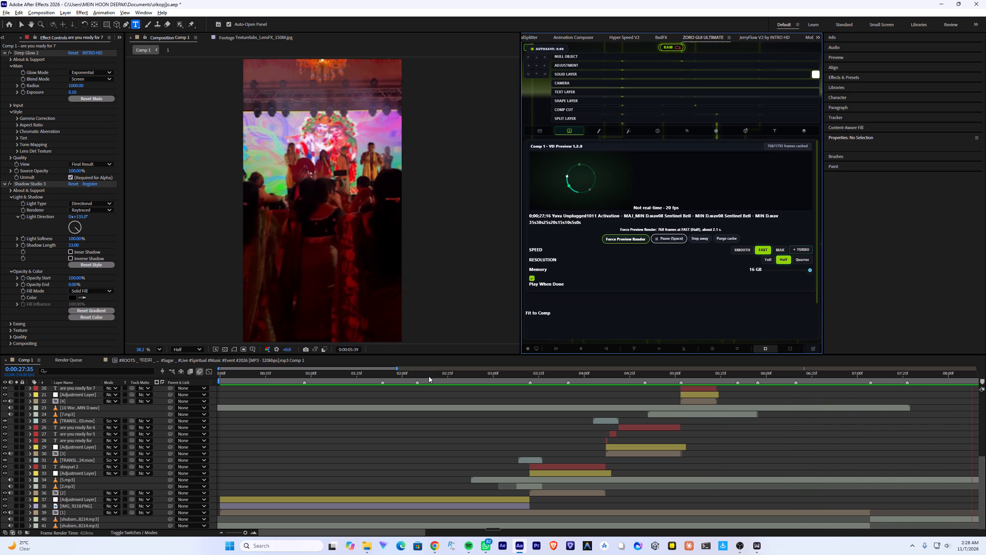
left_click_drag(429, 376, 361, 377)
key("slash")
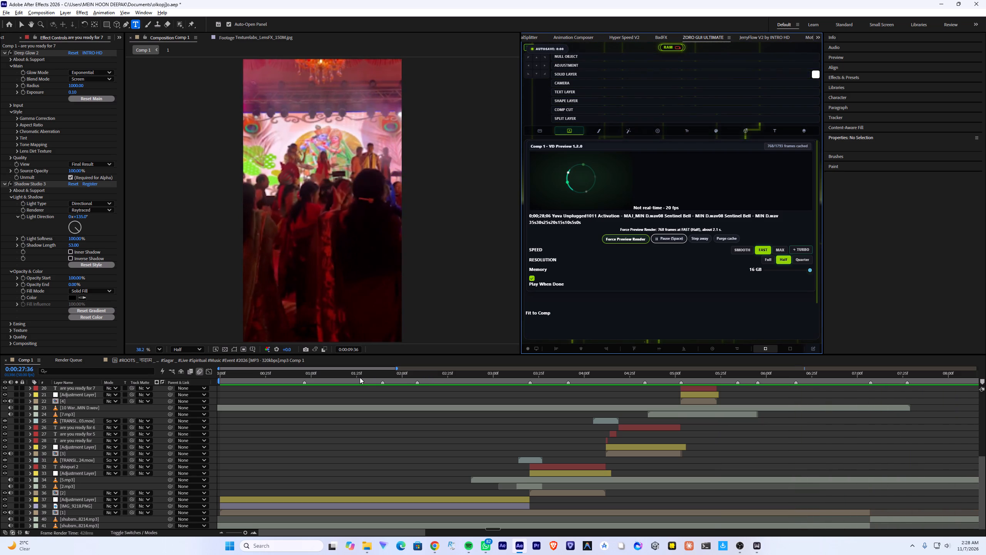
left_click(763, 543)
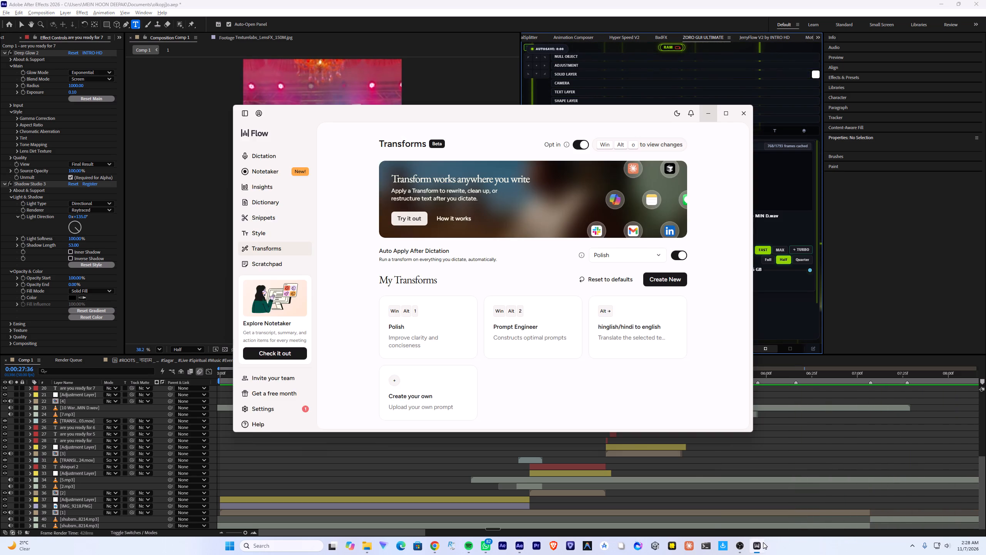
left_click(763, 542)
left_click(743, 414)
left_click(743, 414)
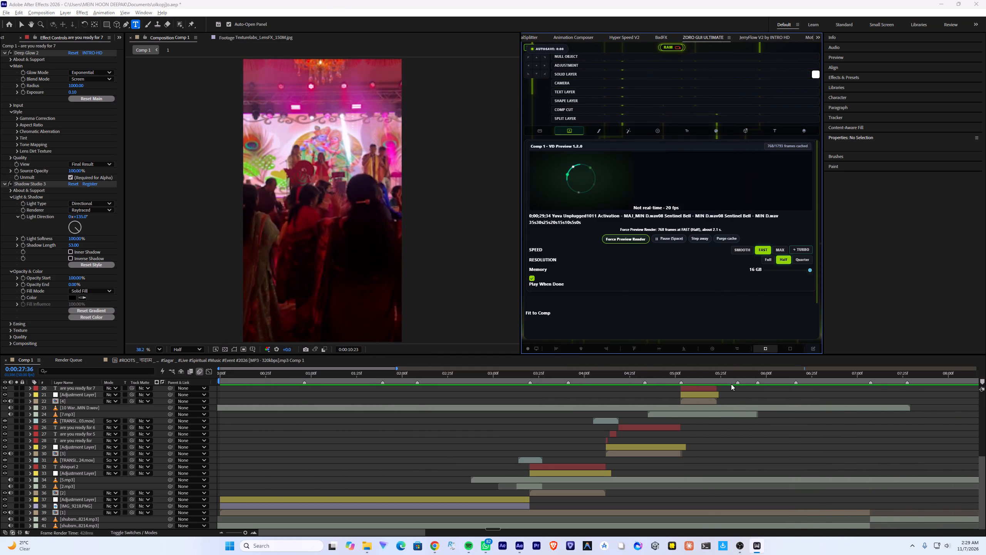
Save the project.
left_click_drag(729, 377, 614, 375)
key("ctrl+s")
key("ctrl+s")
key("ctrl+s")
key("ctrl+s")
key("ctrl+s")
key("ctrl+s")
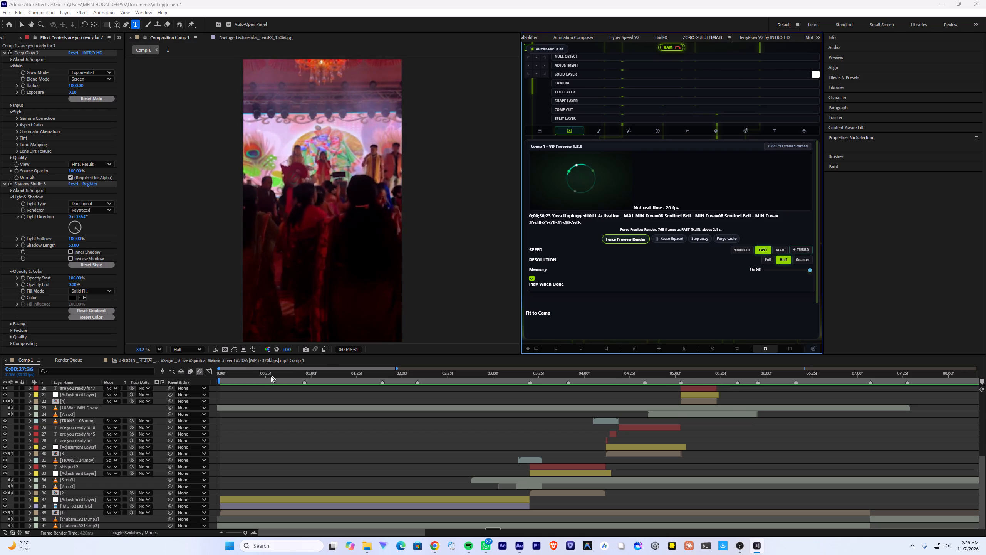
key("ctrl+s")
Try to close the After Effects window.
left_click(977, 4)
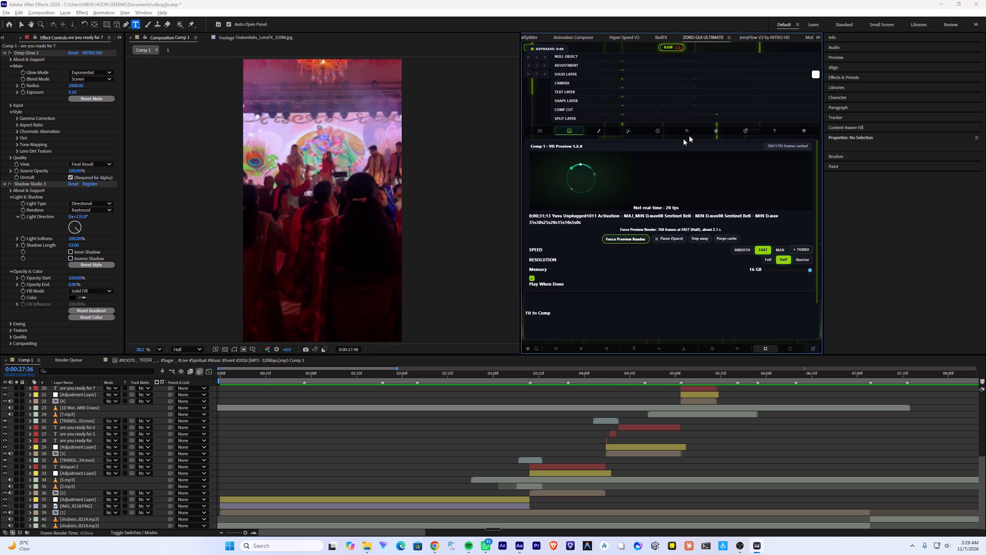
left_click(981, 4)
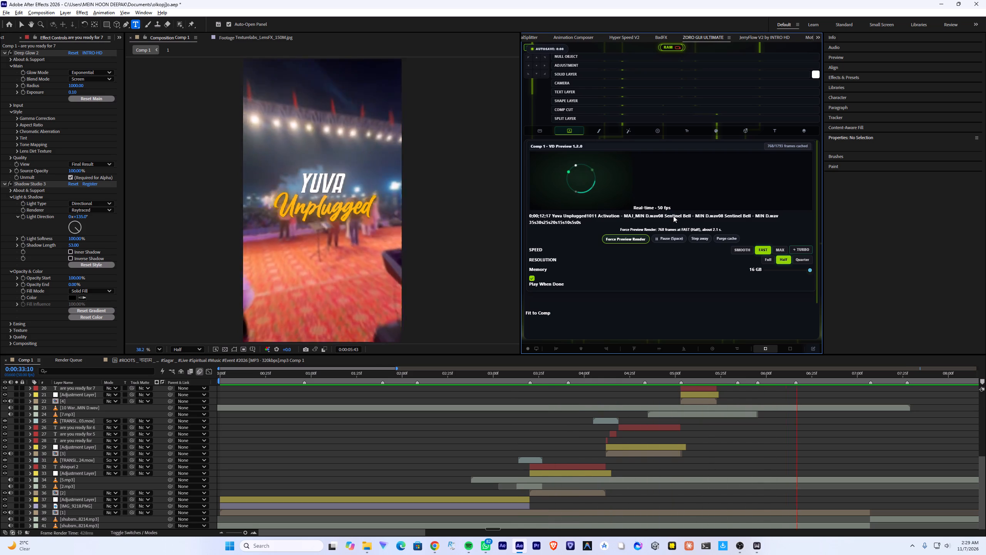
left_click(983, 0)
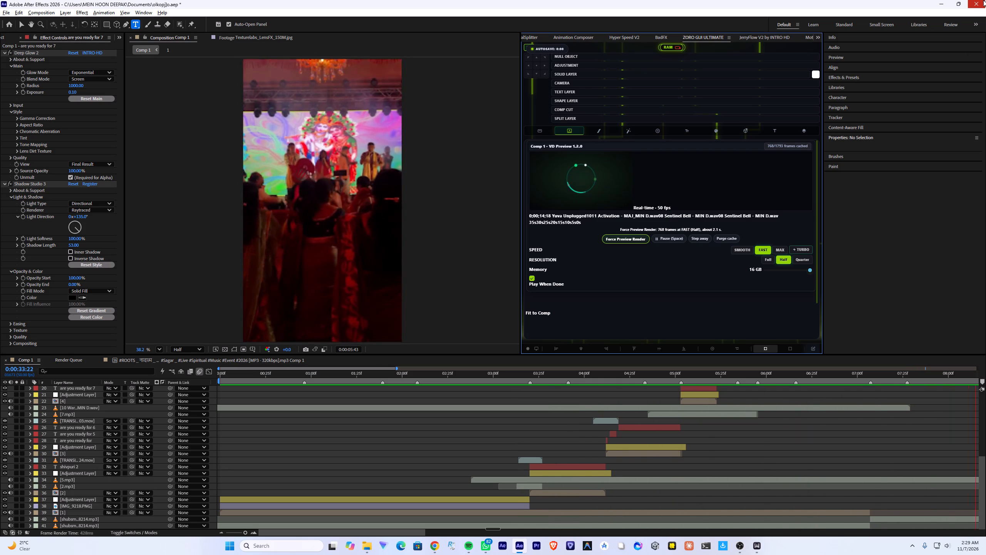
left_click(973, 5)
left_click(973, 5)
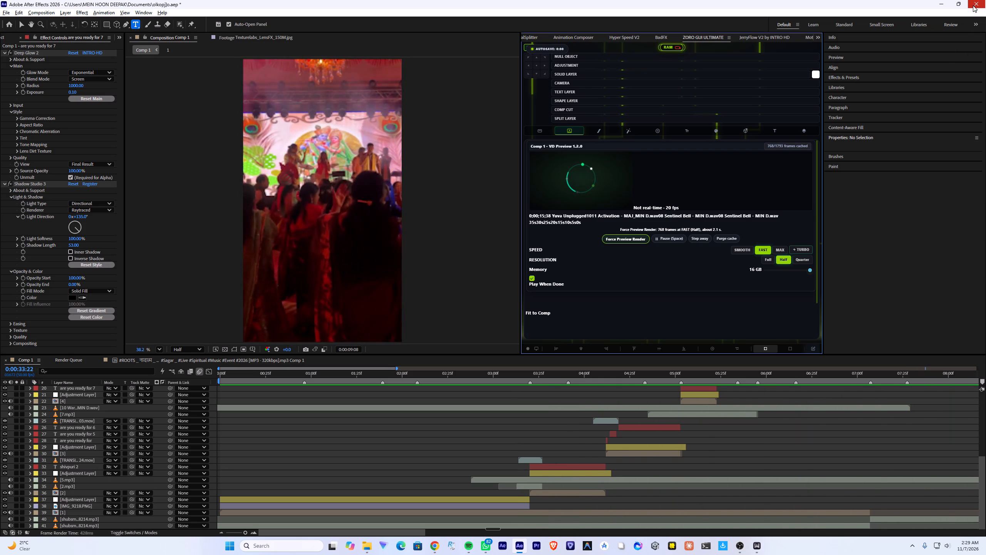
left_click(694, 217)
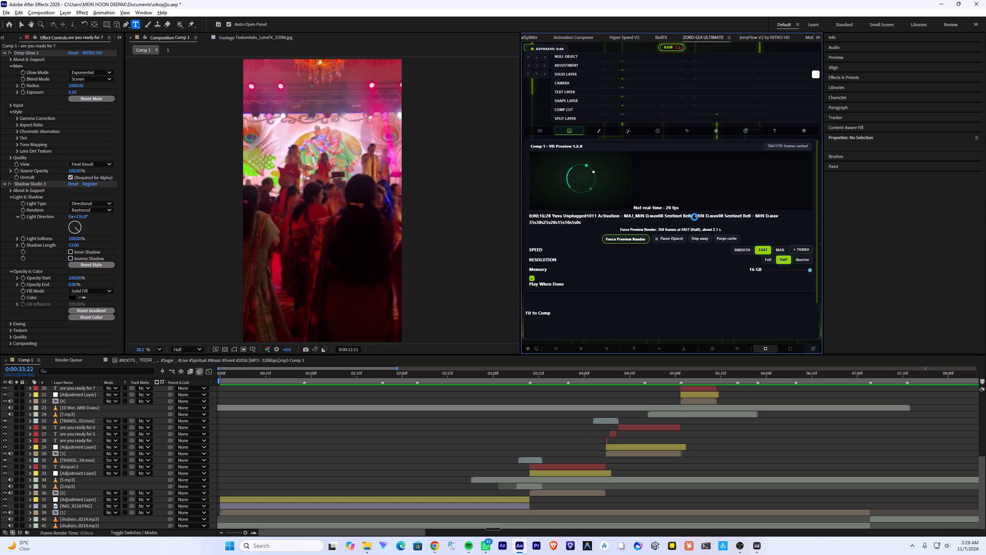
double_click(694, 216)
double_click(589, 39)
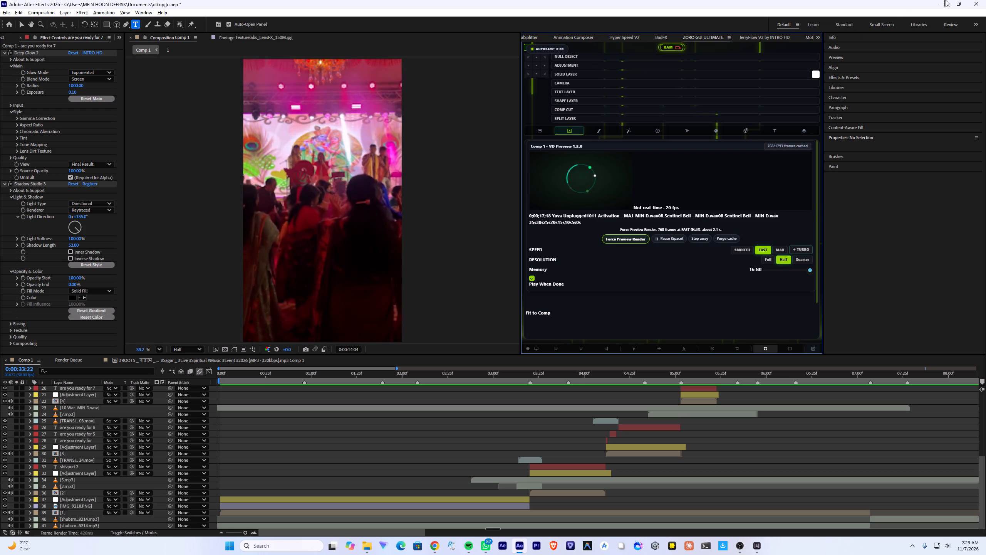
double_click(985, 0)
Save the project again.
key("ctrl+s")
key("ctrl+s")
key("ctrl+s")
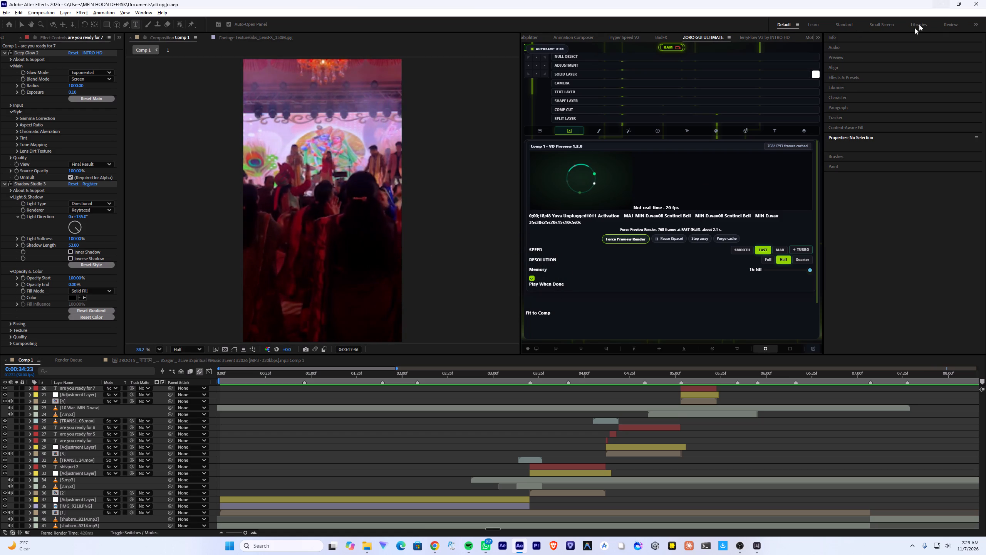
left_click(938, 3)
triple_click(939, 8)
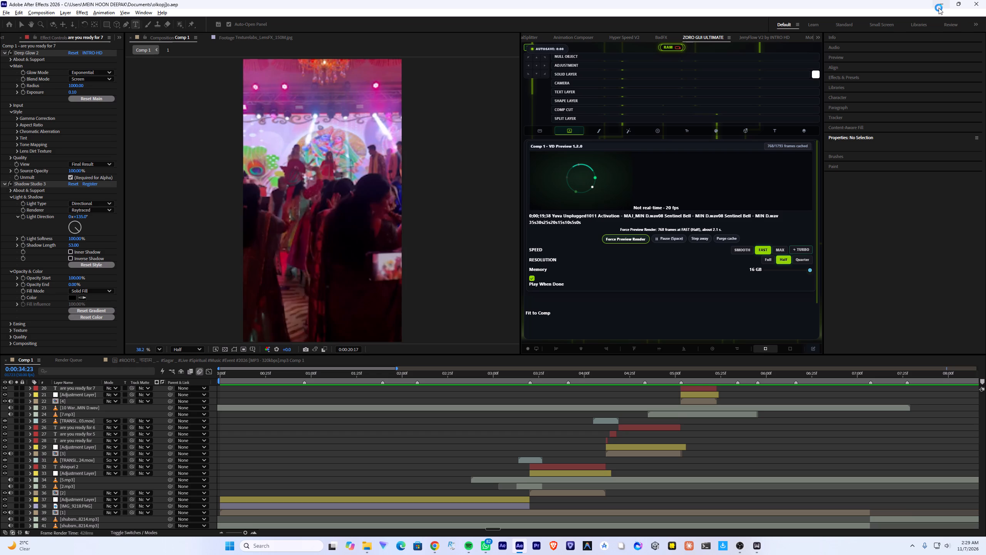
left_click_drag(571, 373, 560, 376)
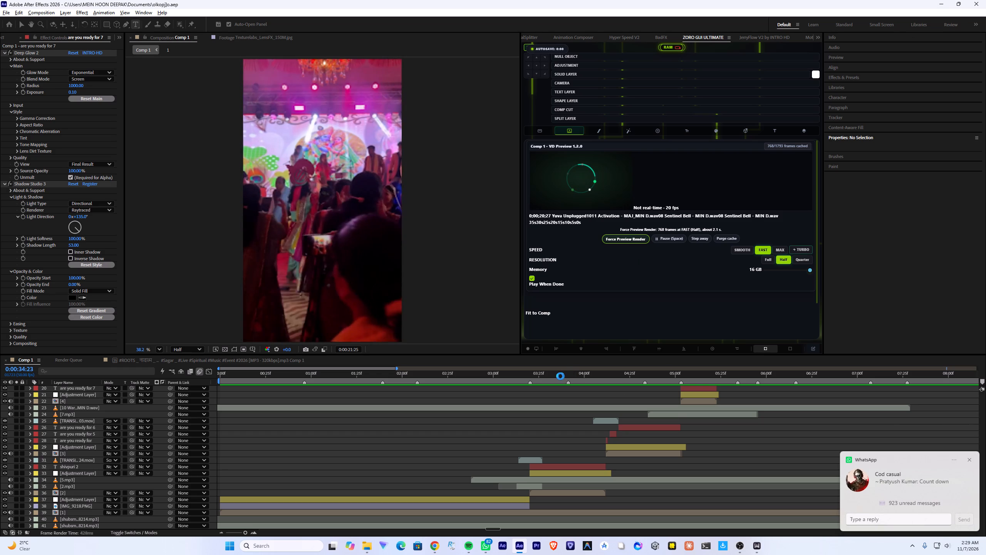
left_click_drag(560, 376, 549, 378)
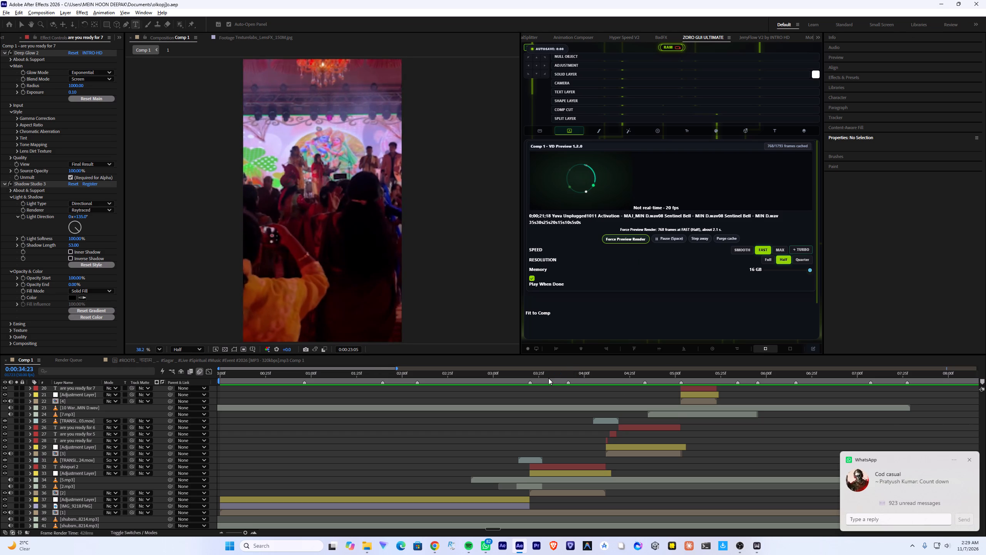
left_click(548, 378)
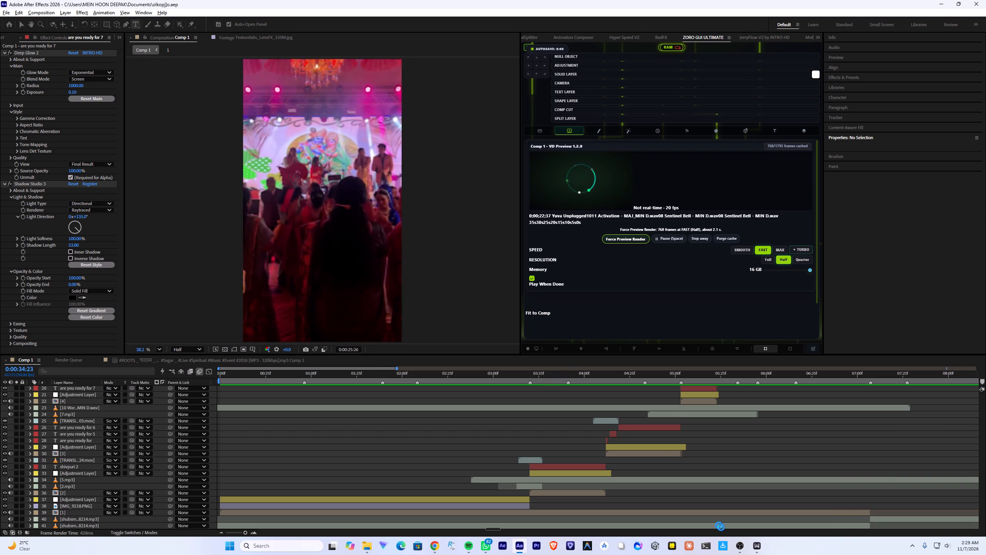
Open Task Manager to examine the CPU and memory use of running processes.
right_click(784, 554)
left_click(797, 535)
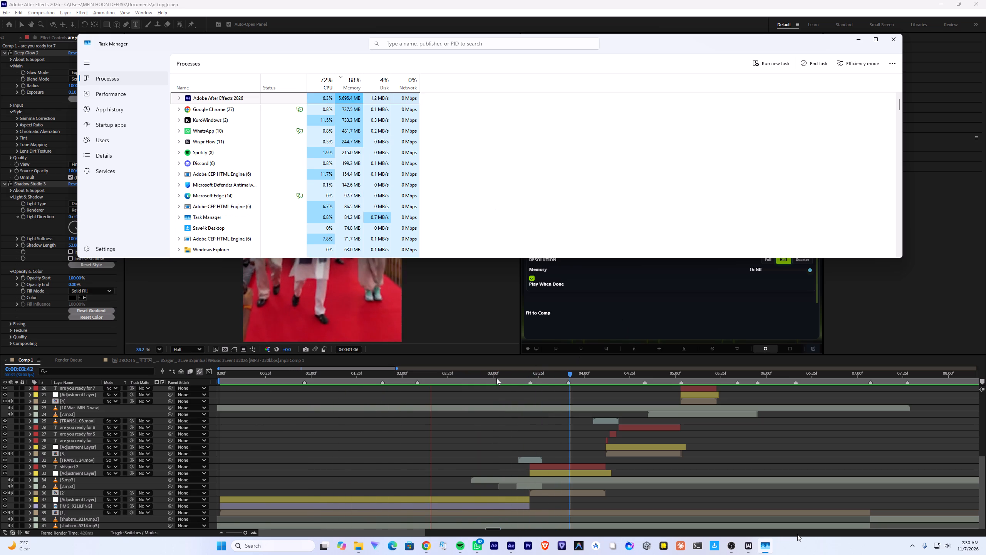
In After Effects, try to scrub Comp 1 back to around 0:00:02:25 while Task Manager stays open.
left_click_drag(492, 377, 453, 376)
left_click(453, 376)
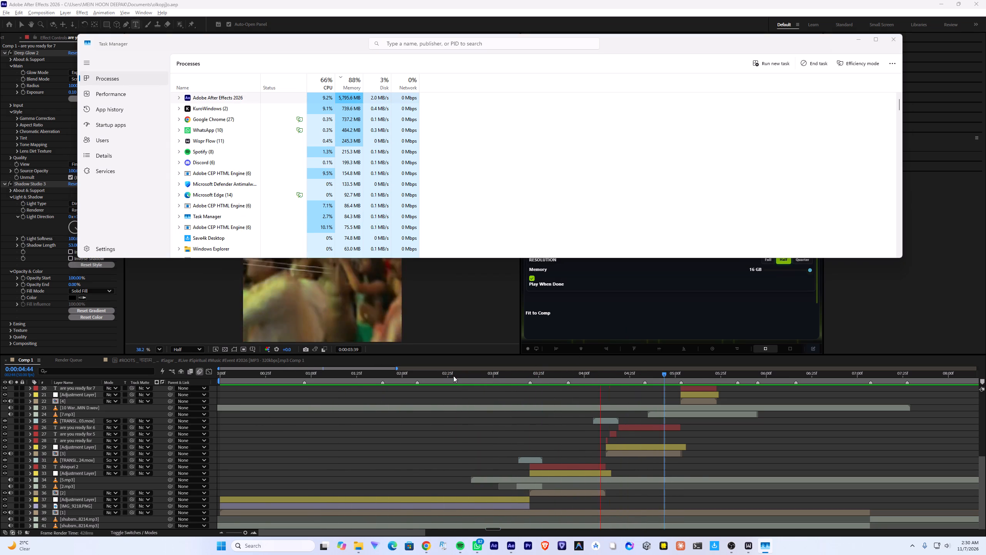
left_click_drag(453, 376, 434, 374)
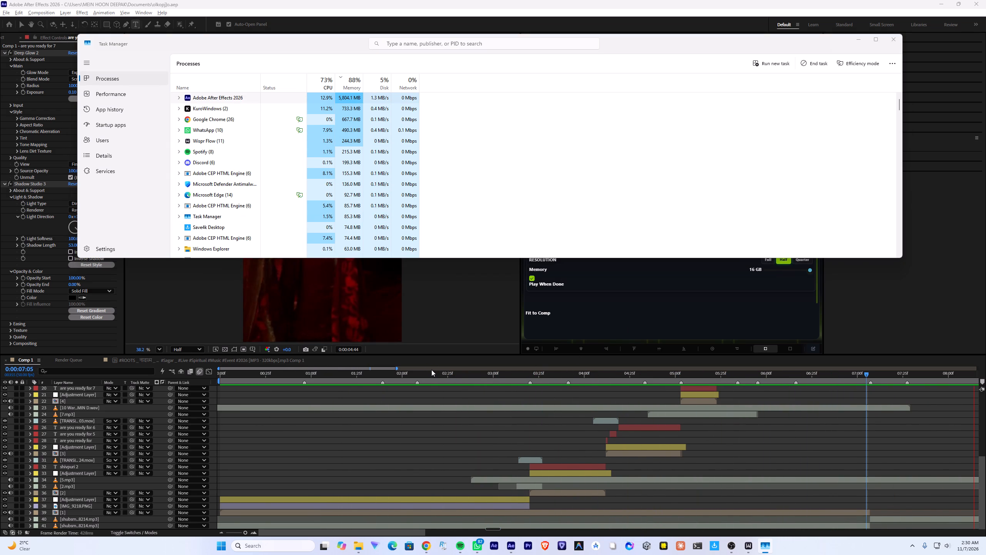
left_click(431, 370)
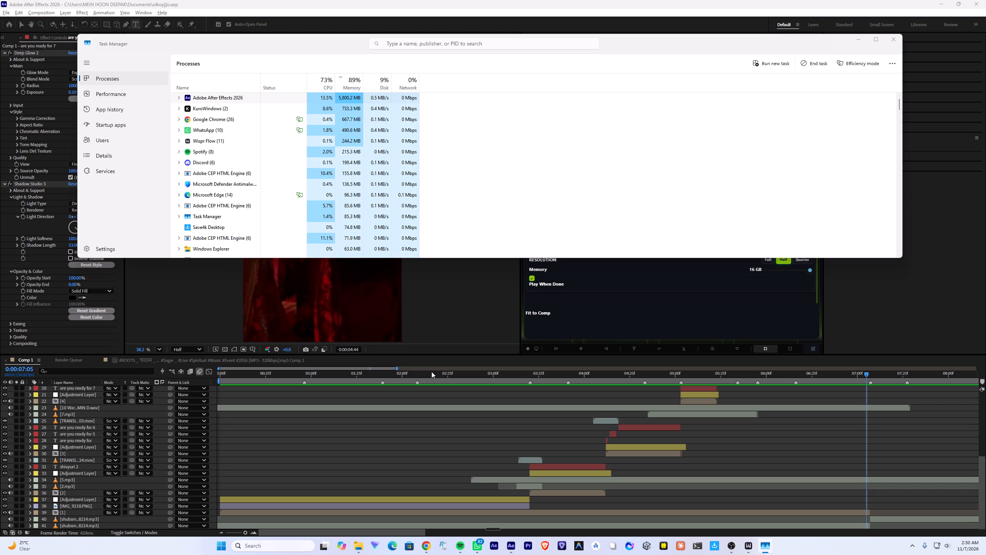
left_click(431, 372)
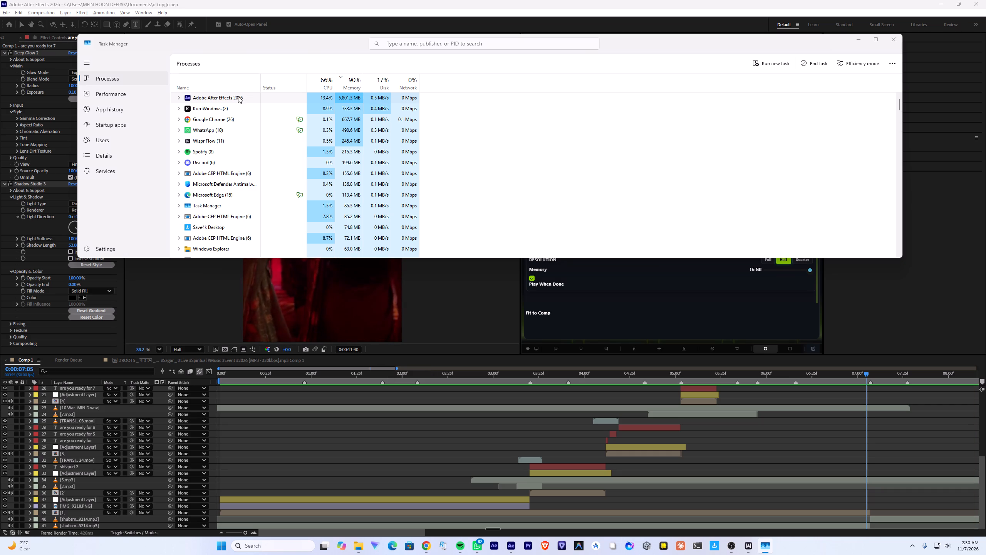